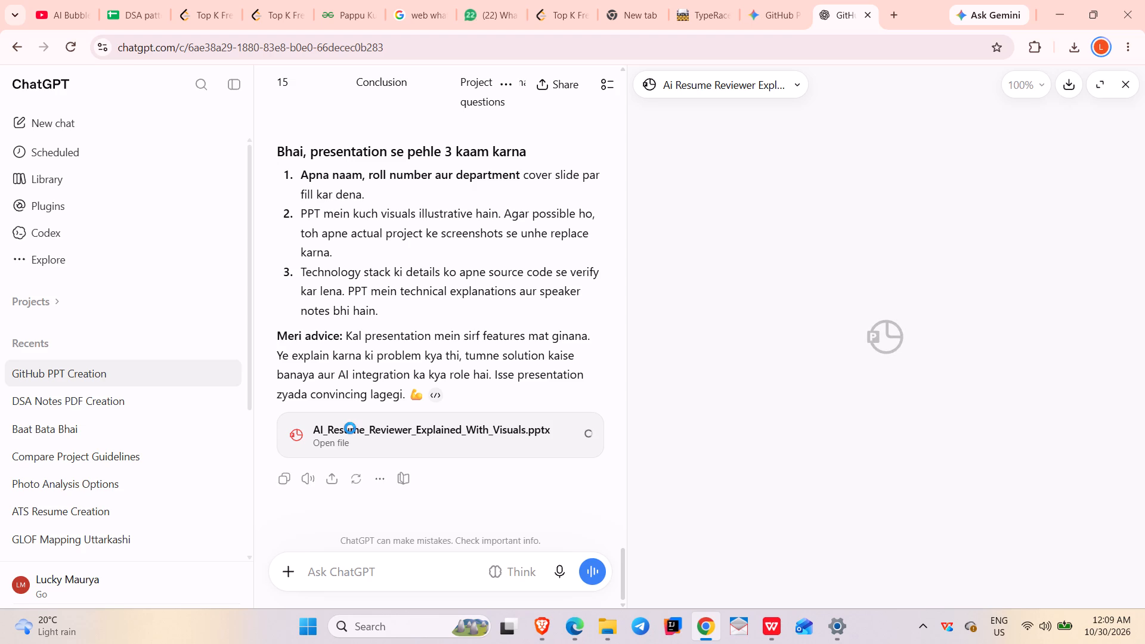
left_click(420, 435)
scroll(528, 355, "up", 2)
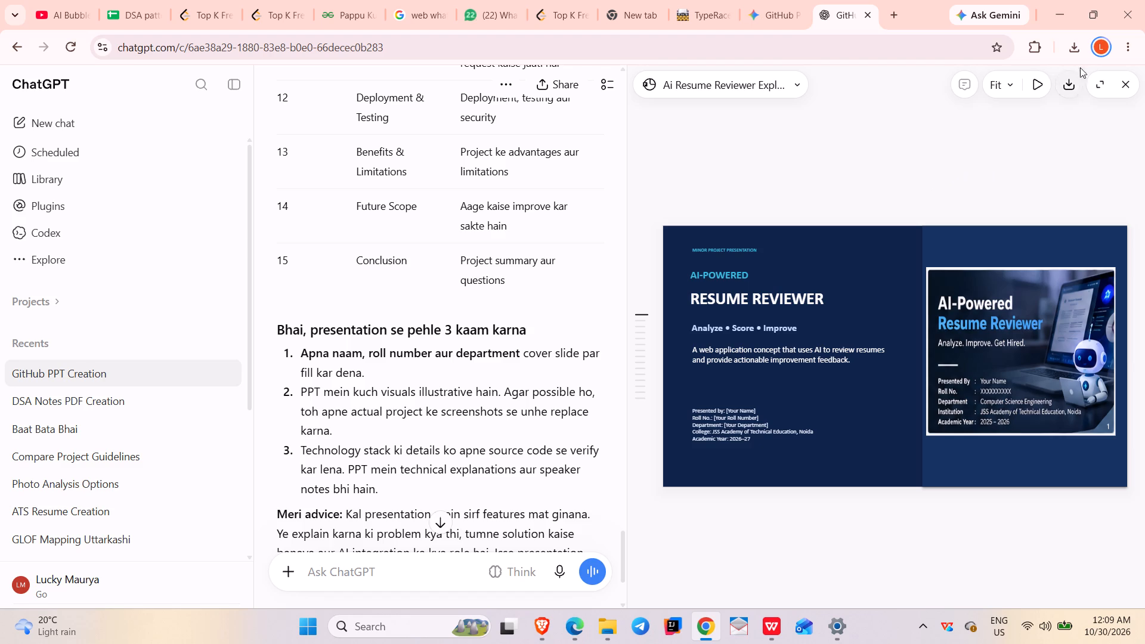
Download the previewed AI_Resume_Reviewer_Explained_With_Visuals.pptx presentation.
left_click(1075, 85)
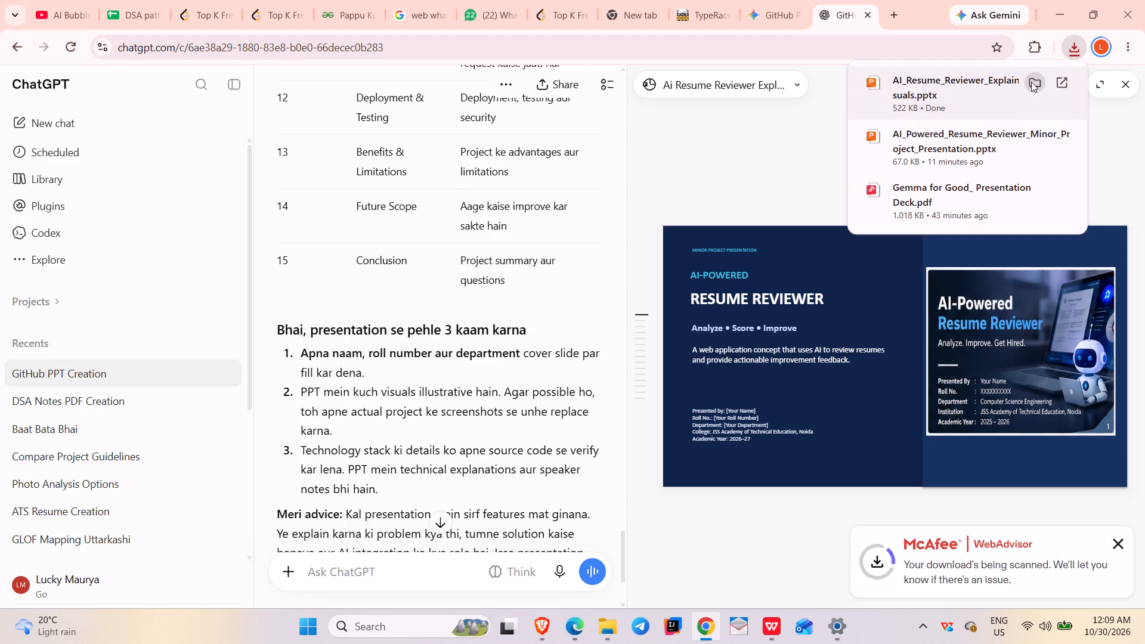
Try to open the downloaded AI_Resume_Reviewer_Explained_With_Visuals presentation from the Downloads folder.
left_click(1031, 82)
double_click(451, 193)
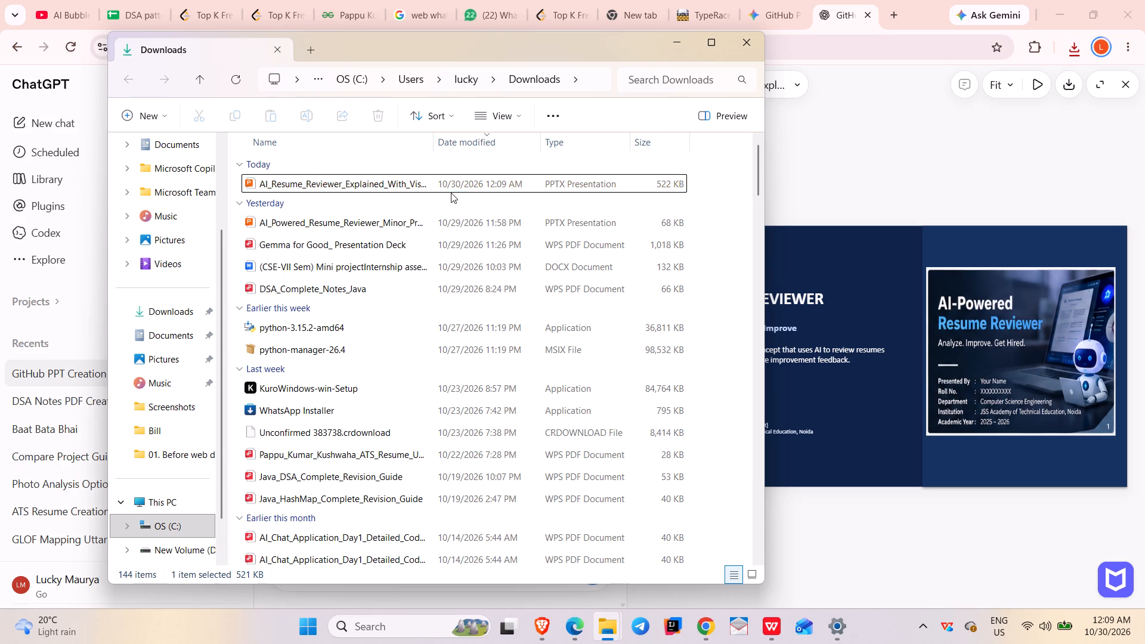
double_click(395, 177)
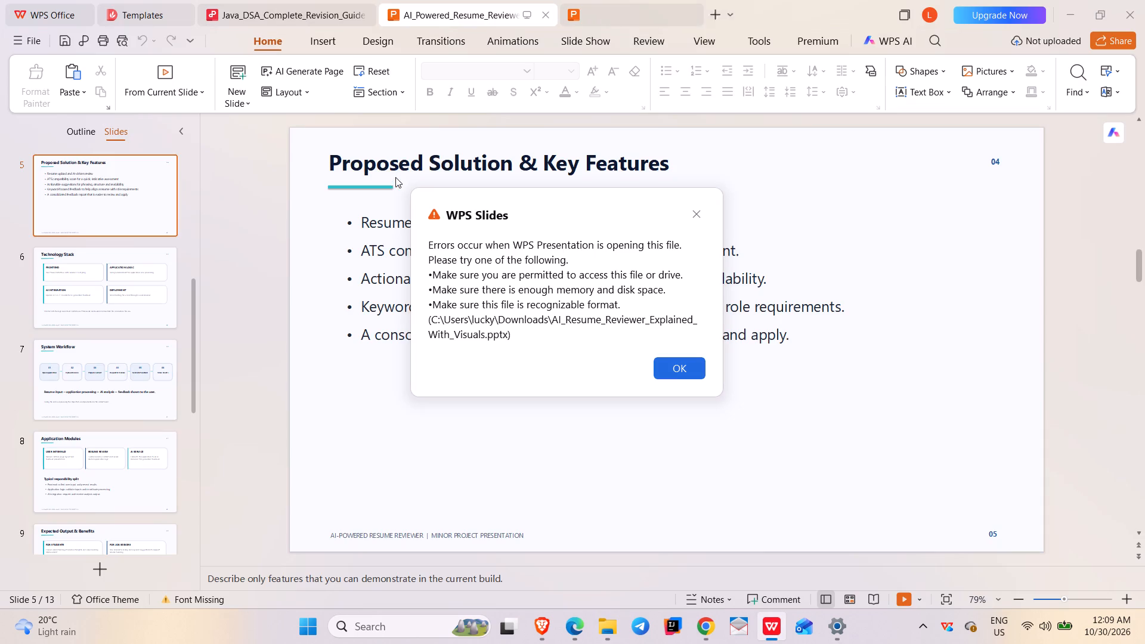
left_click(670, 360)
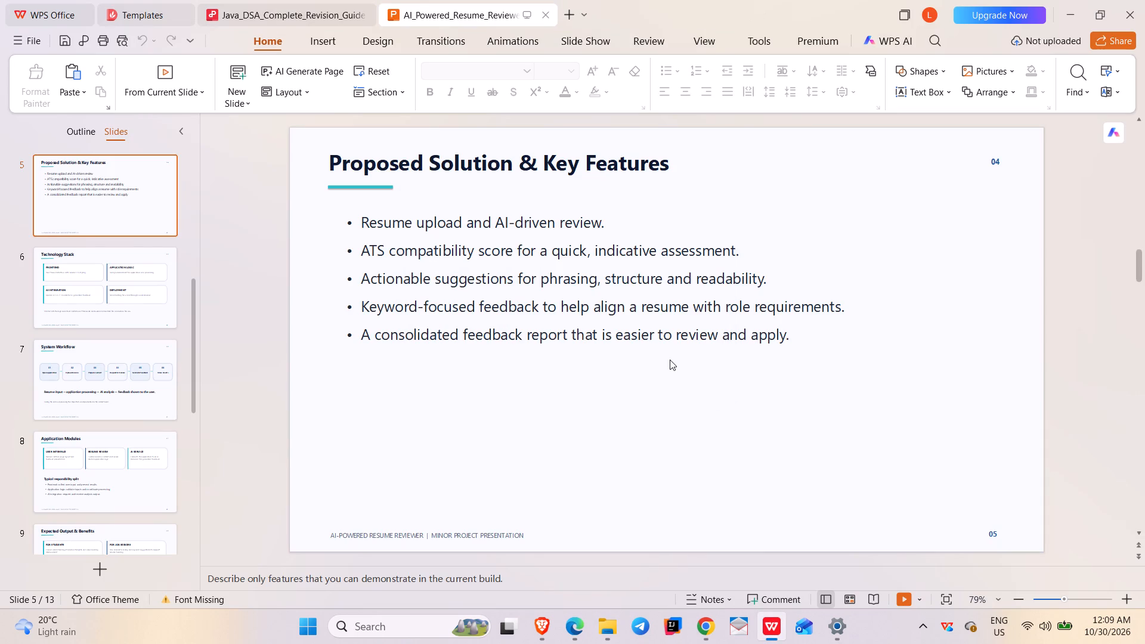
Close the older AI-Powered Resume Reviewer deck and open the downloaded AI_Resume_Reviewer_Explained_With_Visuals.pptx in WPS Office.
left_click(547, 14)
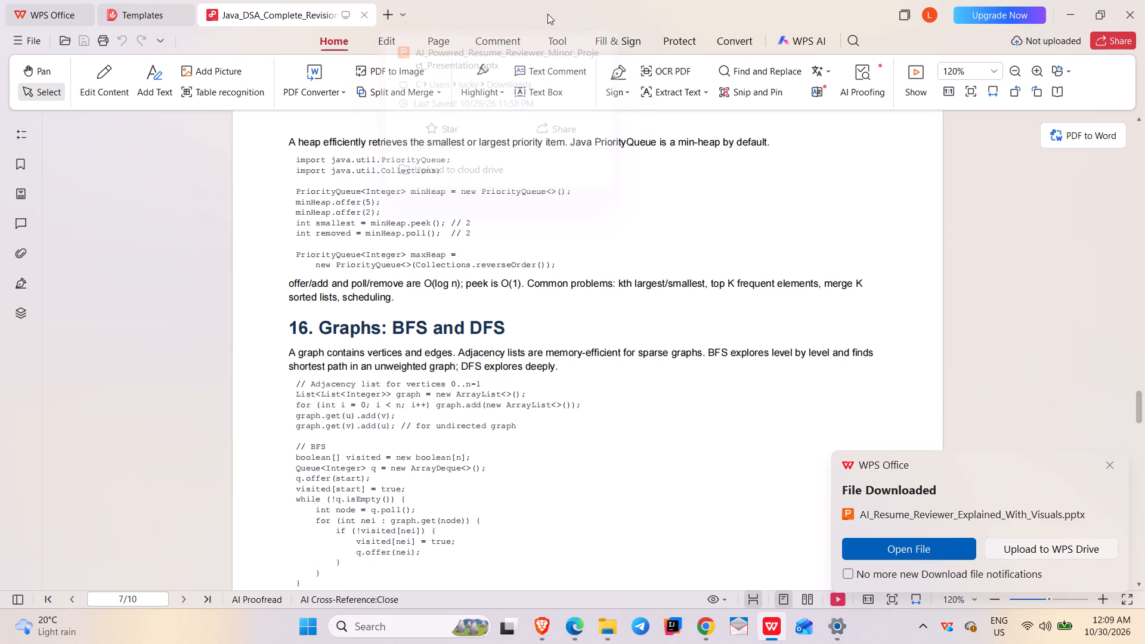
left_click(932, 549)
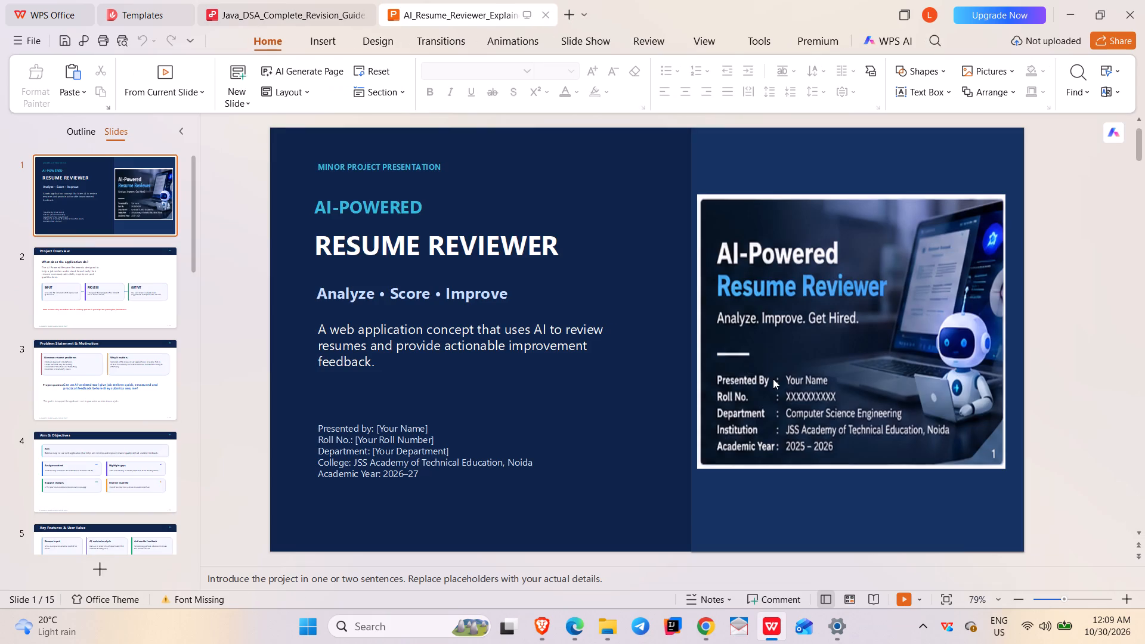
Examine the new deck's opening slides, from the cover through Project Overview to Problem Statement & Motivation and its project question.
scroll(773, 379, "down", 5)
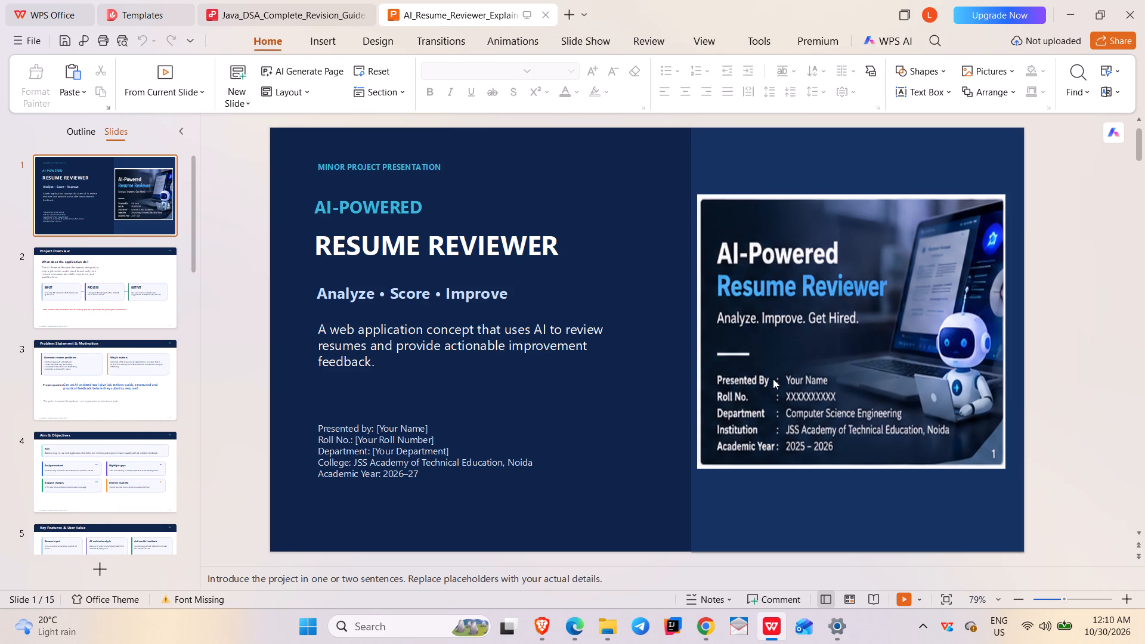
scroll(773, 379, "down", 1)
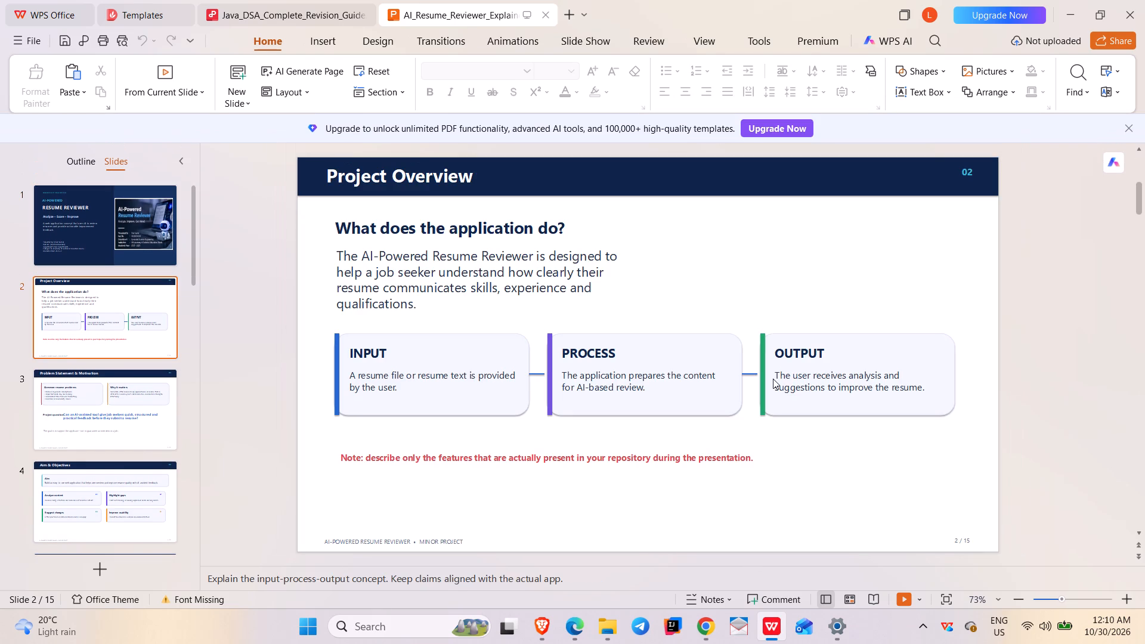
left_click(91, 315)
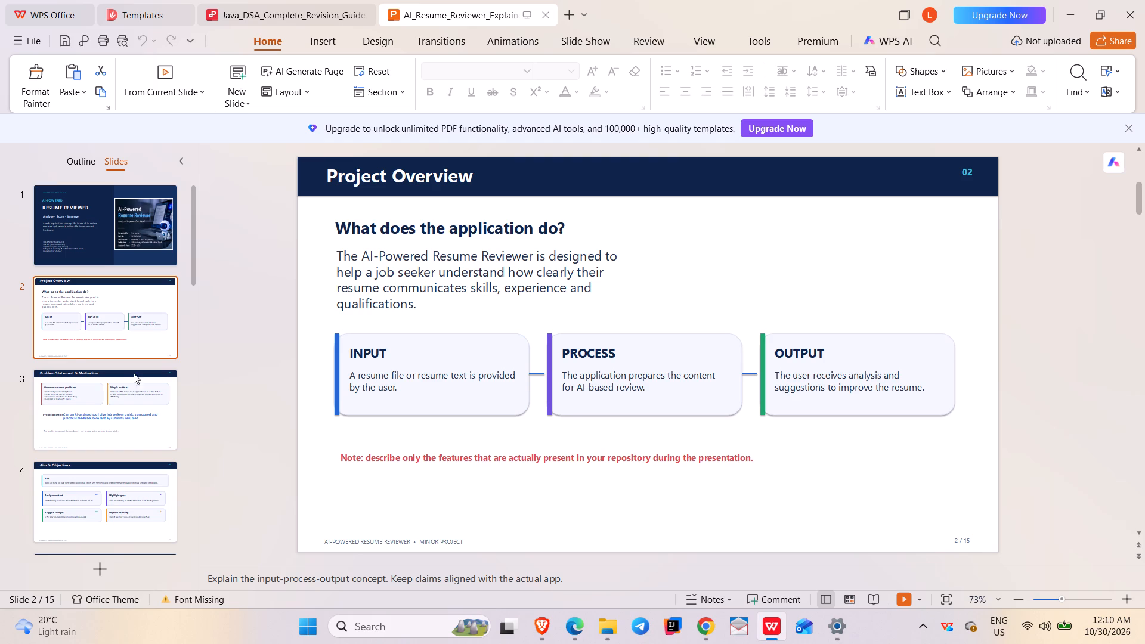
left_click(82, 416)
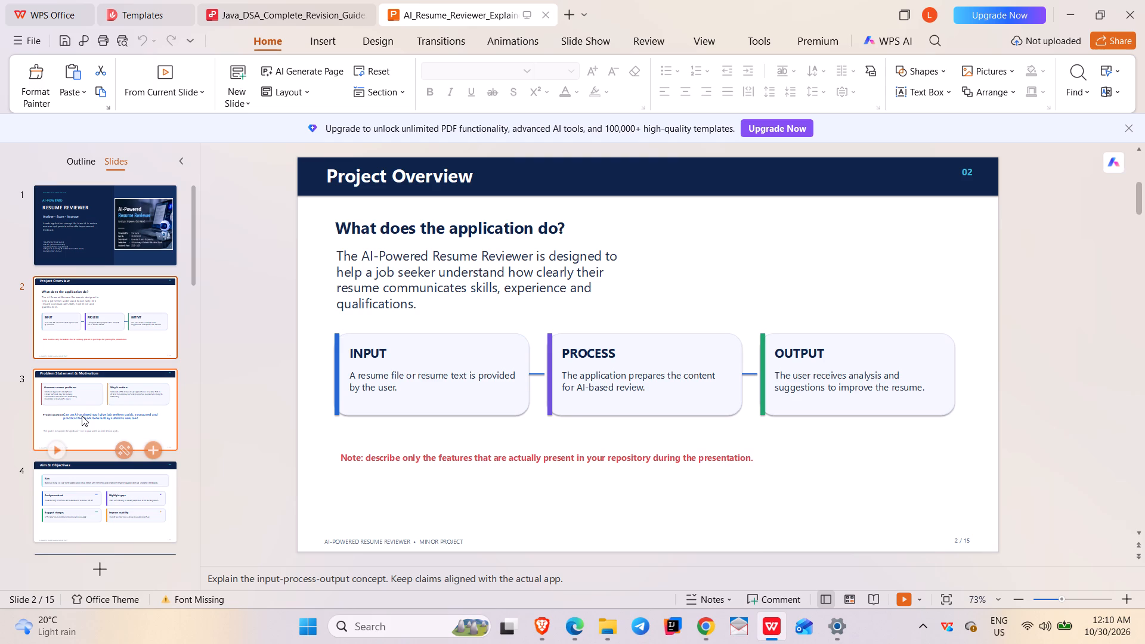
scroll(82, 416, "down", 1)
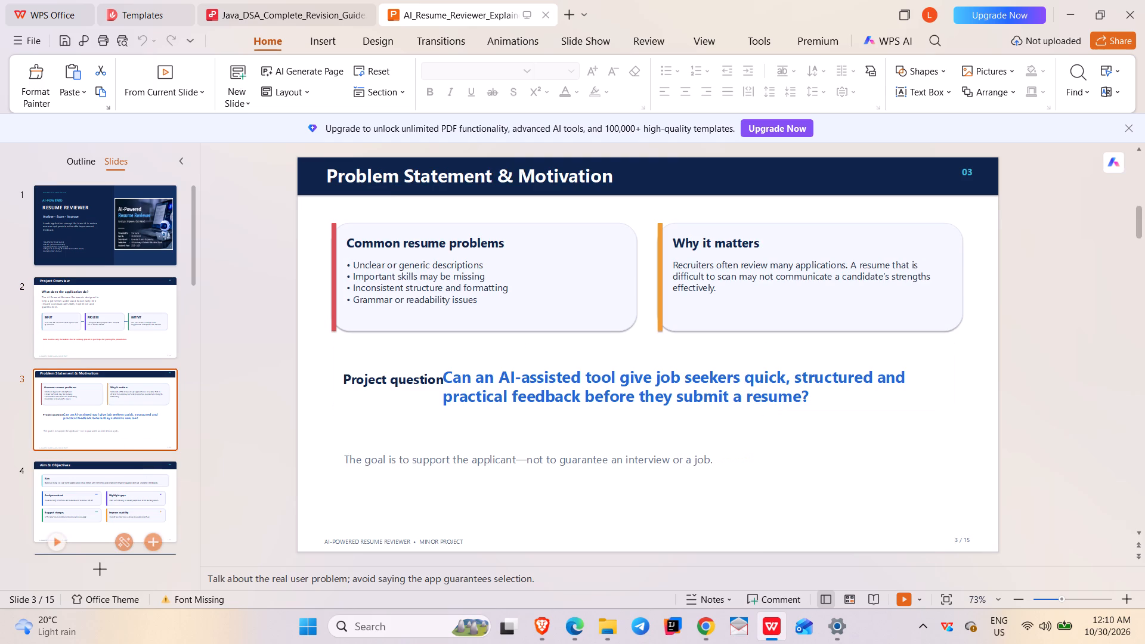
left_click(422, 393)
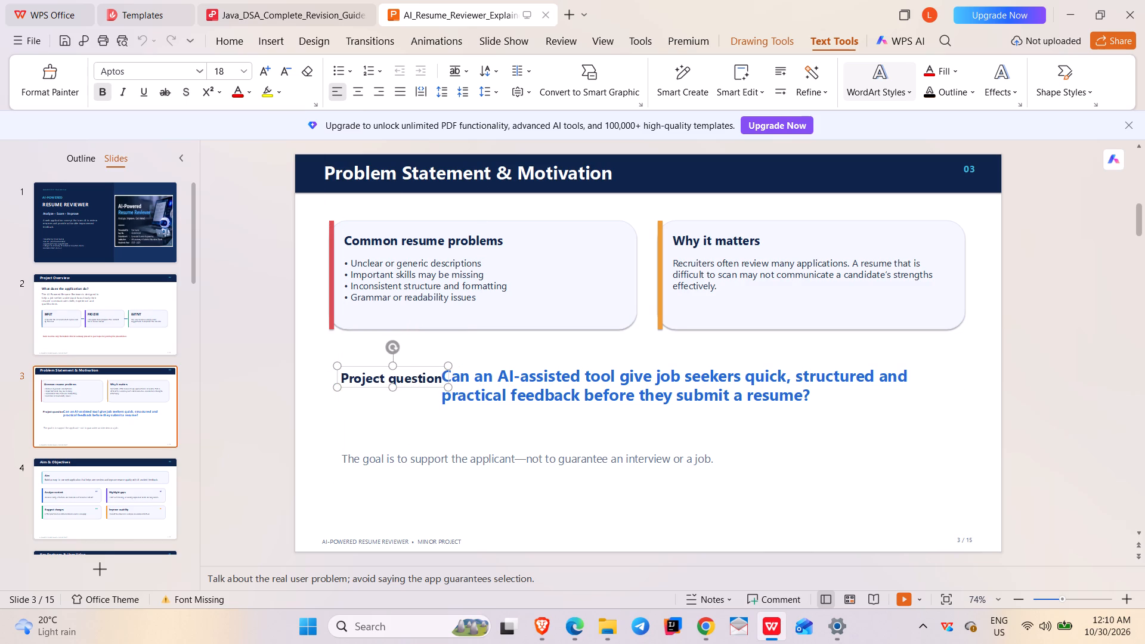
left_click(1088, 388)
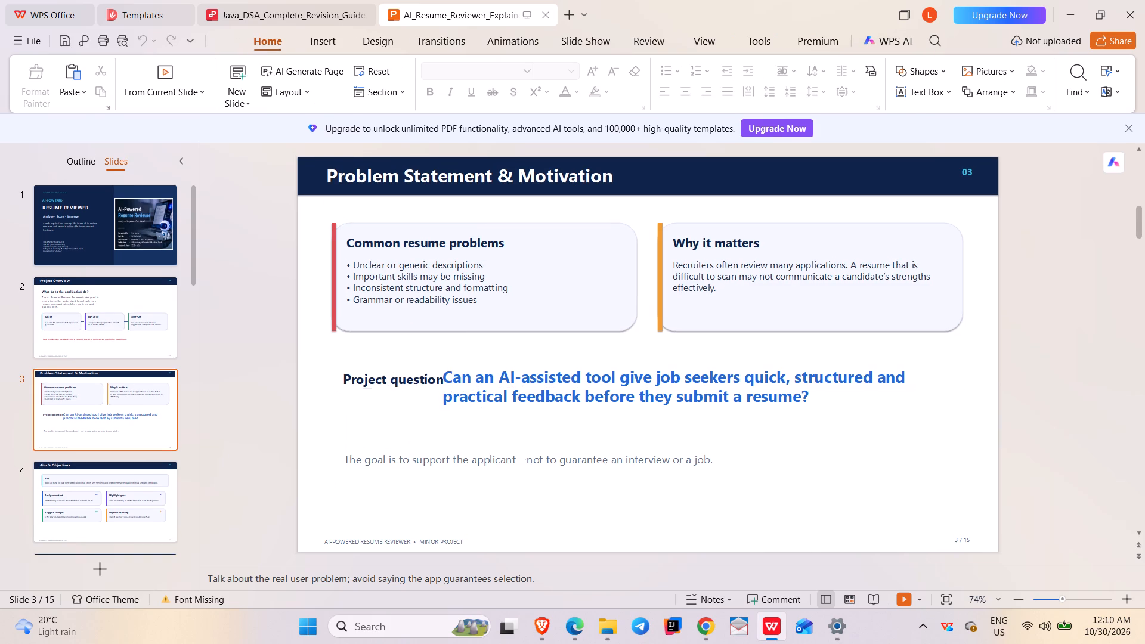
Skim the remaining slides, including High-Level System Architecture and Future Enhancements, and return to the cover slide.
scroll(827, 388, "down", 2)
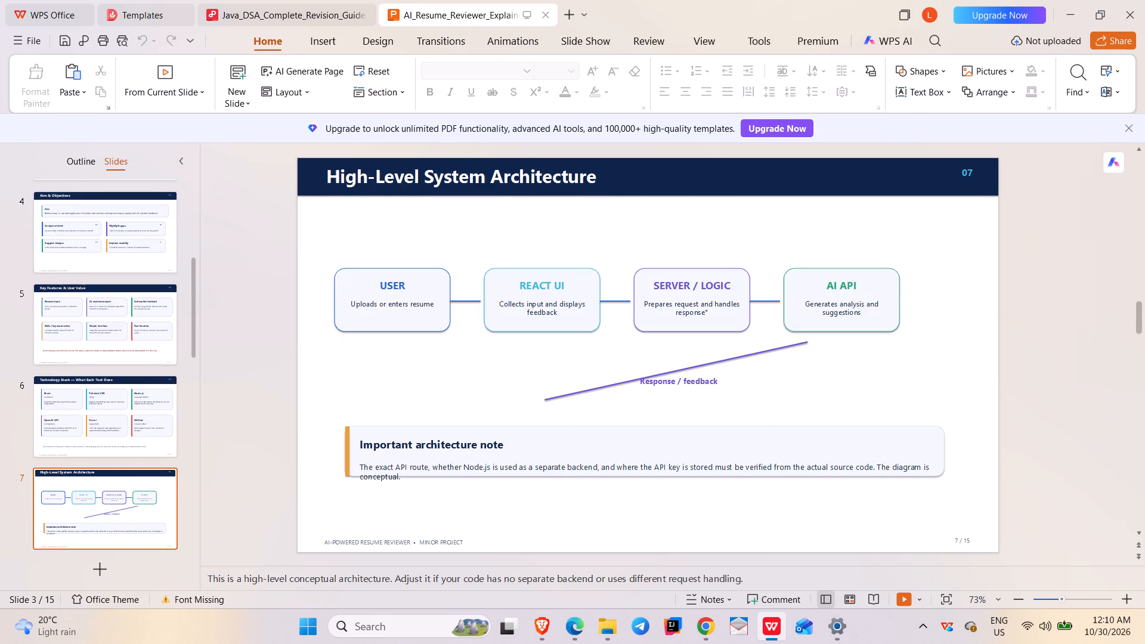
scroll(827, 388, "up", 3)
scroll(827, 388, "down", 2)
scroll(827, 388, "up", 2)
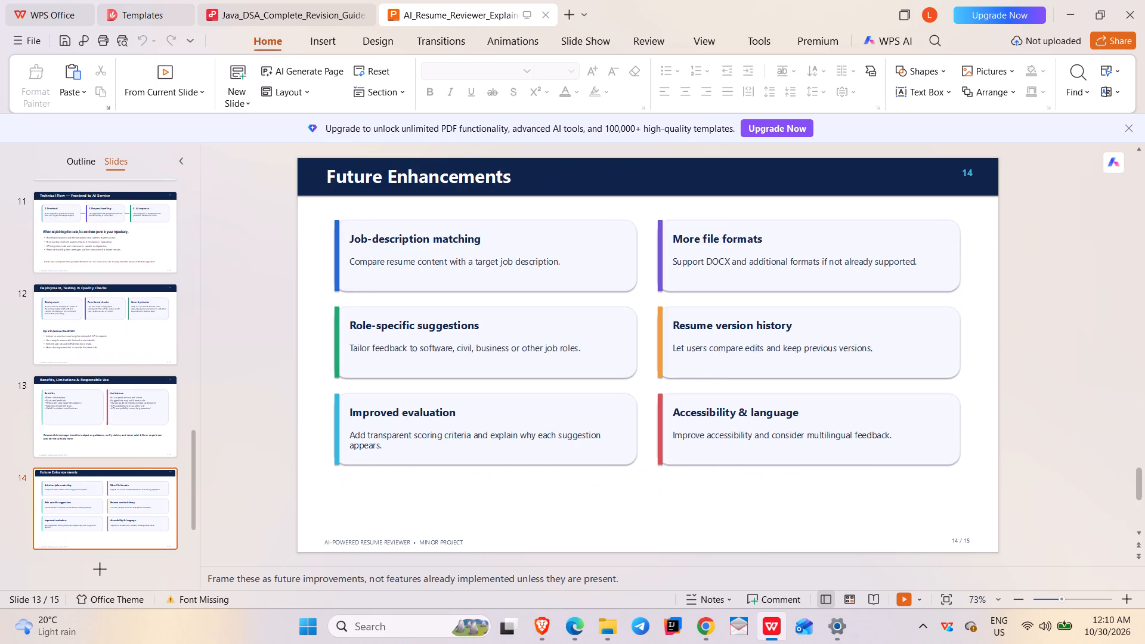
scroll(827, 388, "up", 3)
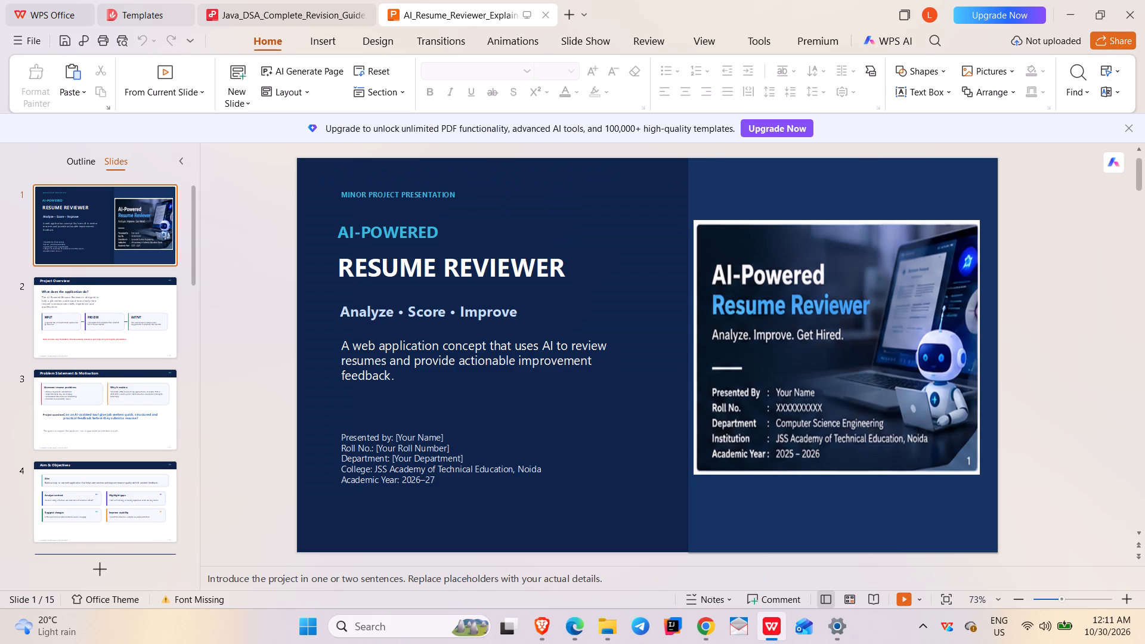
Switch to the Java_DSA_Complete_Revision_Guide document and close the AI_Resume_Reviewer_Explained_With_Visuals presentation.
left_click(254, 16)
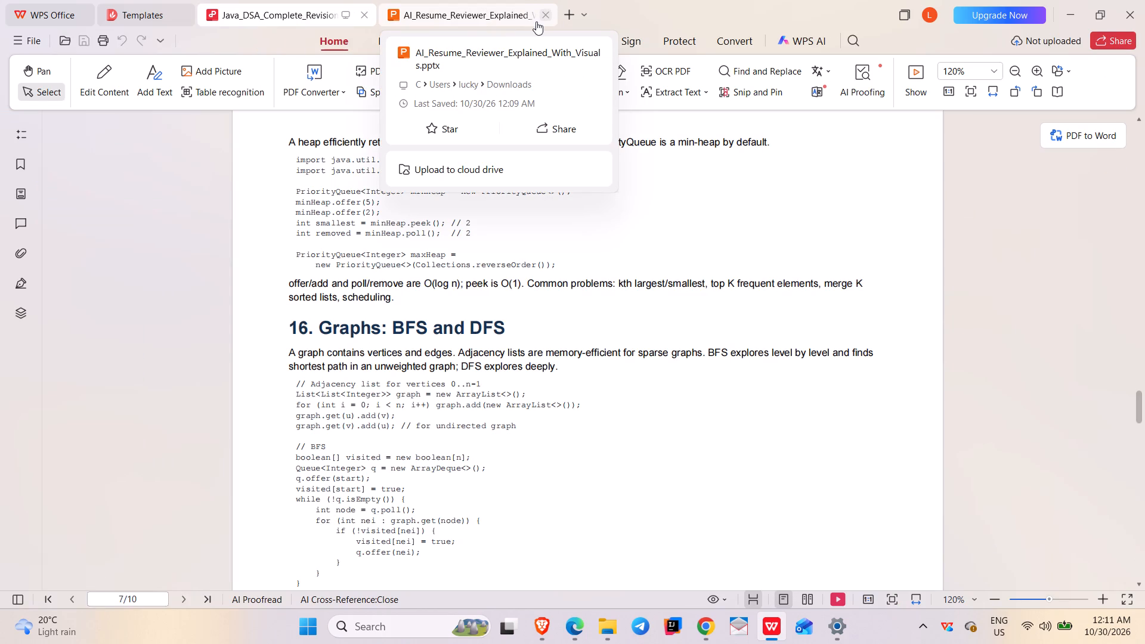
left_click(540, 20)
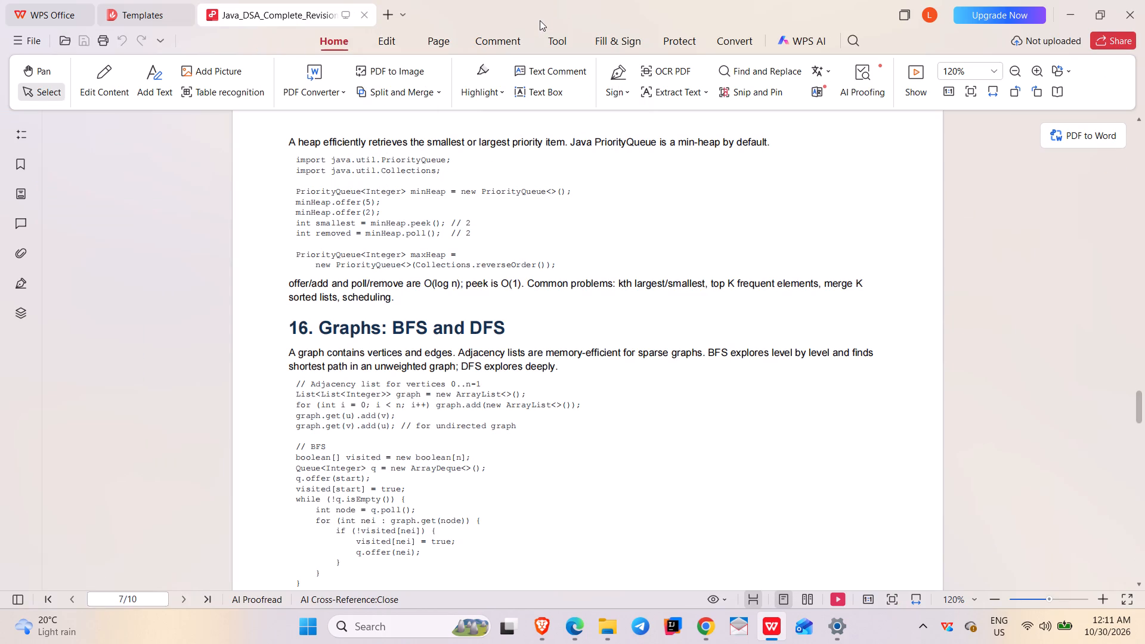
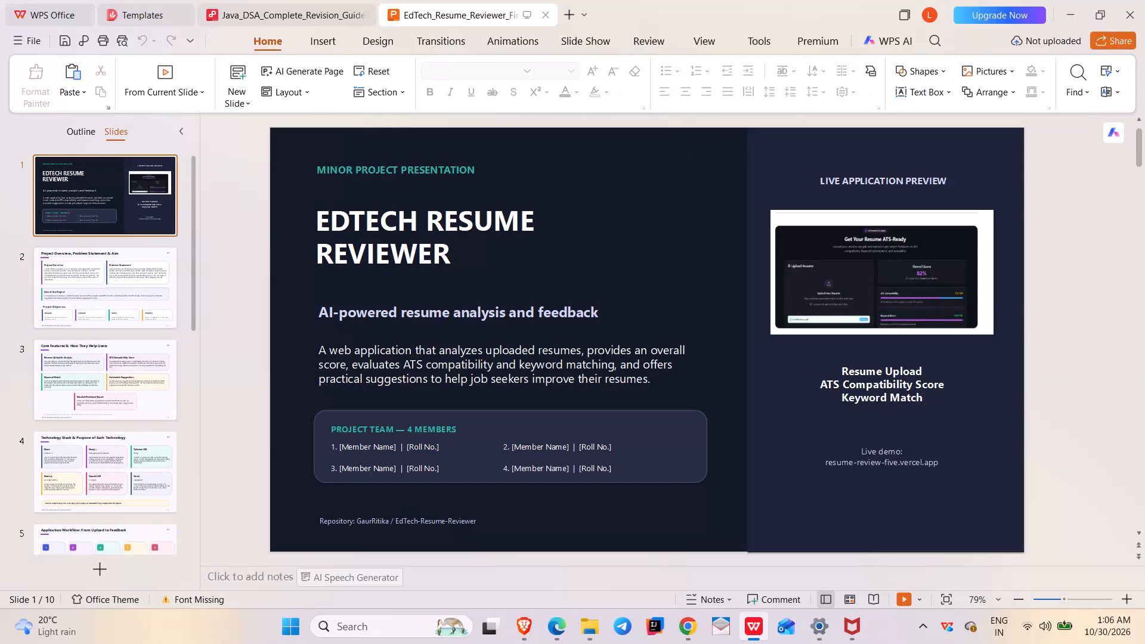
Examine the EdTech Resume Reviewer deck from the cover through Technology Stack to High-Level System Architecture, returning to Live Application Interface & Visible Results.
scroll(695, 143, "down", 2)
scroll(695, 143, "up", 1)
scroll(710, 300, "down", 1)
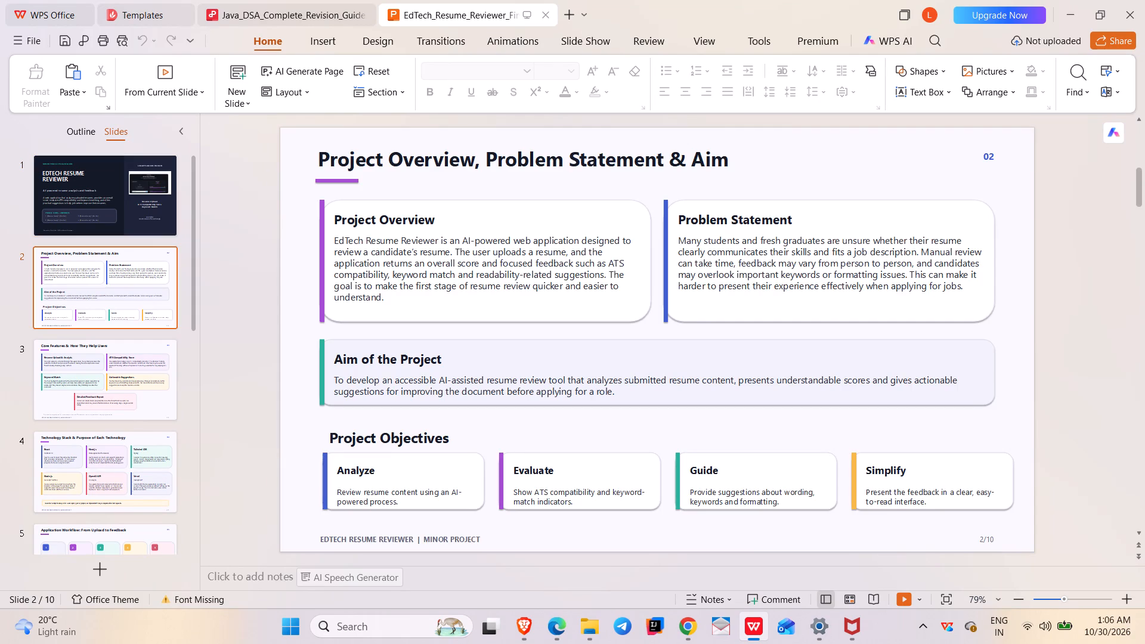
scroll(710, 297, "down", 2)
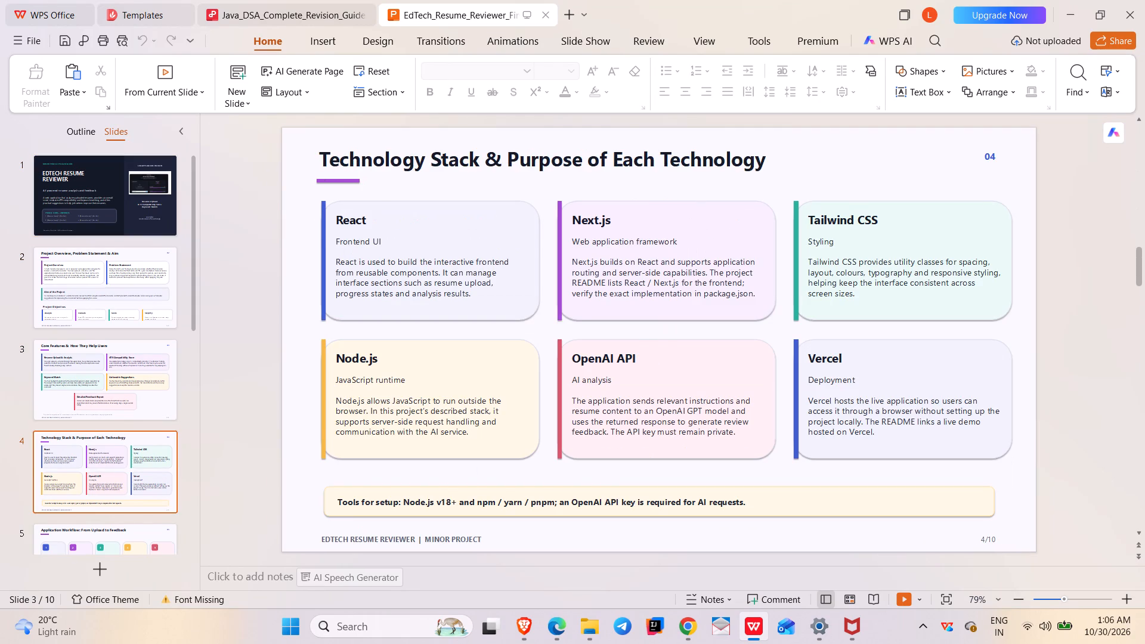
scroll(710, 297, "down", 1)
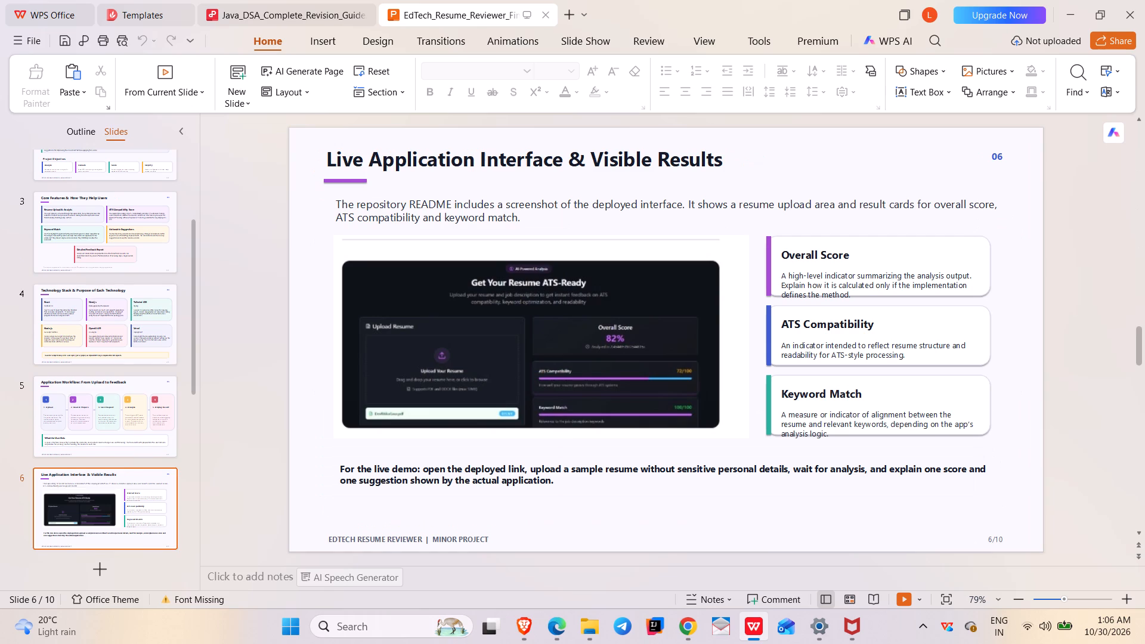
scroll(927, 356, "down", 1)
scroll(927, 356, "up", 1)
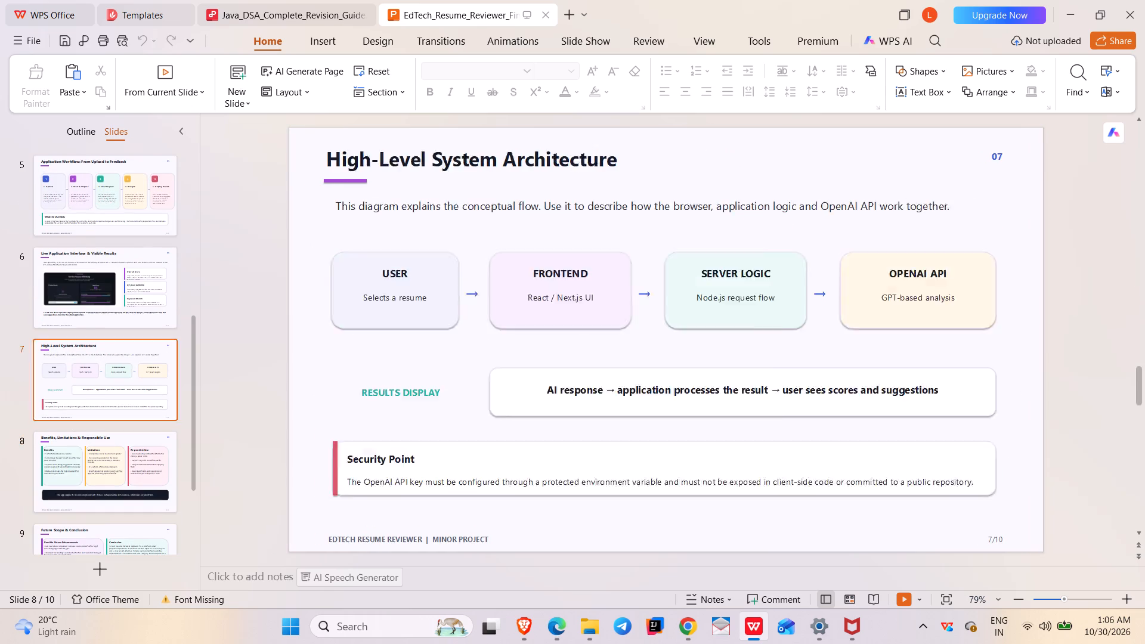
scroll(927, 356, "up", 1)
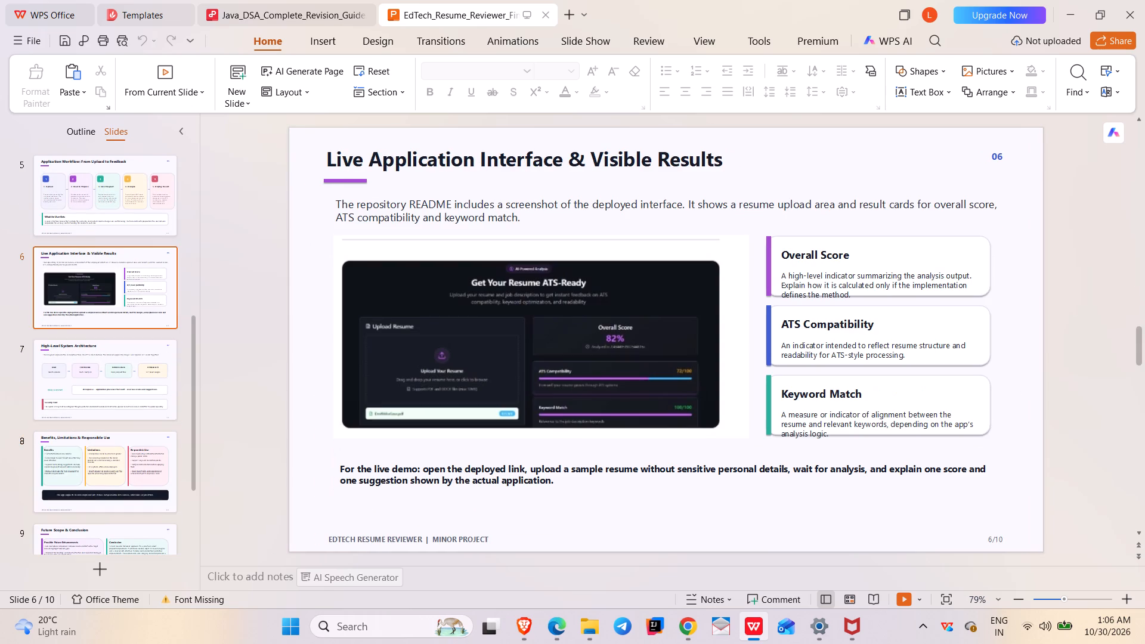
scroll(927, 356, "up", 1)
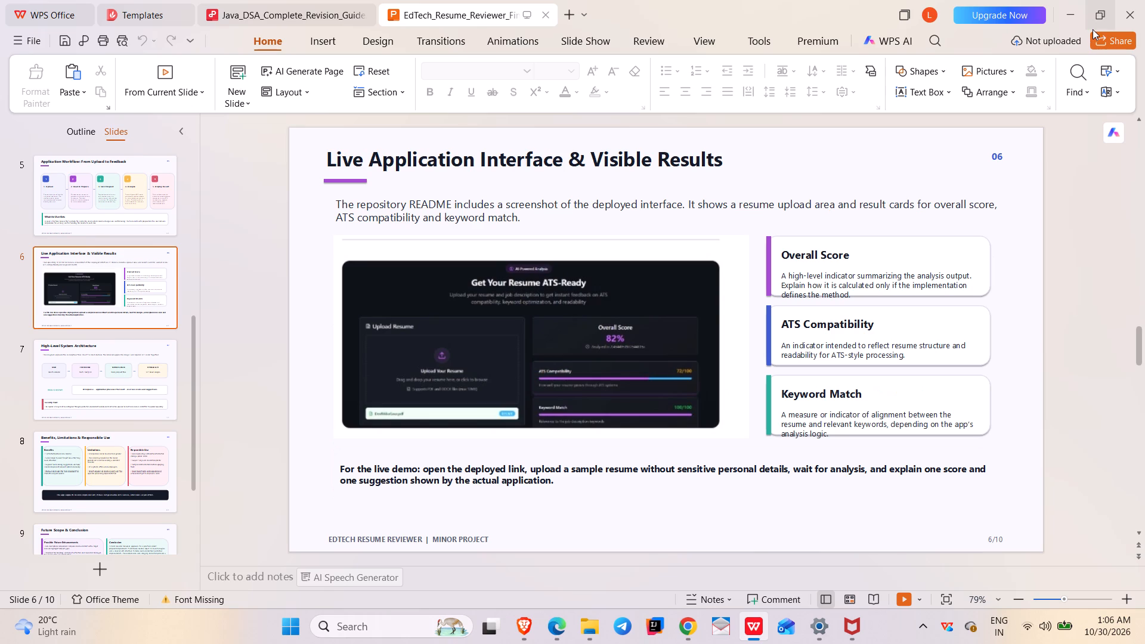
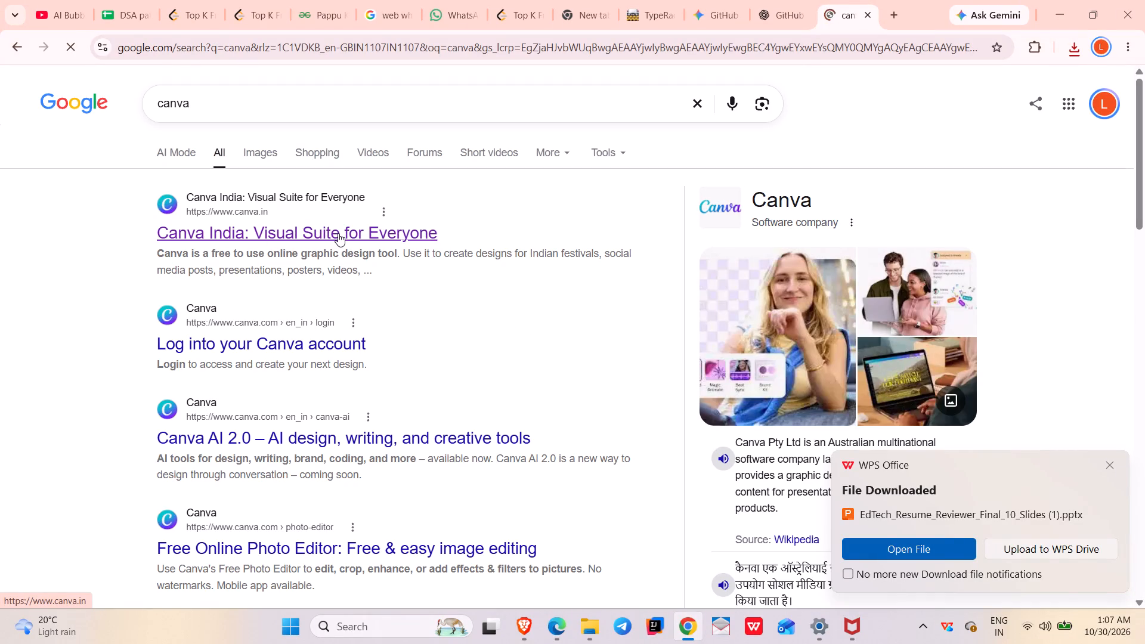
Open Canva's home page from the search results and dismiss the WPS Office download notification.
left_click(338, 233)
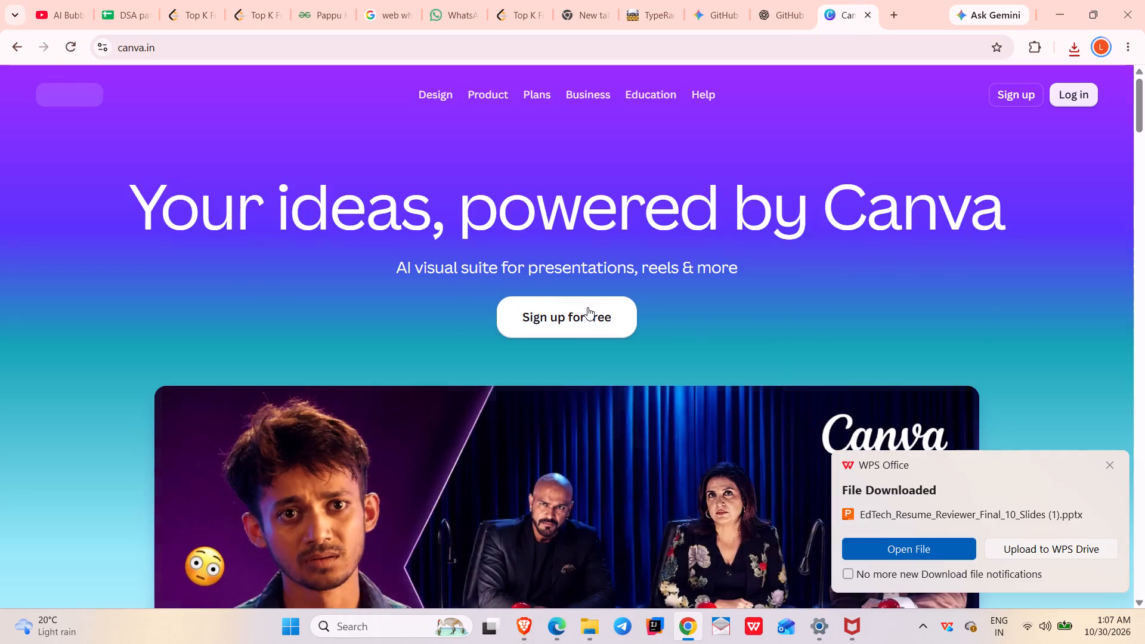
left_click(587, 307)
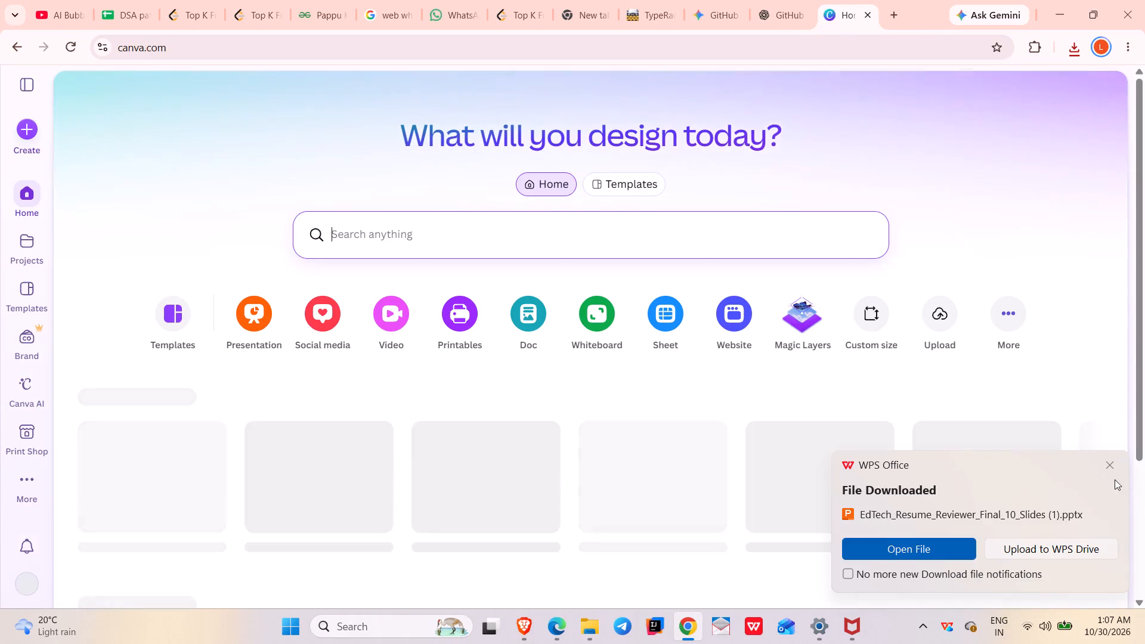
left_click(1110, 464)
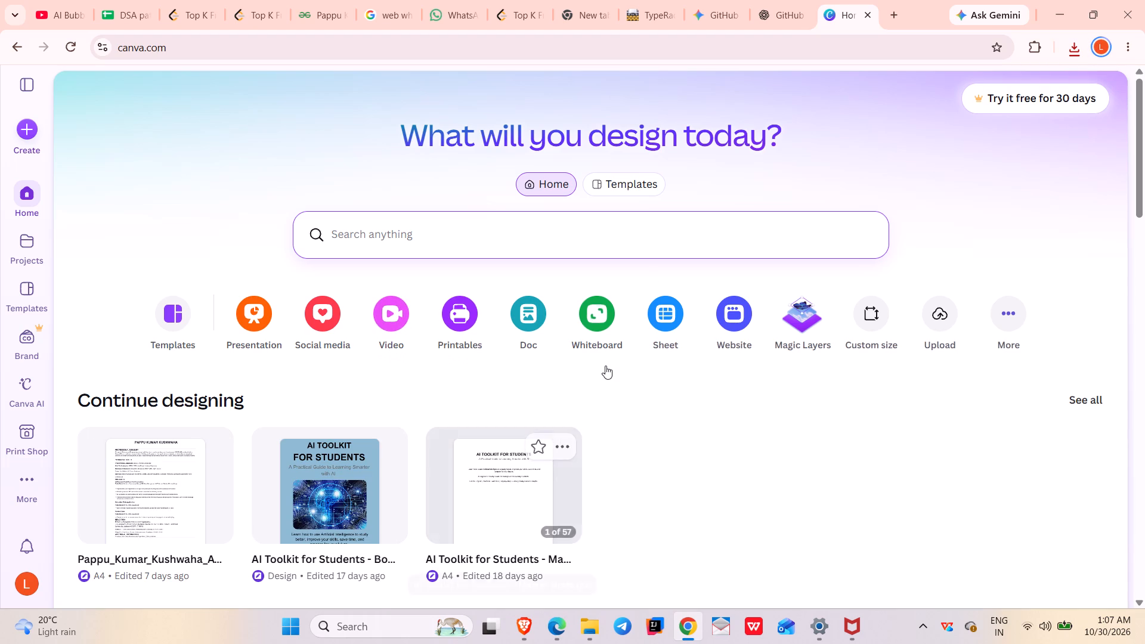
Look over the Canva home page, including the design types, recent designs and suggested templates.
scroll(606, 366, "down", 1)
scroll(468, 510, "down", 2)
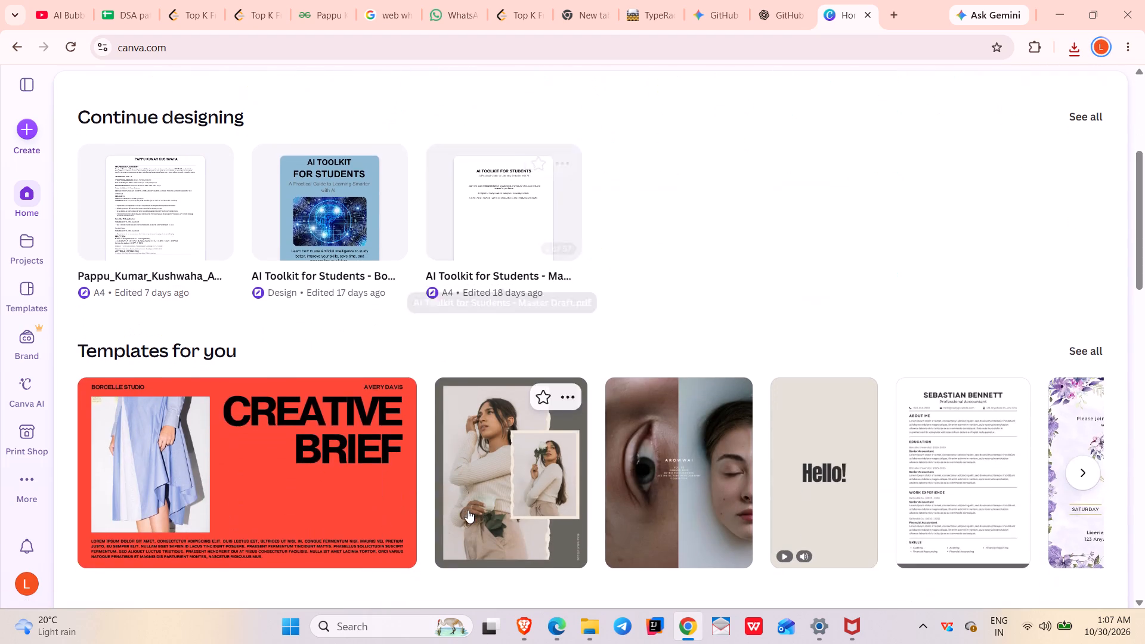
scroll(468, 510, "down", 3)
scroll(468, 510, "up", 8)
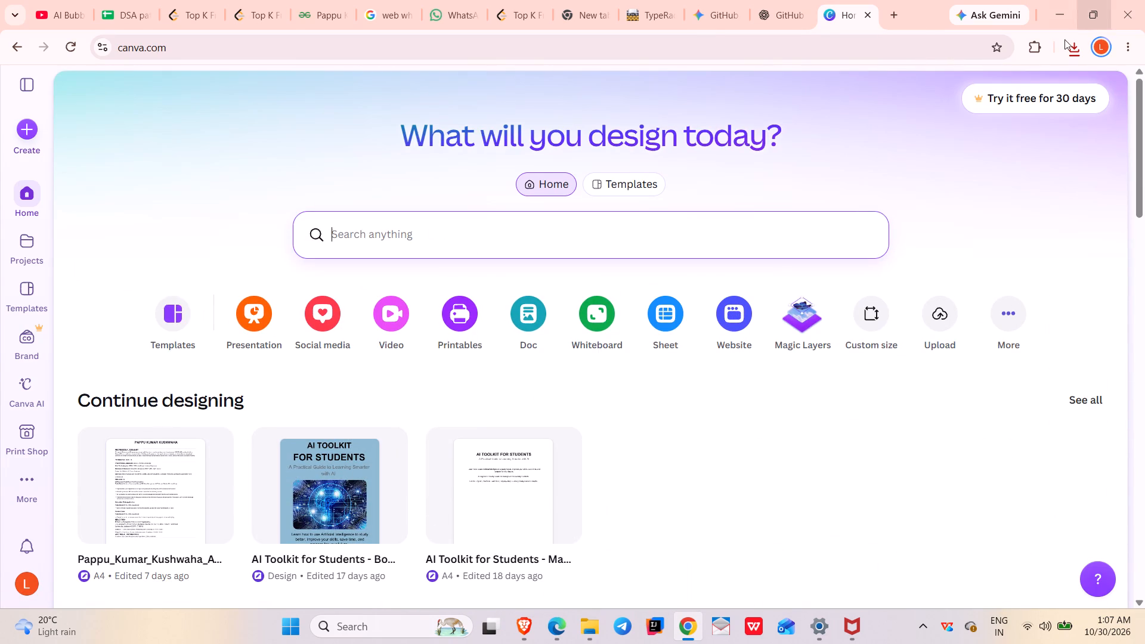
right_click(984, 141)
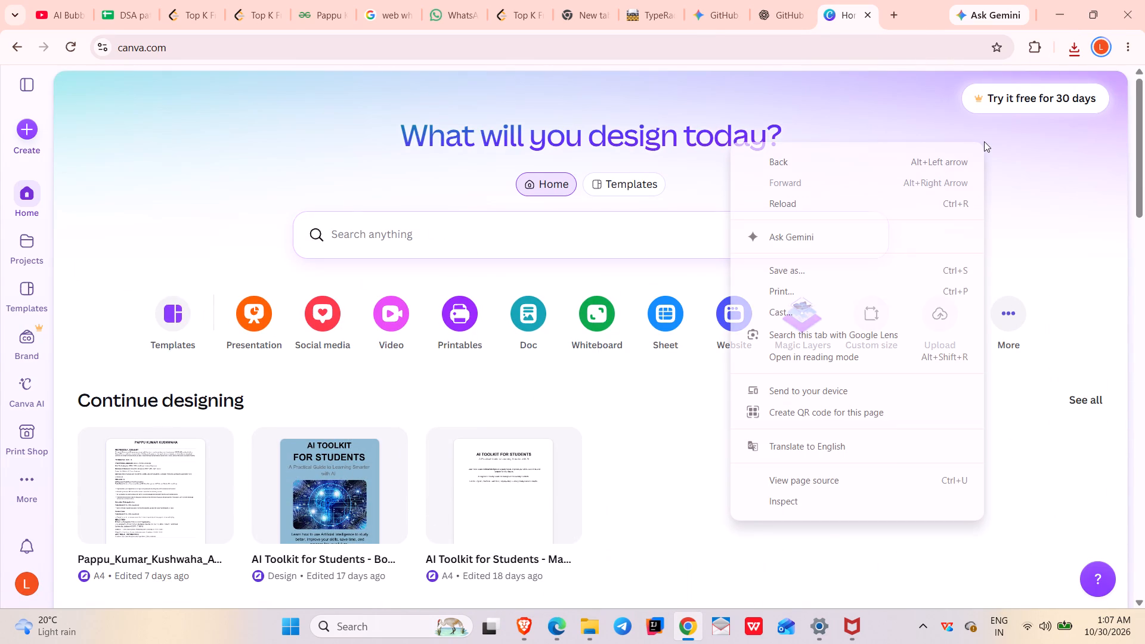
scroll(984, 141, "down", 1)
left_click(695, 128)
scroll(689, 128, "down", 1)
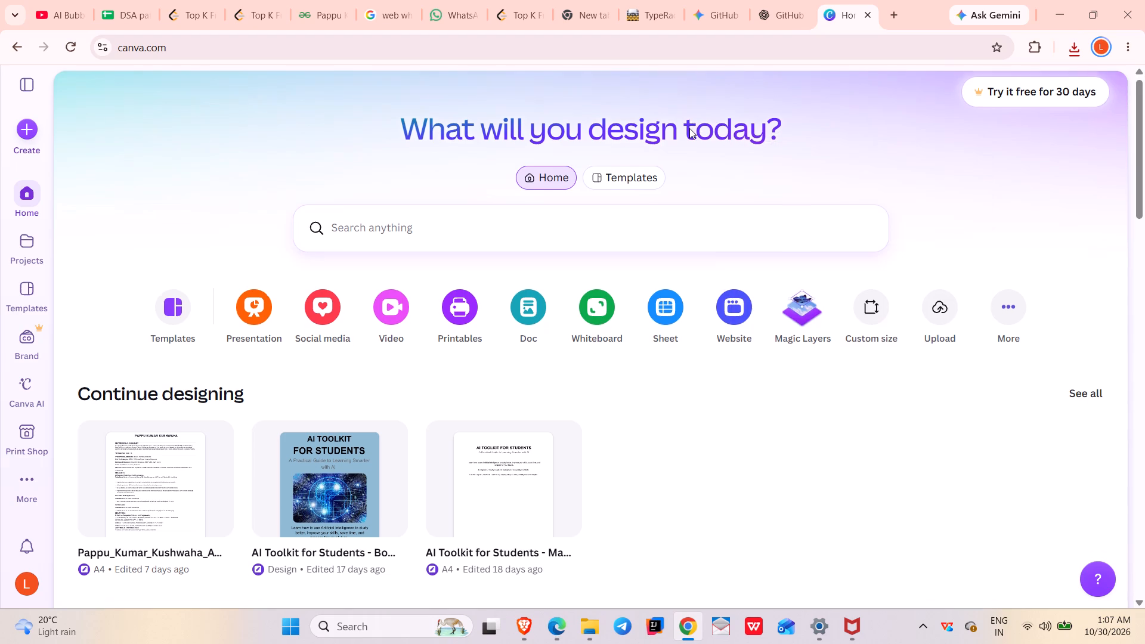
scroll(689, 128, "down", 1)
scroll(689, 128, "up", 2)
scroll(692, 122, "down", 1)
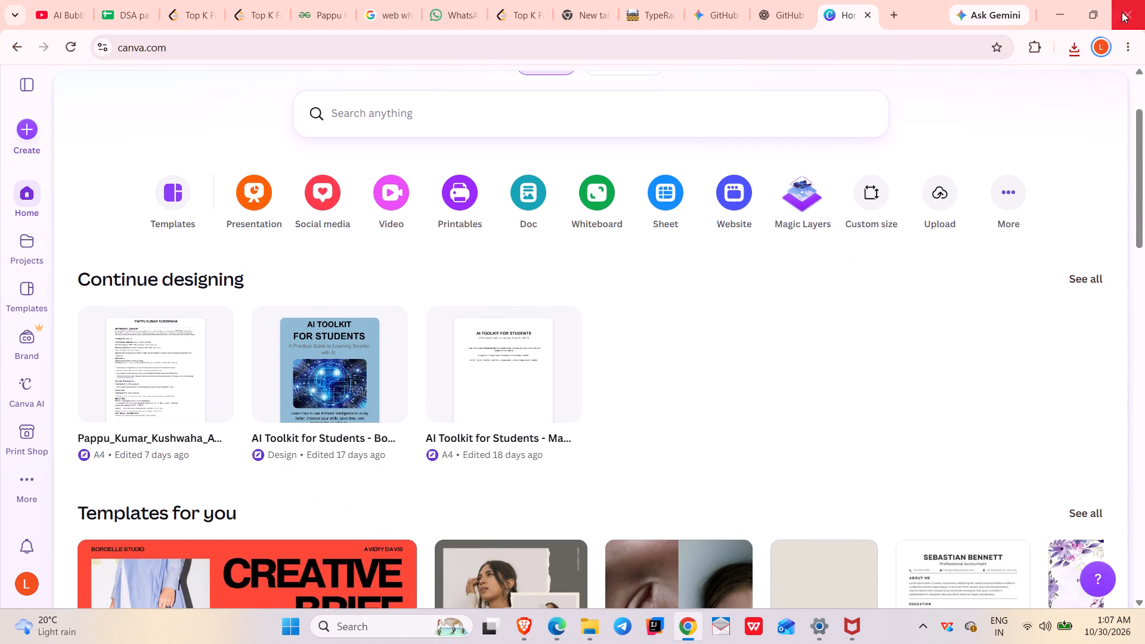
left_click(834, 20)
left_click(716, 404)
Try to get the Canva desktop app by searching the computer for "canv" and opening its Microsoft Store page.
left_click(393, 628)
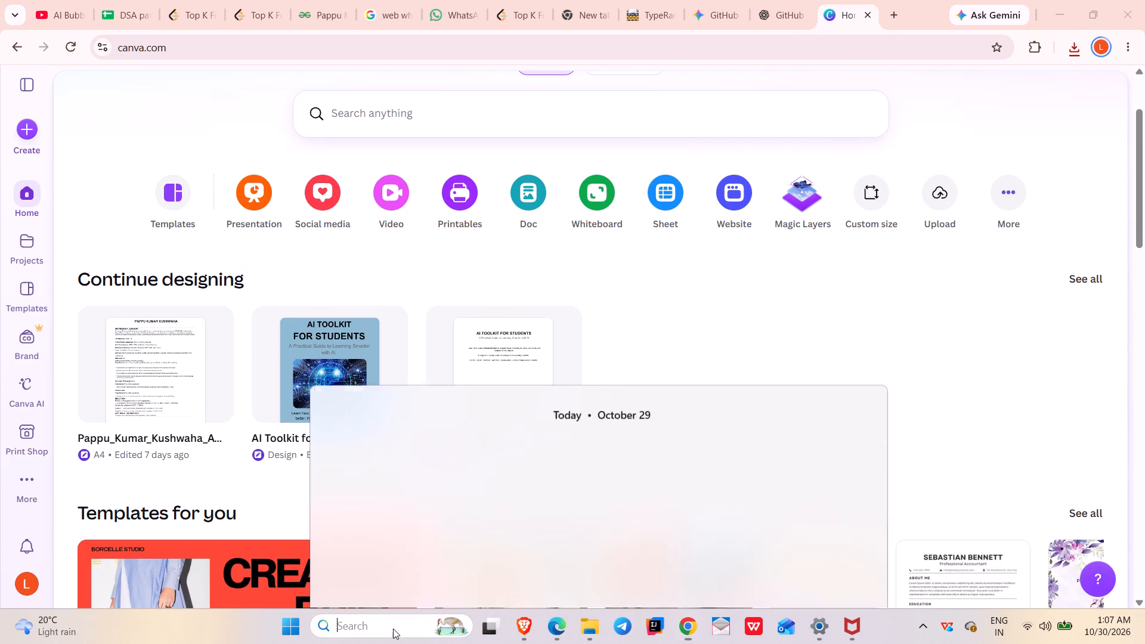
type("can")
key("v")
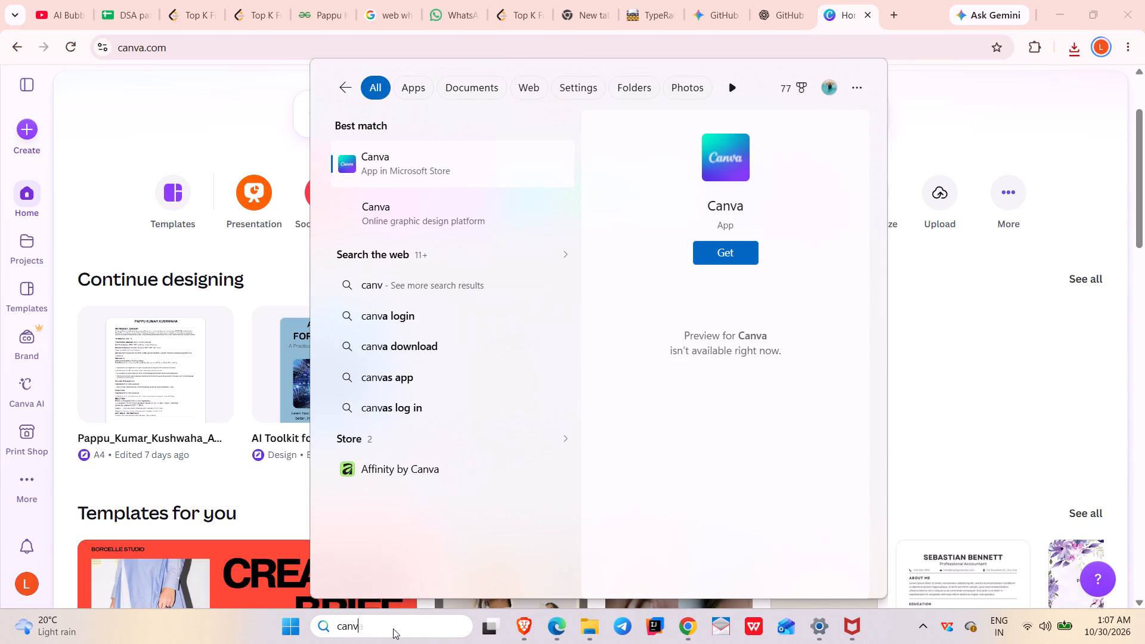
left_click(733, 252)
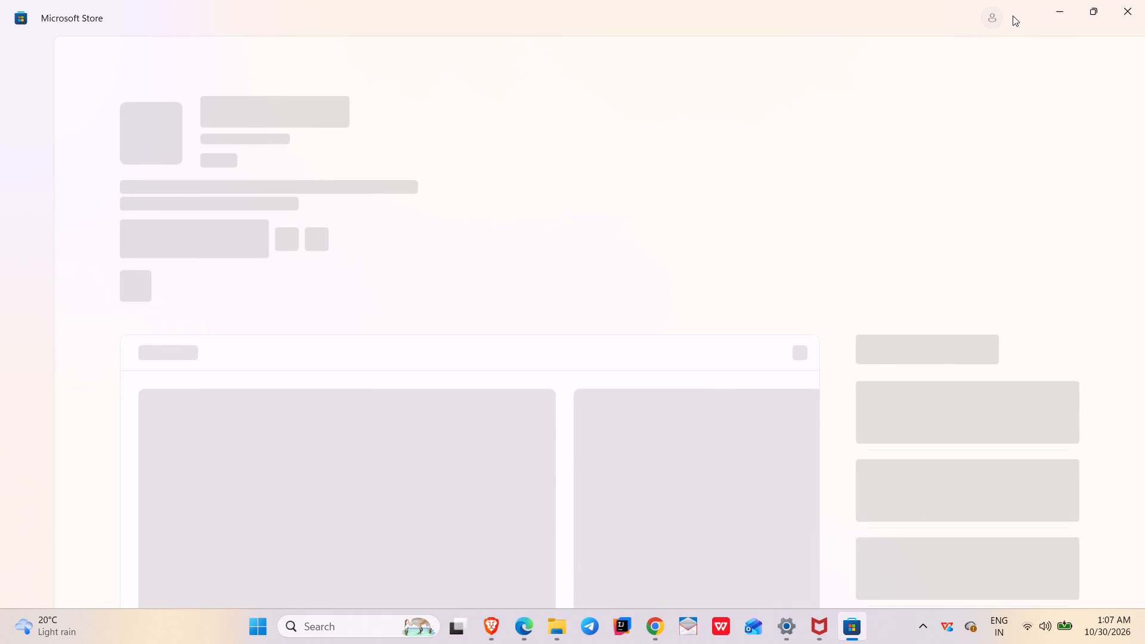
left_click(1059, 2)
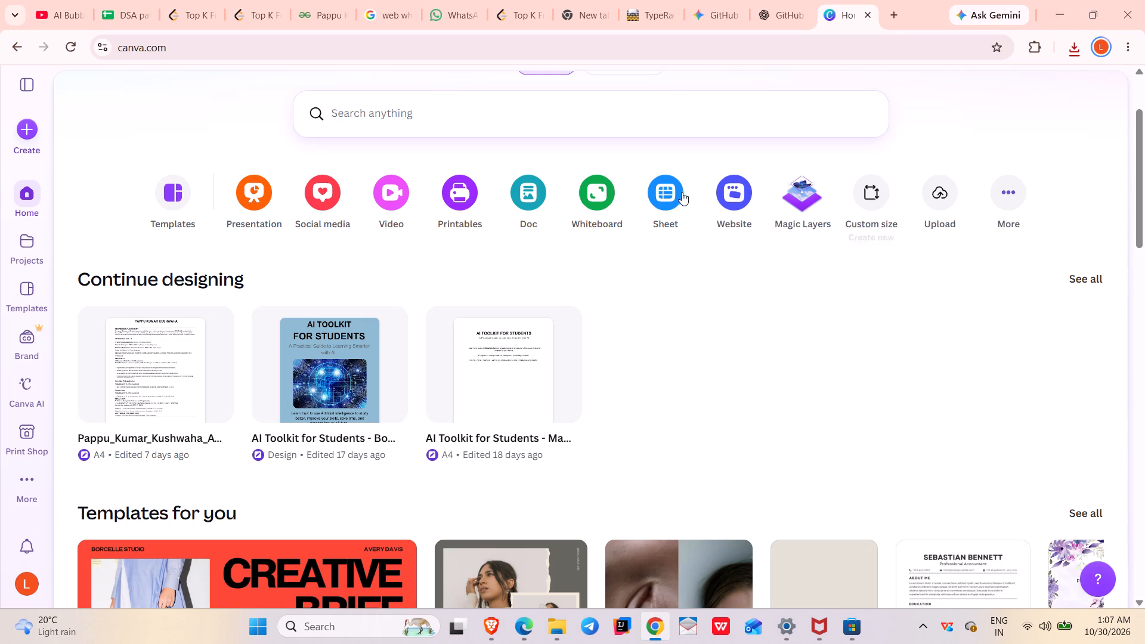
Upload the EdTech_Resume_Reviewer_Final_10_Slides (1) presentation from the Downloads folder to Canva.
left_click(941, 213)
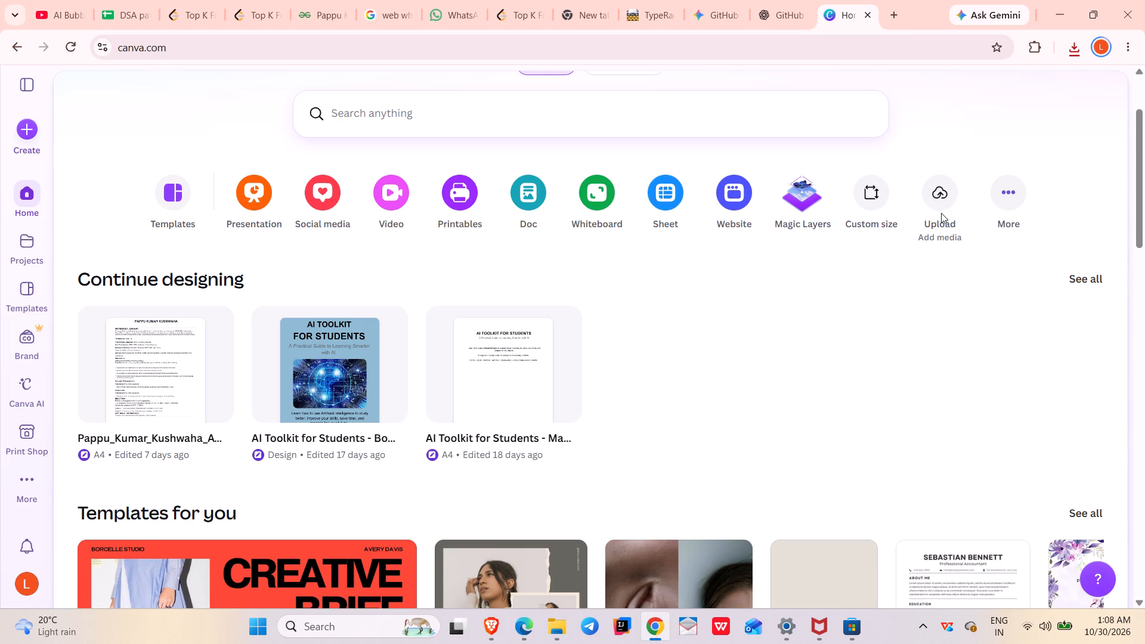
scroll(838, 283, "down", 1)
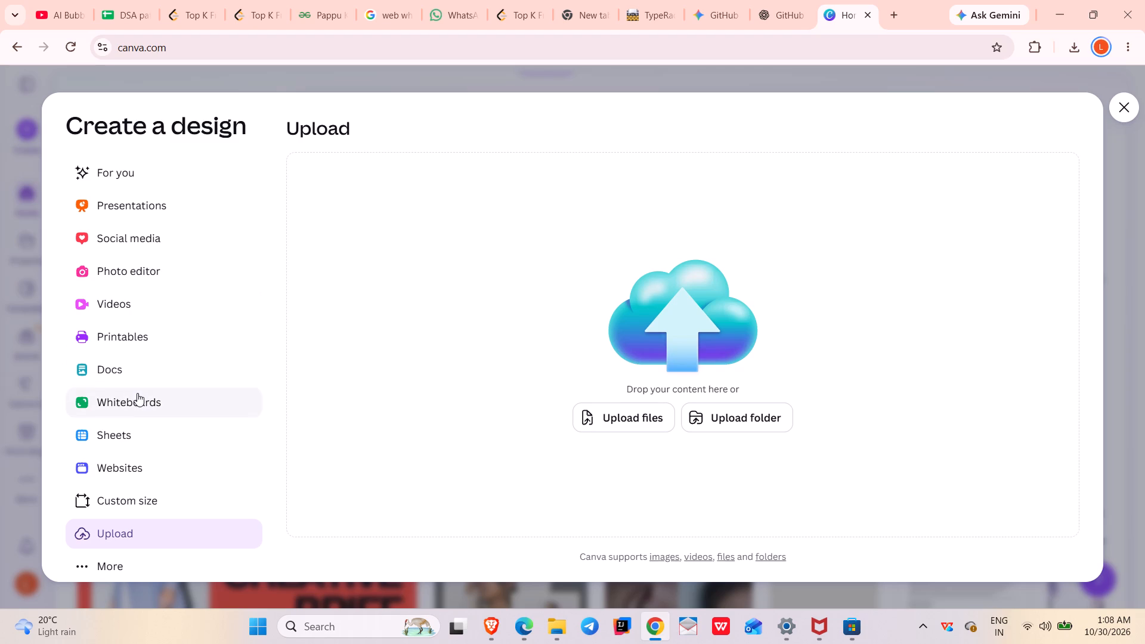
left_click(128, 364)
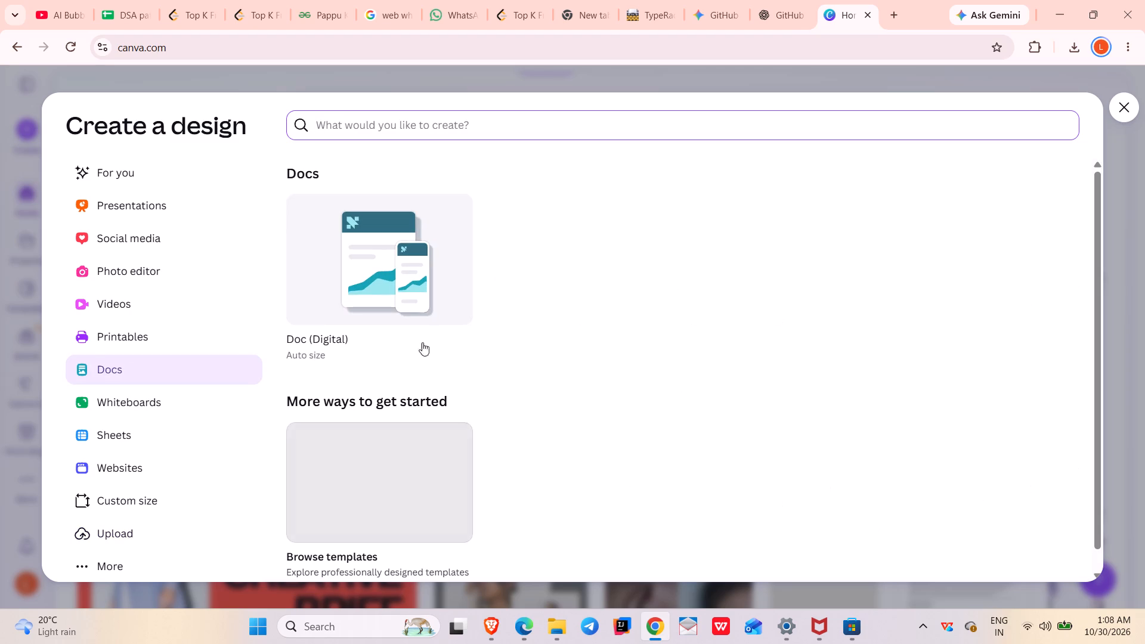
left_click(133, 528)
left_click(736, 424)
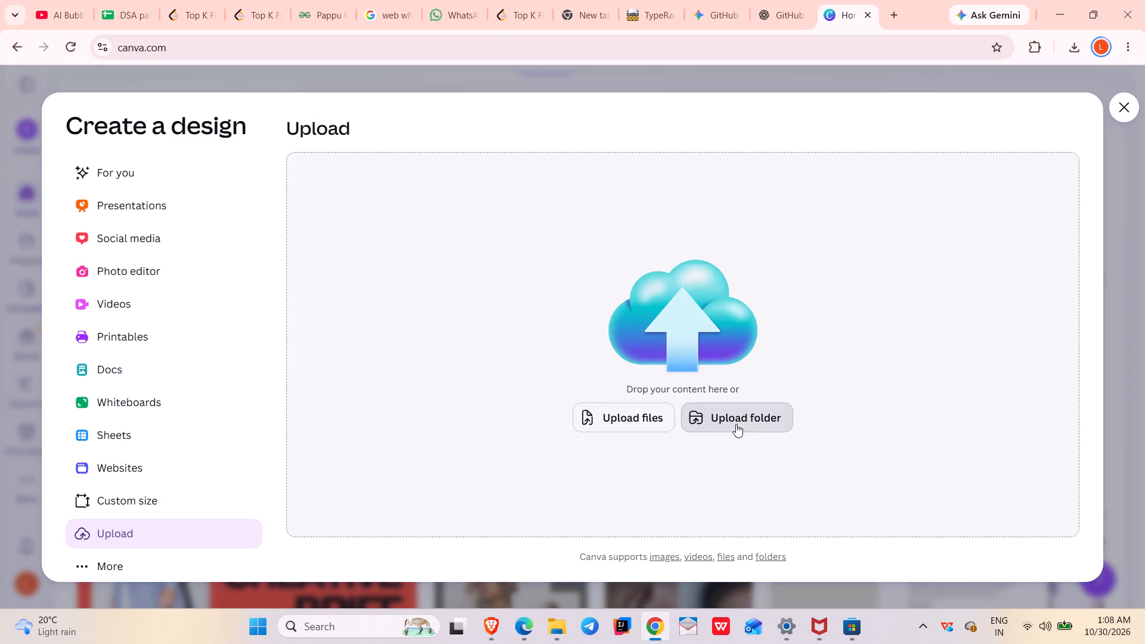
left_click(645, 416)
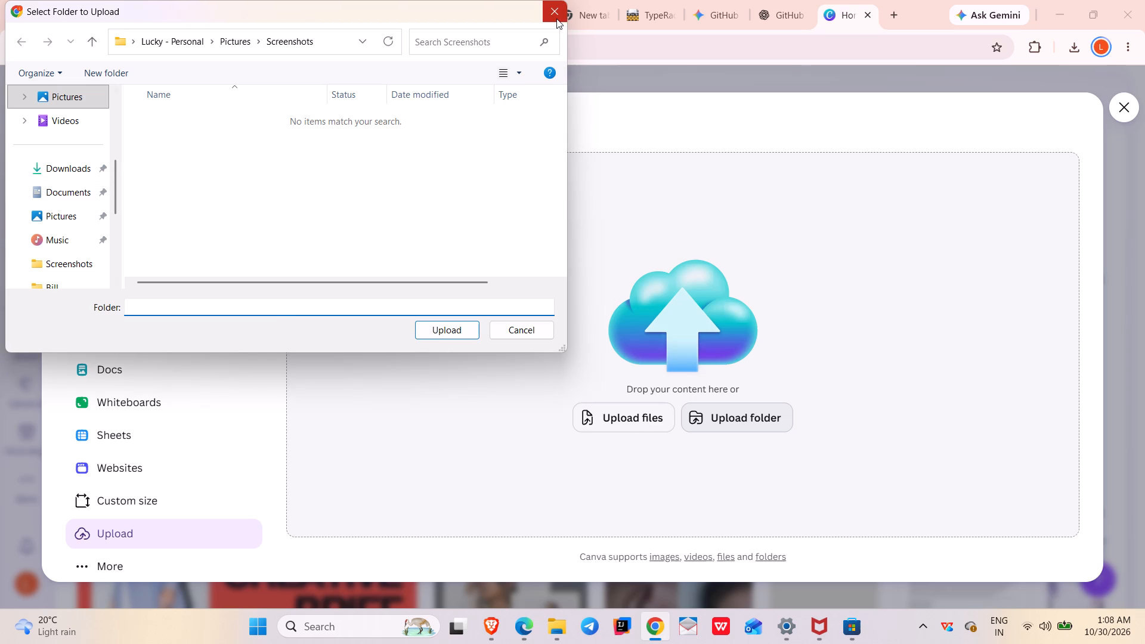
left_click(556, 17)
left_click(617, 416)
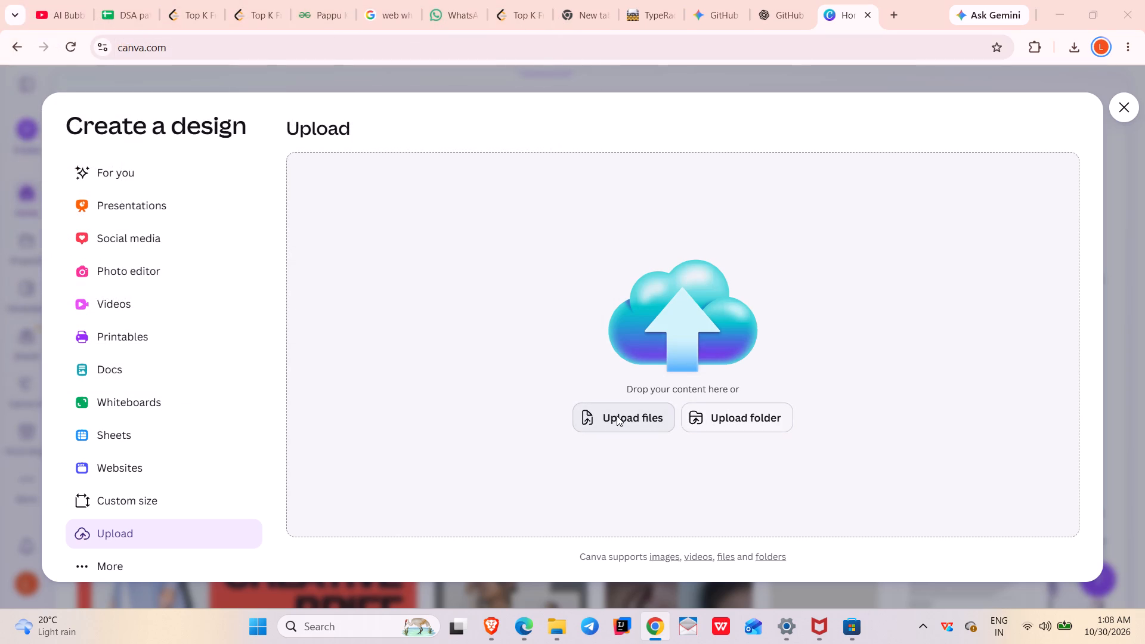
left_click(75, 177)
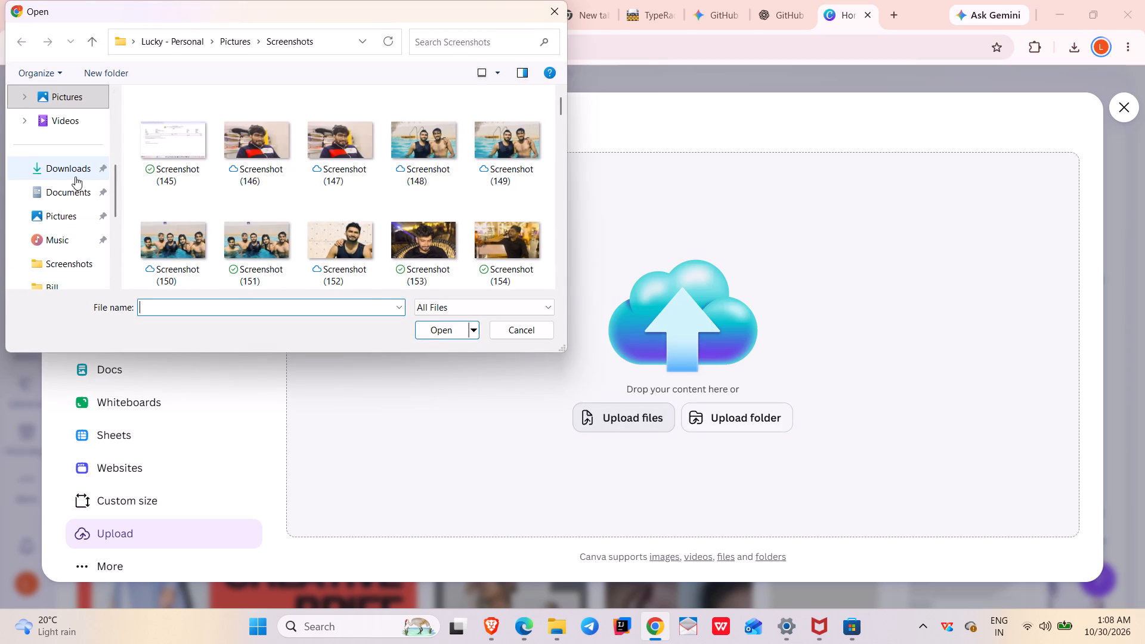
left_click(242, 130)
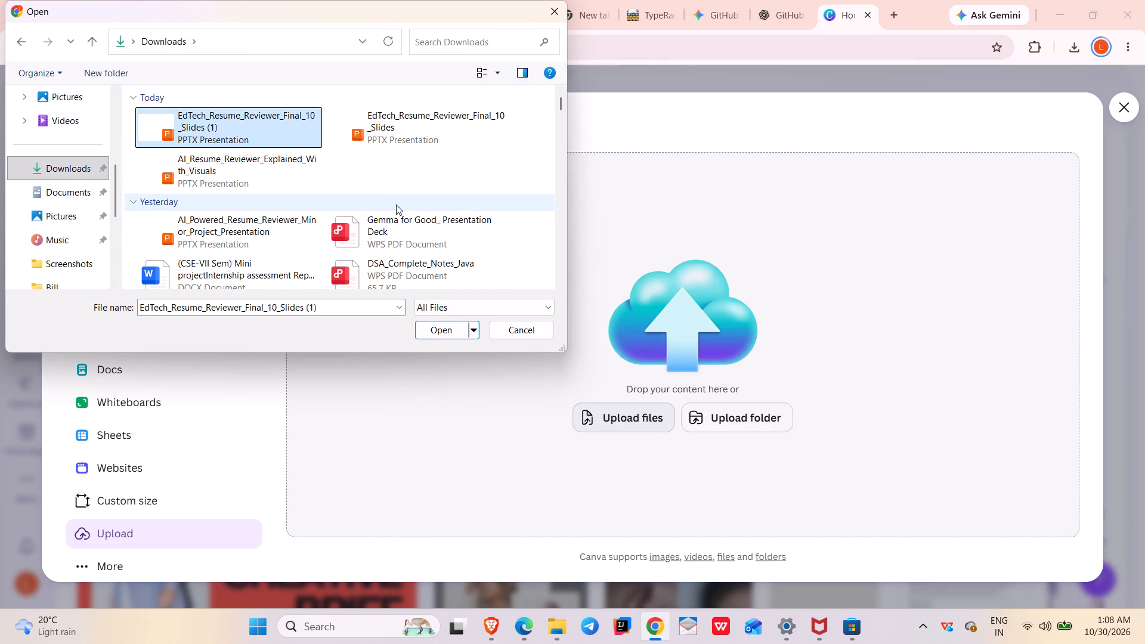
left_click(444, 119)
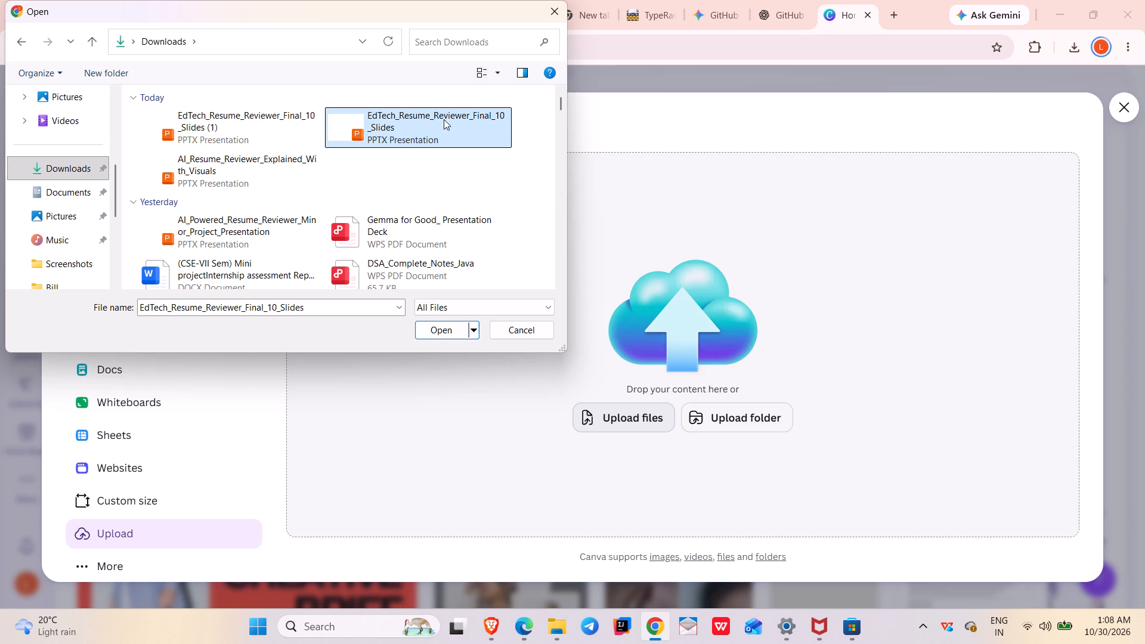
left_click(264, 117)
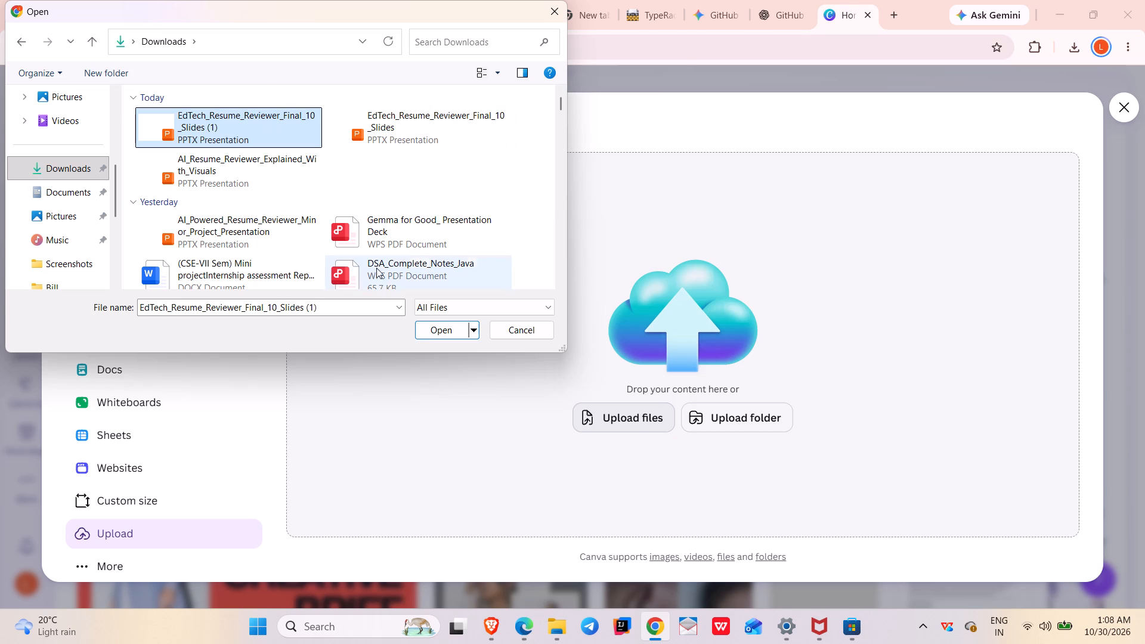
left_click(434, 332)
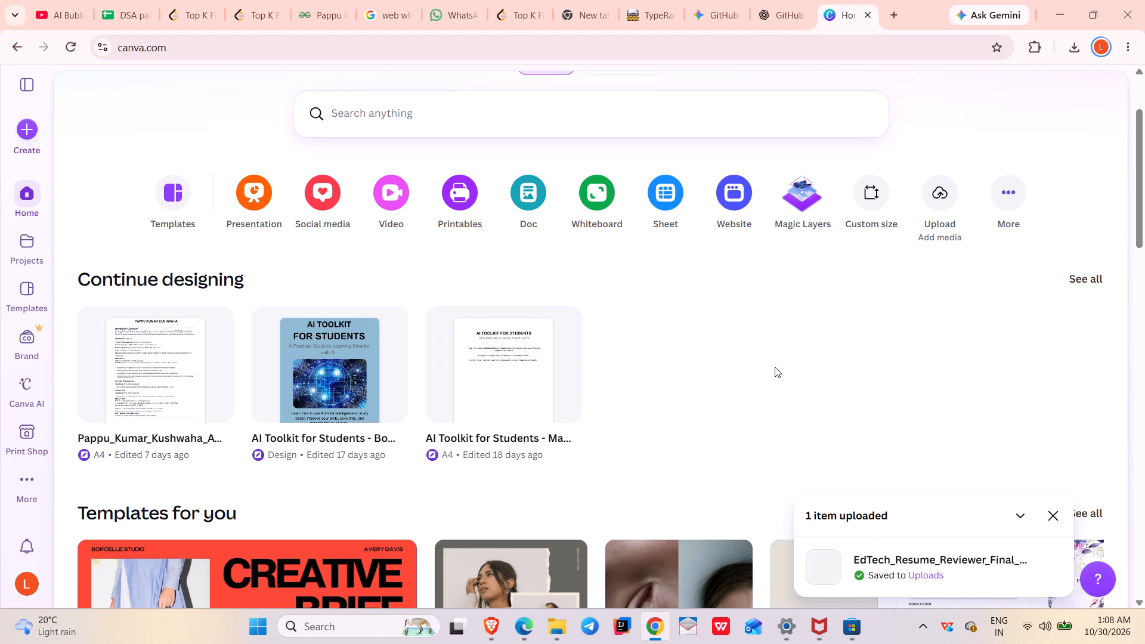
Open the uploaded EdTech Resume Reviewer deck from the Uploads folder in the design editor.
left_click(933, 572)
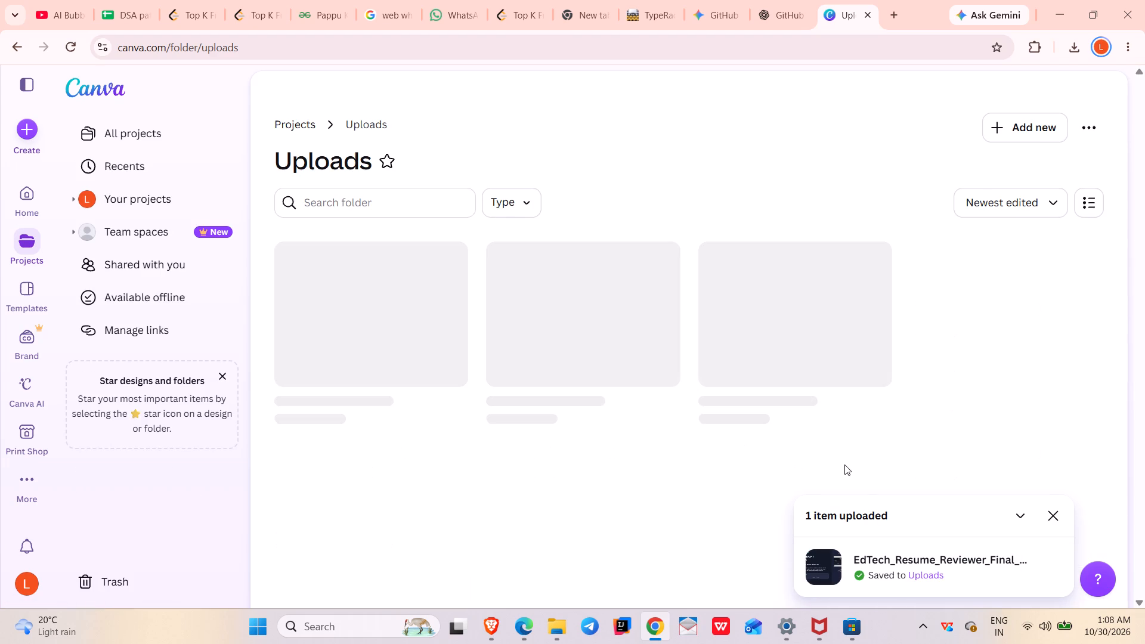
left_click(398, 307)
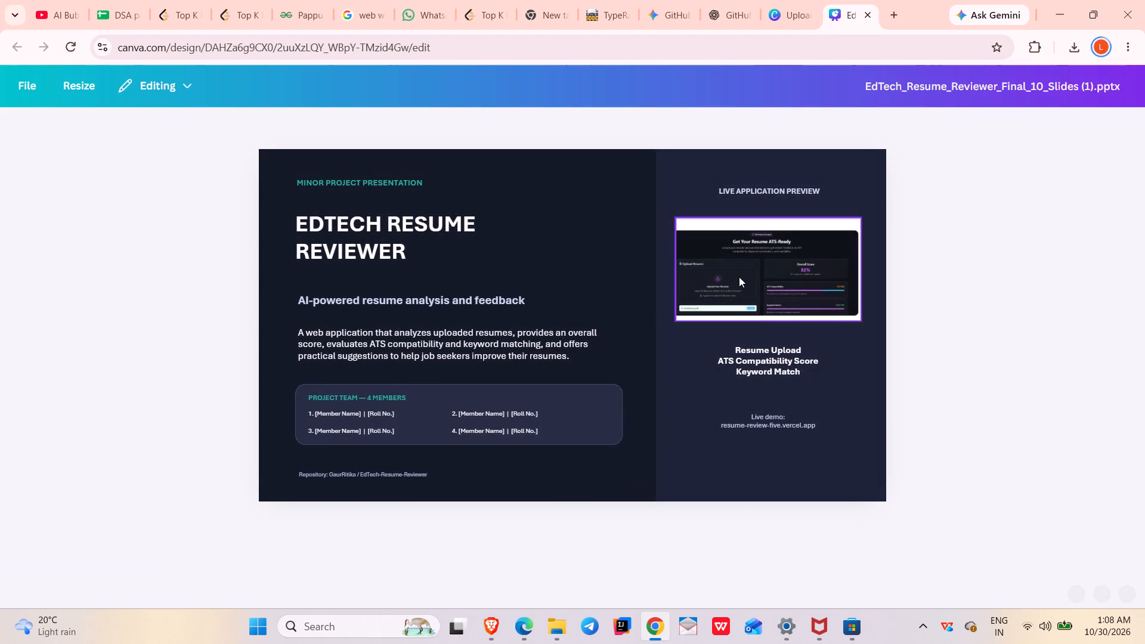
Replace the first [Member Name] placeholder in the cover slide's project team box with the team member's name.
left_click(383, 413)
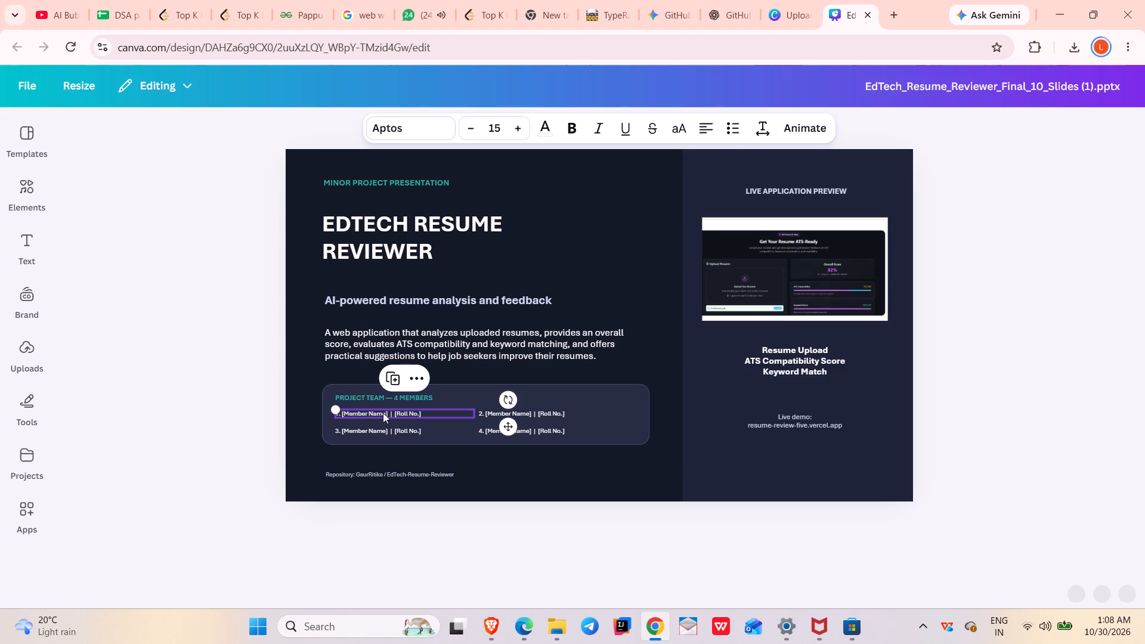
left_click(383, 413)
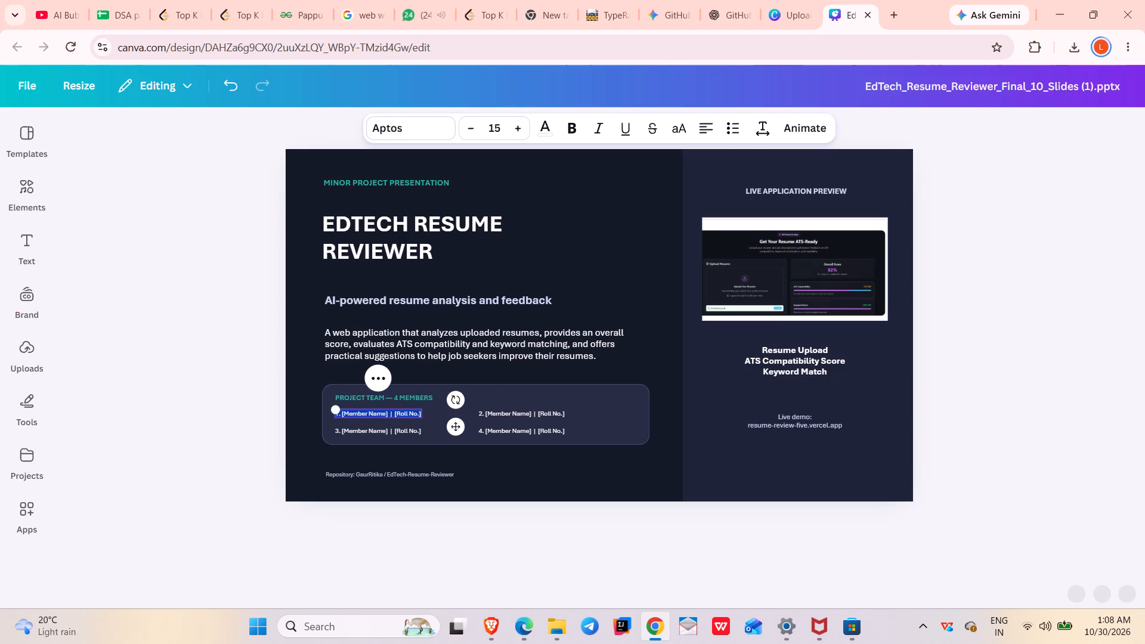
left_click(384, 412)
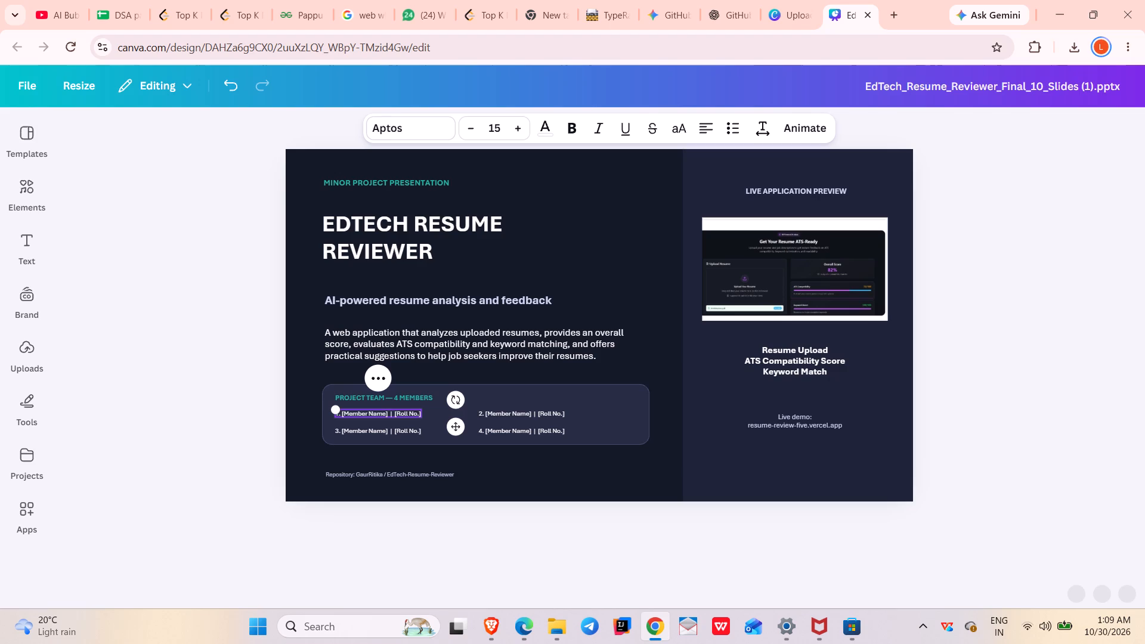
key("BackSpace")
key("BackSpace")
key("BackSpace")
key("BackSpace")
key("BackSpace")
key("BackSpace")
key("BackSpace")
key("BackSpace")
key("BackSpace")
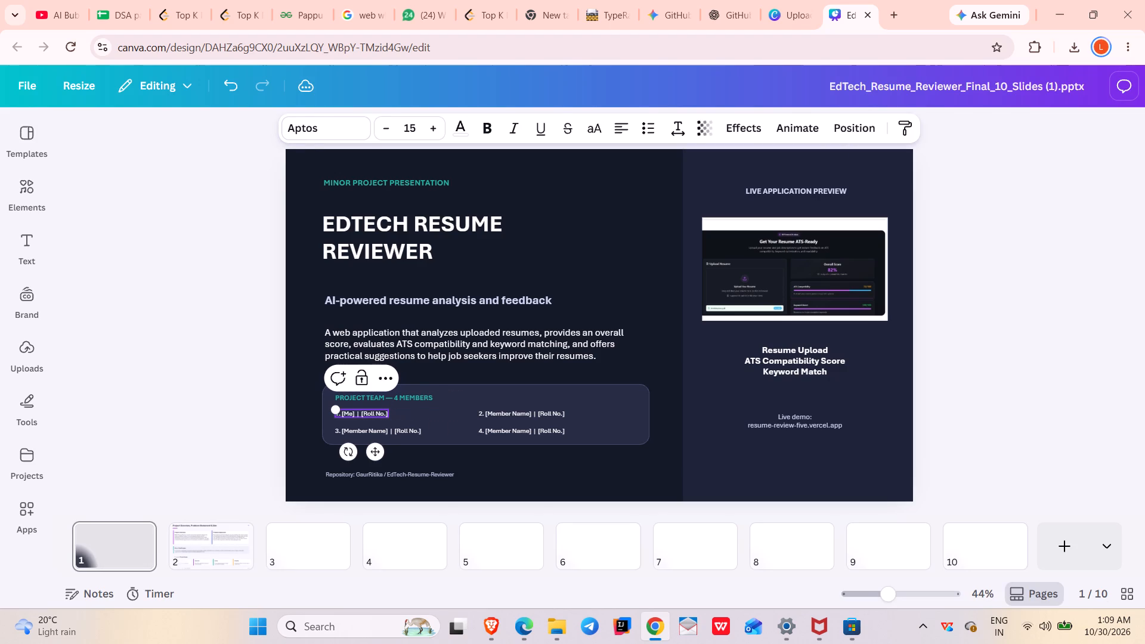
key("BackSpace")
key("BackSpace")
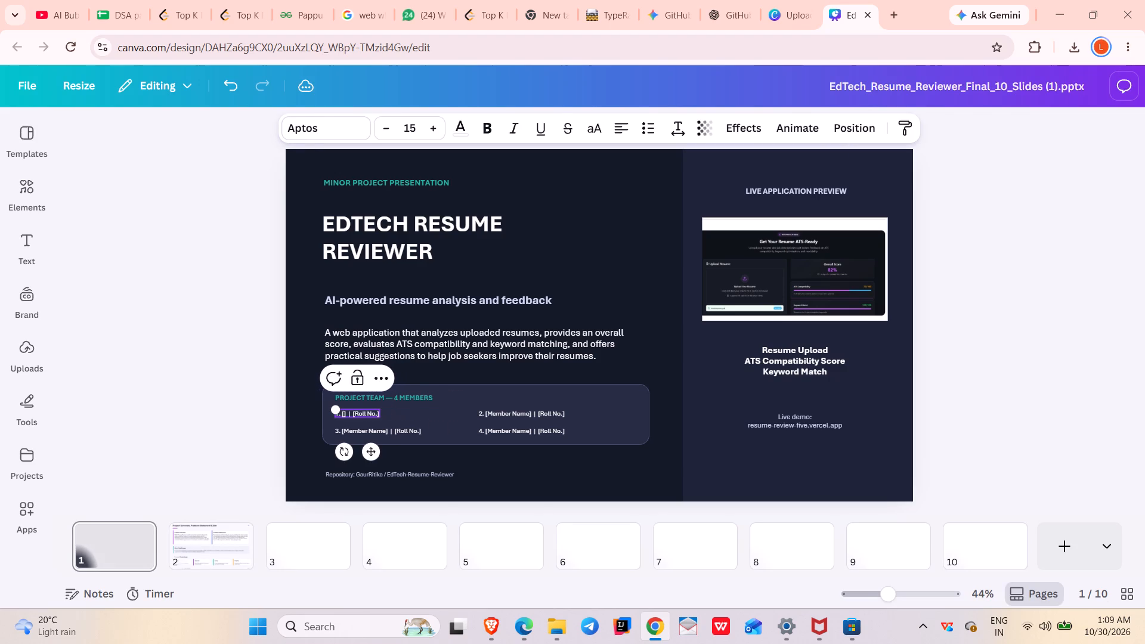
key("shift+r")
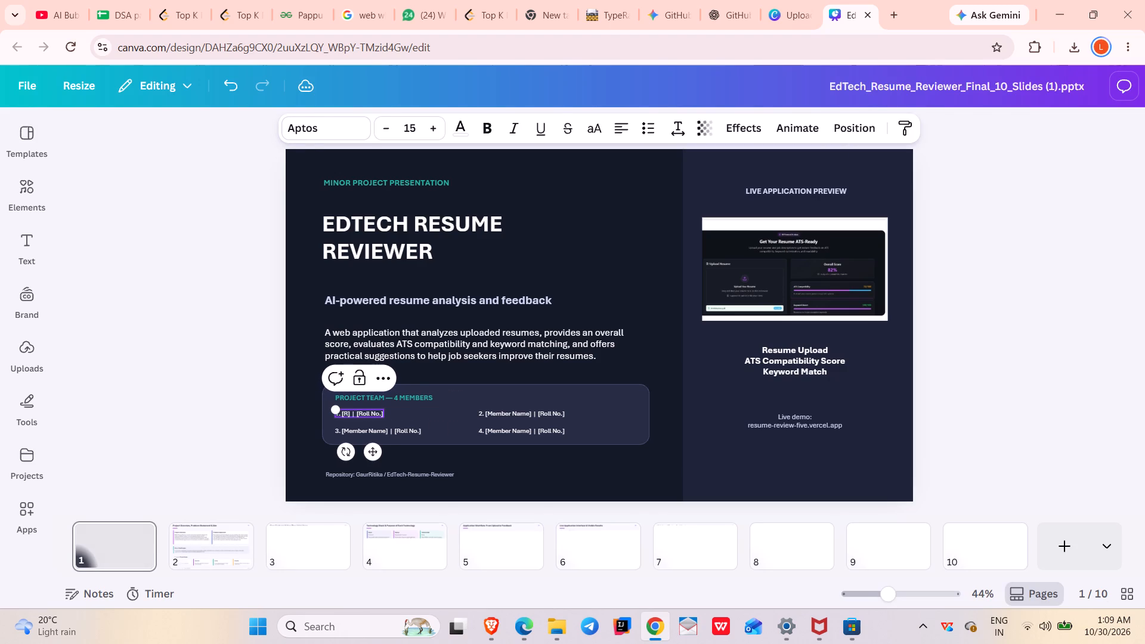
Re-enter the first member's name, starting with a capital R, inside the brackets of entry 1 in the cover slide's project team box.
key("BackSpace")
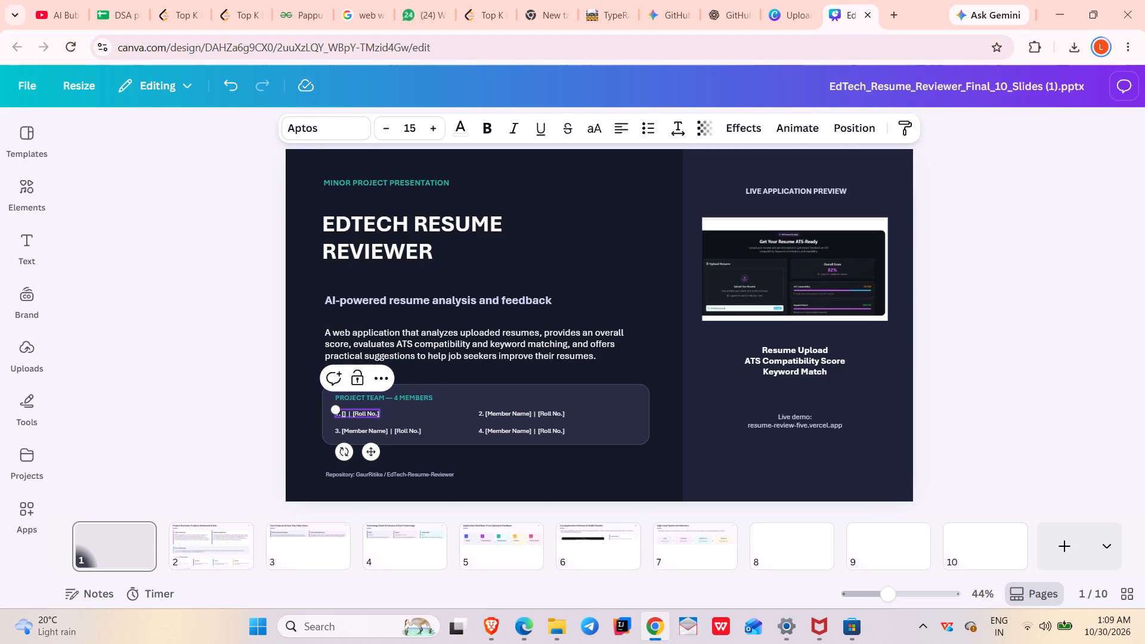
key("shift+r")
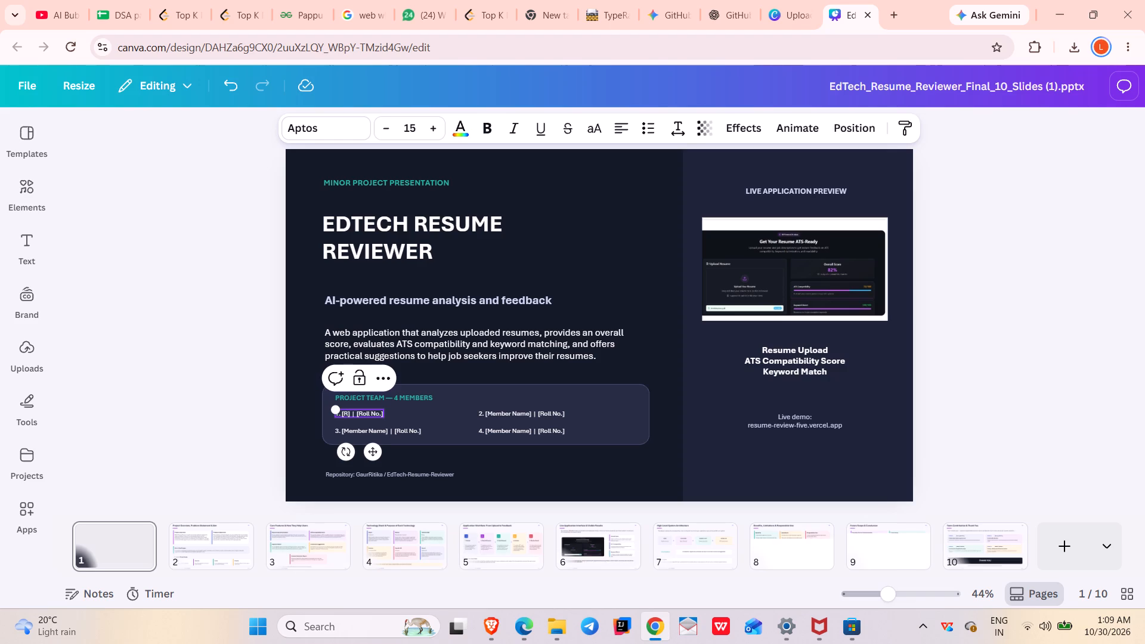
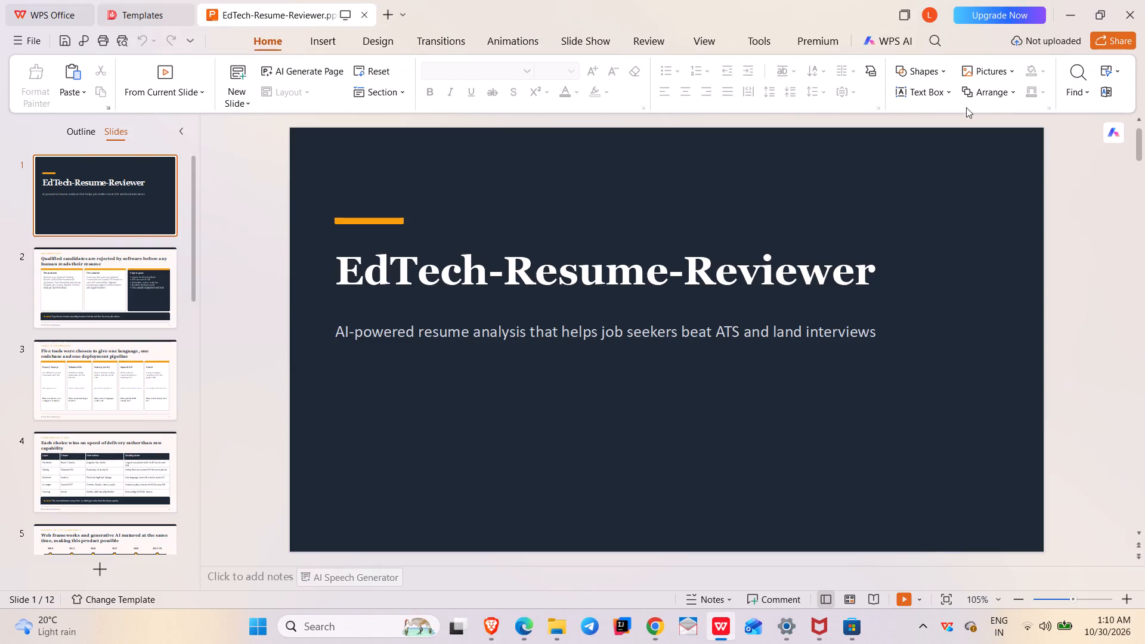
Review the slides of the EdTech-Resume-Reviewer presentation in WPS Office, from the introduction through the references slide.
left_click(113, 273)
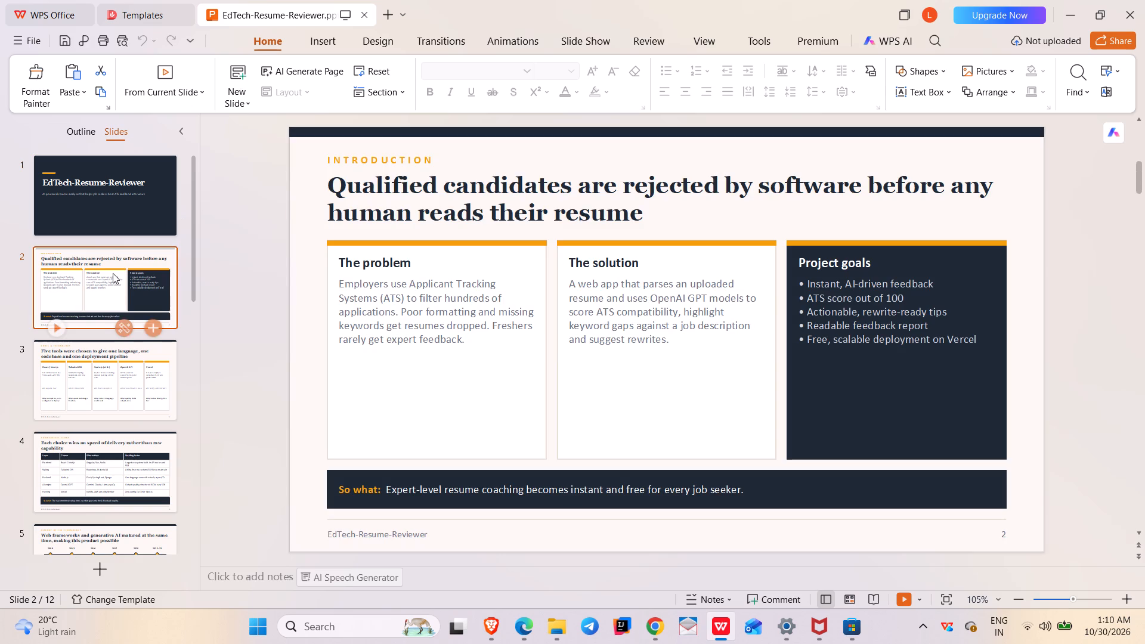
scroll(503, 326, "down", 2)
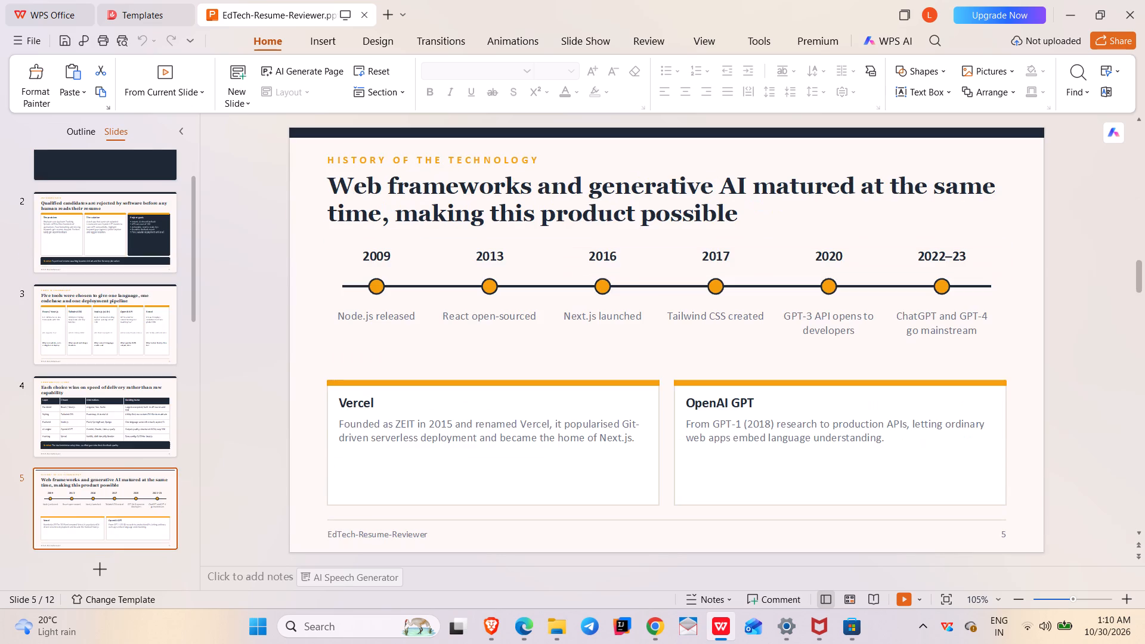
scroll(503, 326, "down", 3)
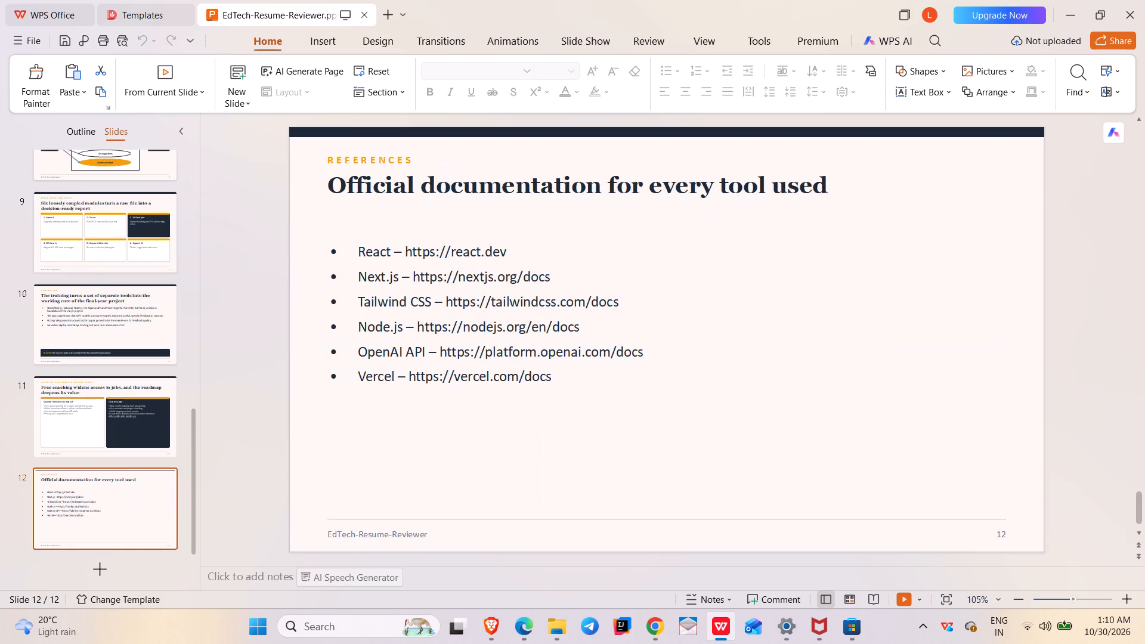
scroll(171, 440, "up", 10)
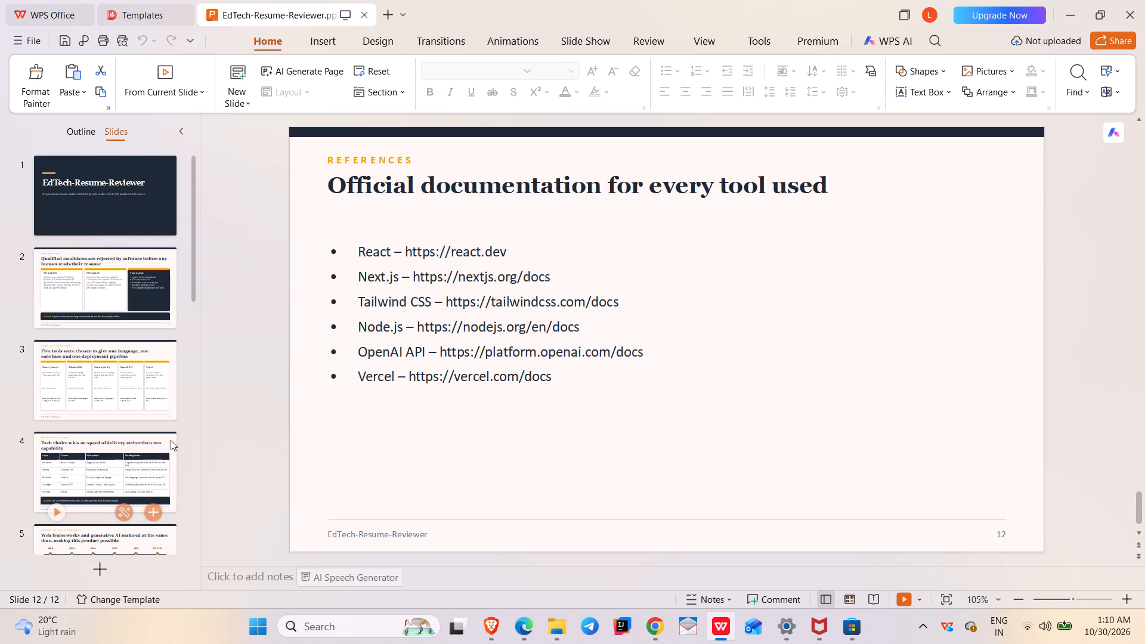
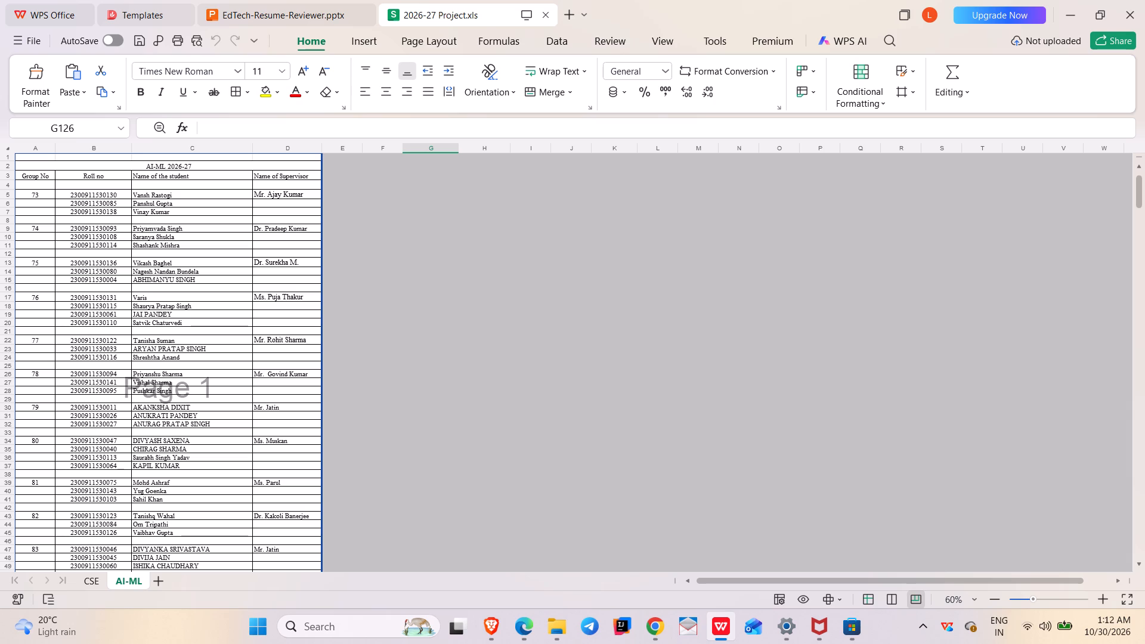
Look up the project team's member names and roll numbers in the CSE sheet of the 2026-27 Project.xls workbook.
scroll(205, 250, "right", 1)
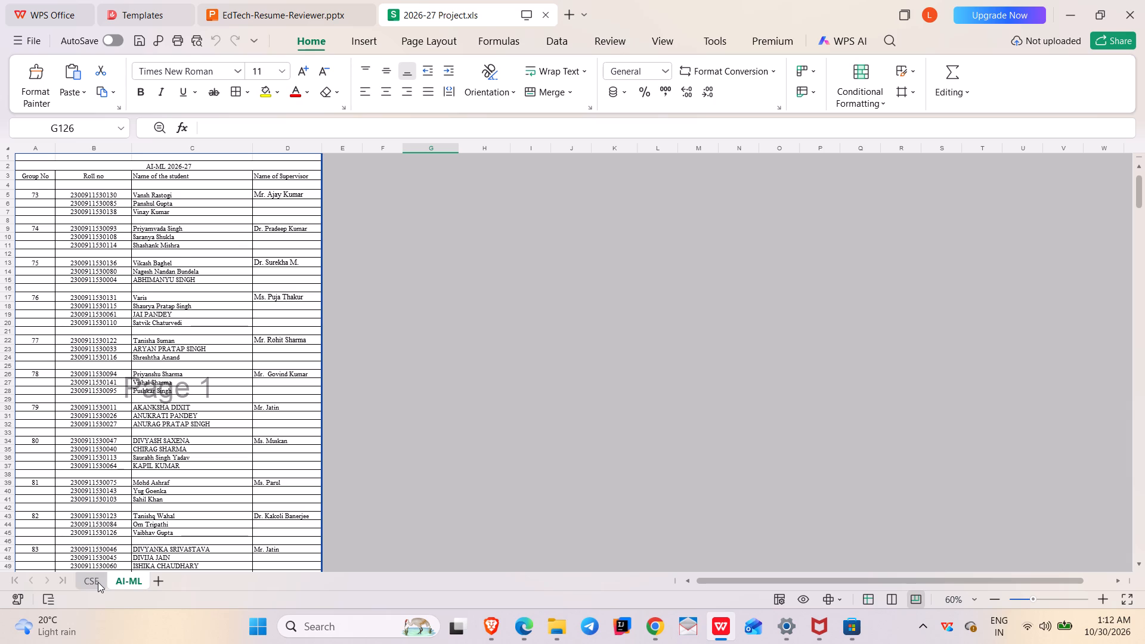
left_click(98, 582)
scroll(135, 413, "down", 5)
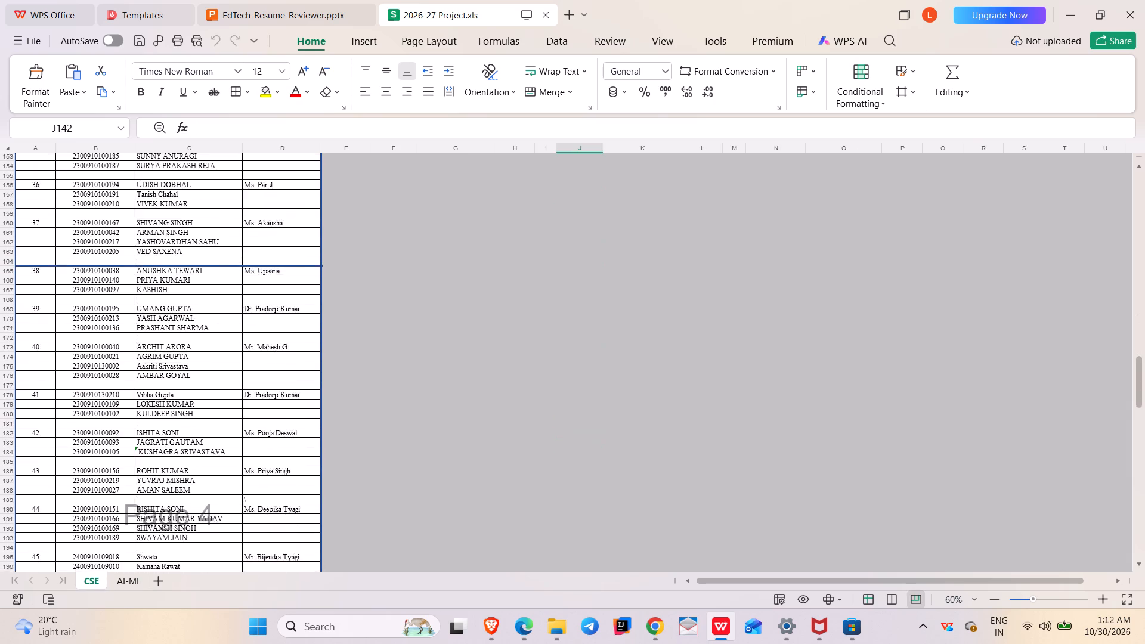
scroll(135, 413, "down", 6)
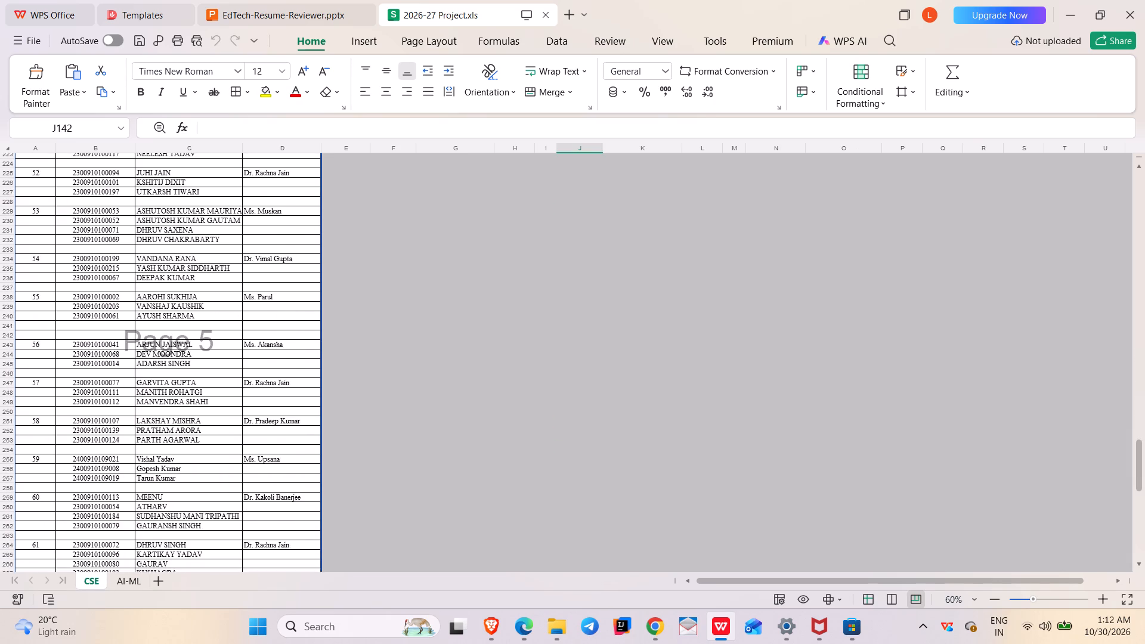
scroll(135, 413, "down", 4)
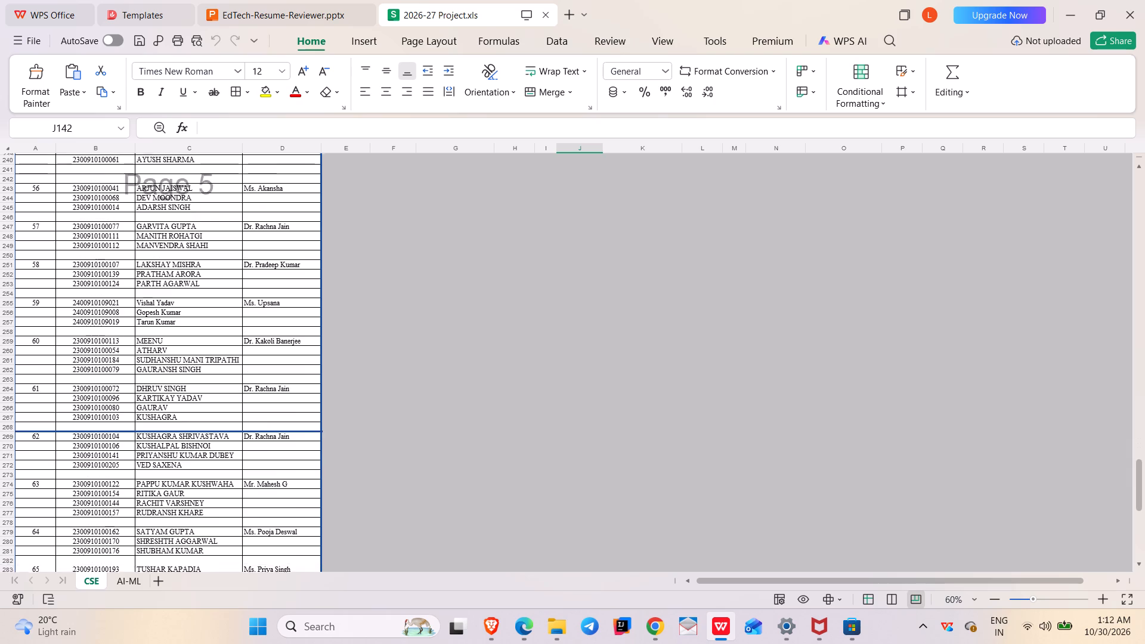
scroll(135, 413, "down", 1)
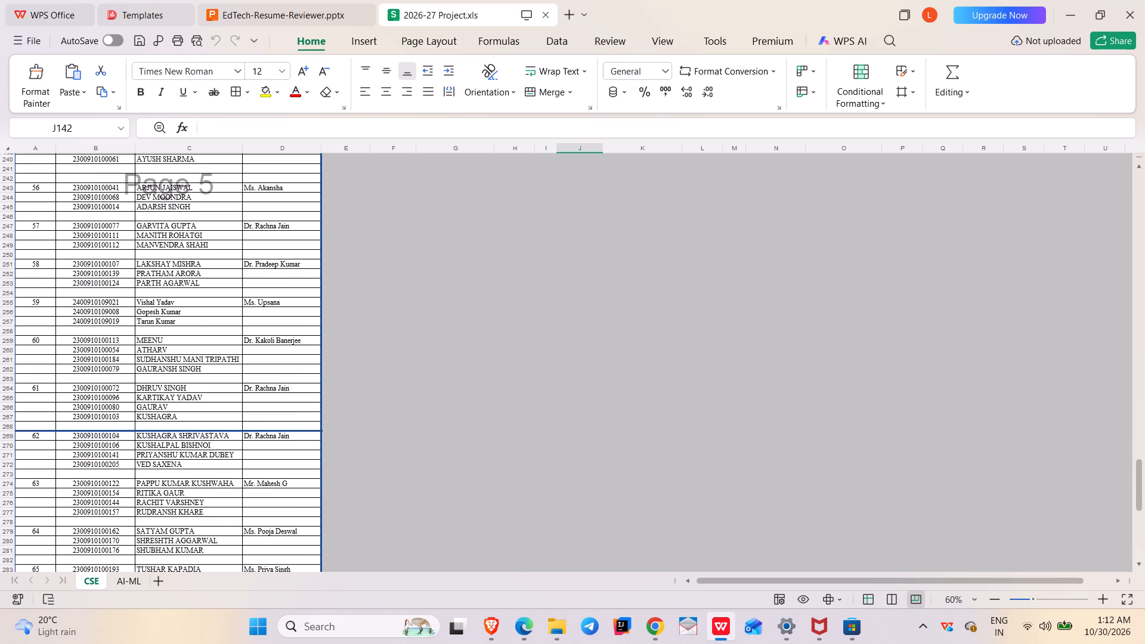
left_click(202, 503)
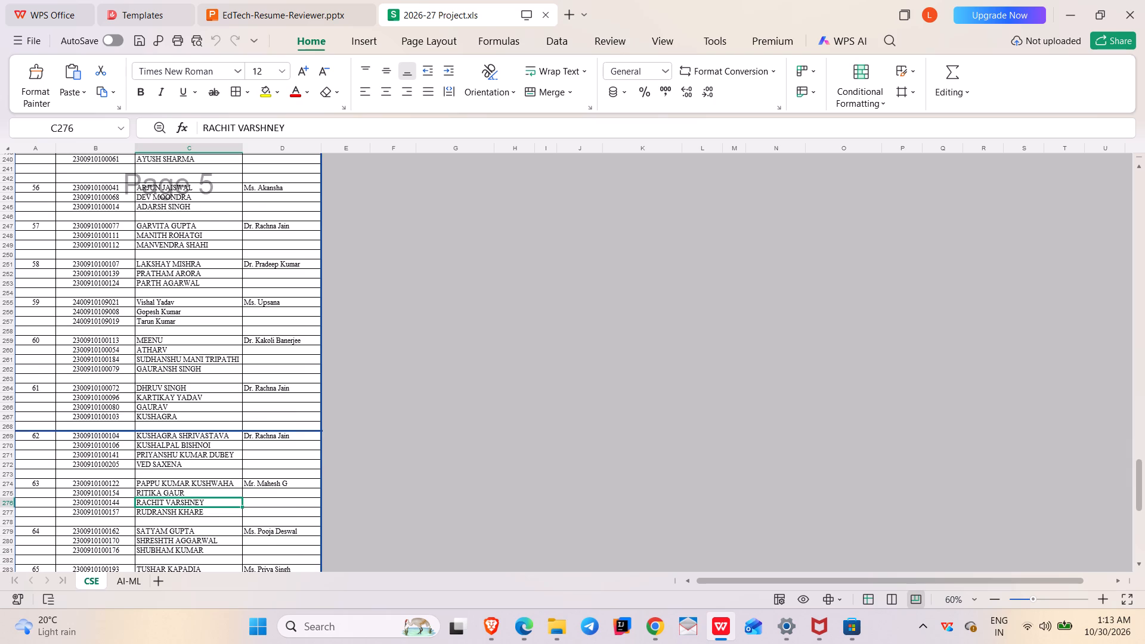
left_click_drag(202, 503, 181, 500)
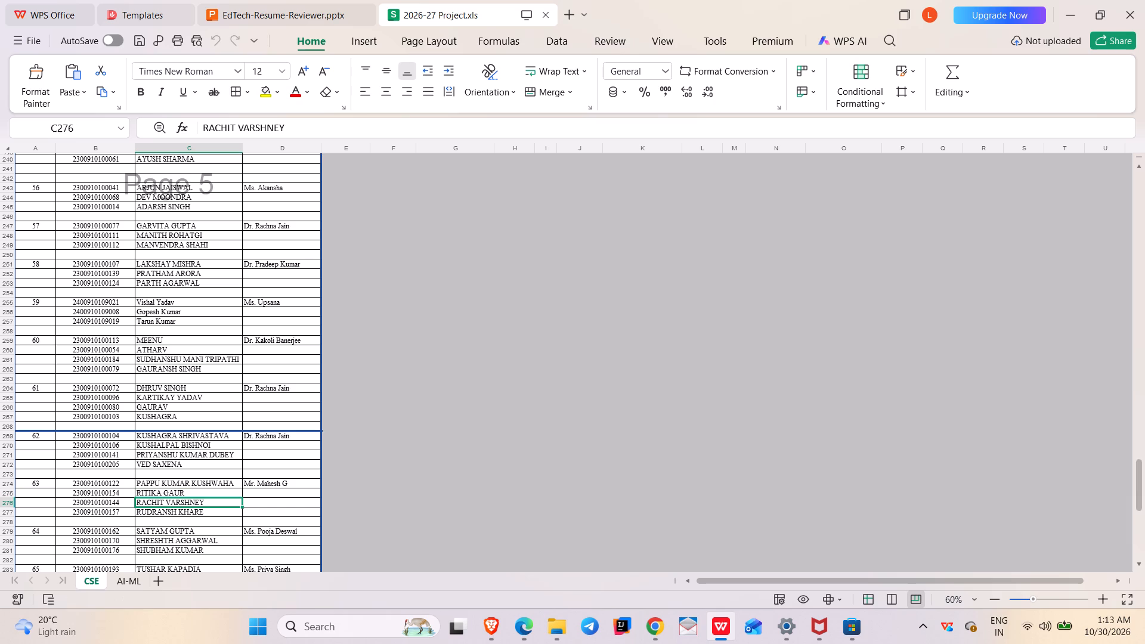
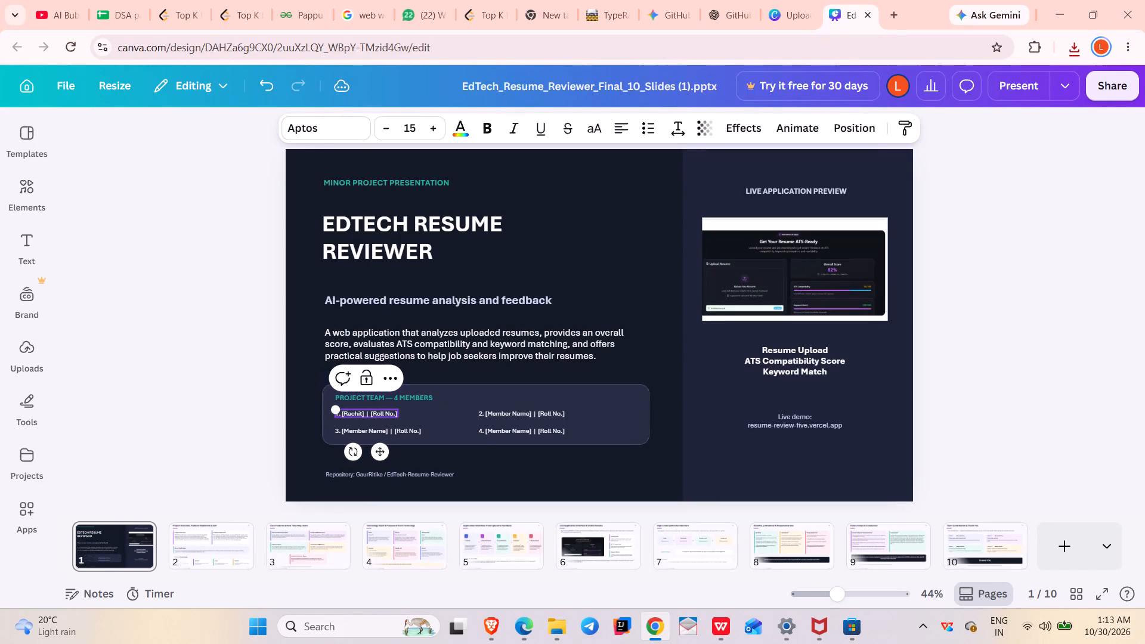
Complete the first team member's surname on the title slide, checking its spelling in the 2026-27 Project.xls workbook.
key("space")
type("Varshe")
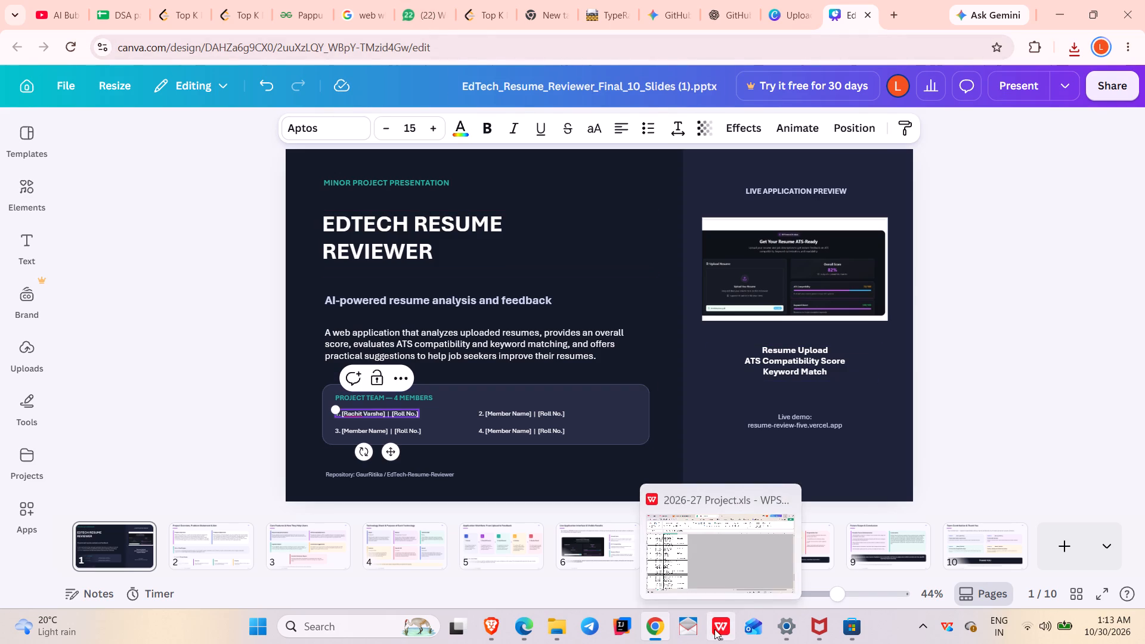
left_click(727, 577)
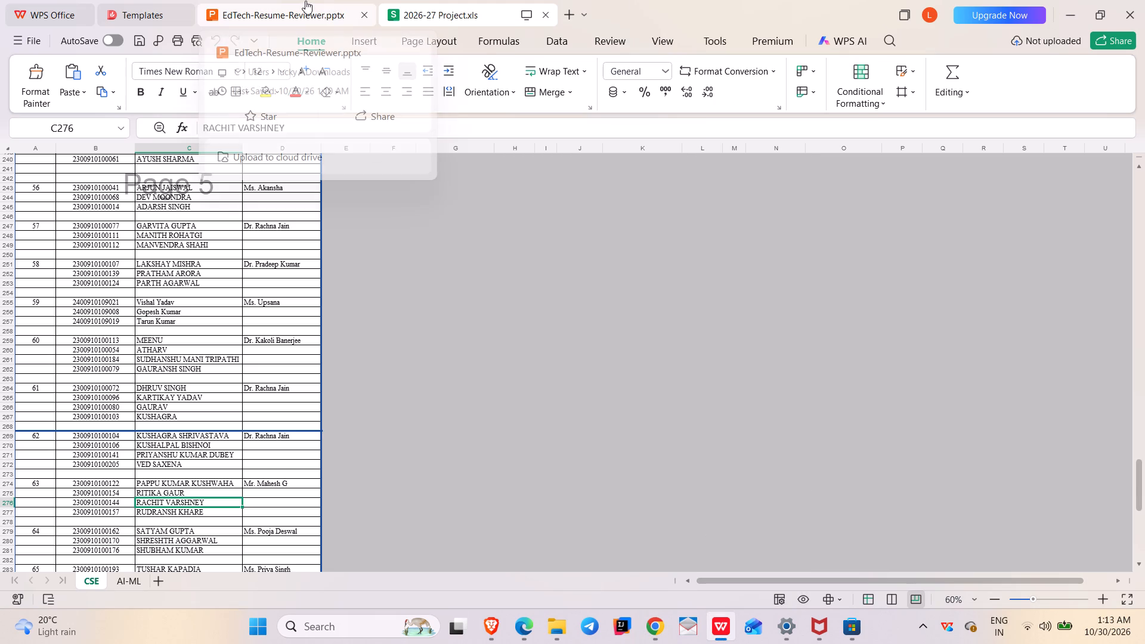
left_click(1070, 16)
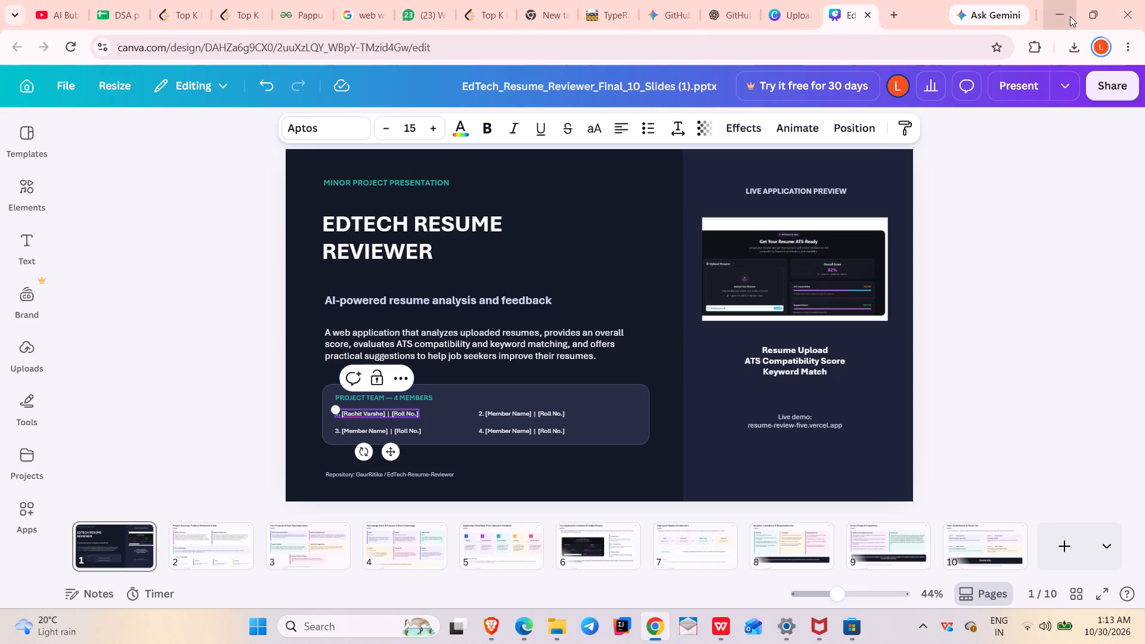
key("BackSpace")
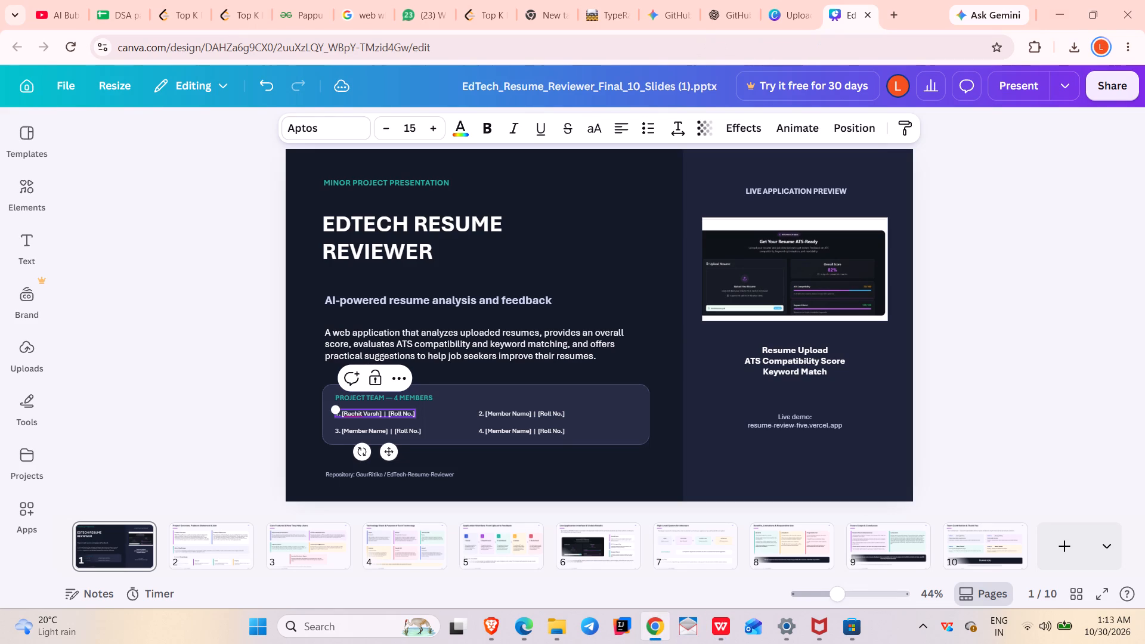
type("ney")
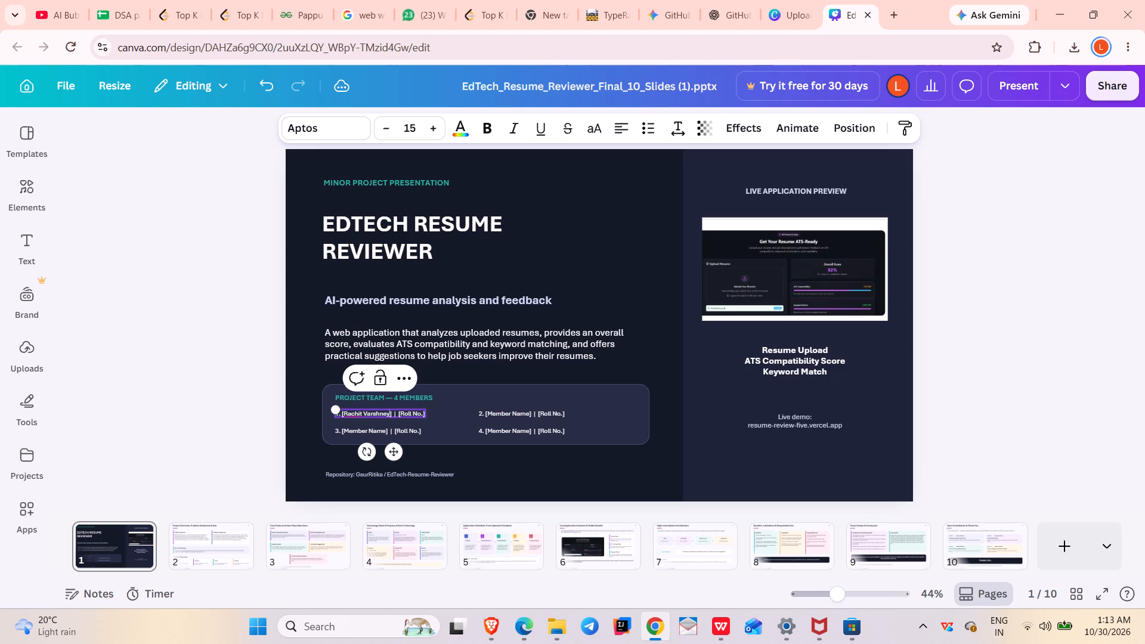
Replace the divider and opening bracket before the first member's Roll No. placeholder with a space and opening parenthesis, and add a closing parenthesis.
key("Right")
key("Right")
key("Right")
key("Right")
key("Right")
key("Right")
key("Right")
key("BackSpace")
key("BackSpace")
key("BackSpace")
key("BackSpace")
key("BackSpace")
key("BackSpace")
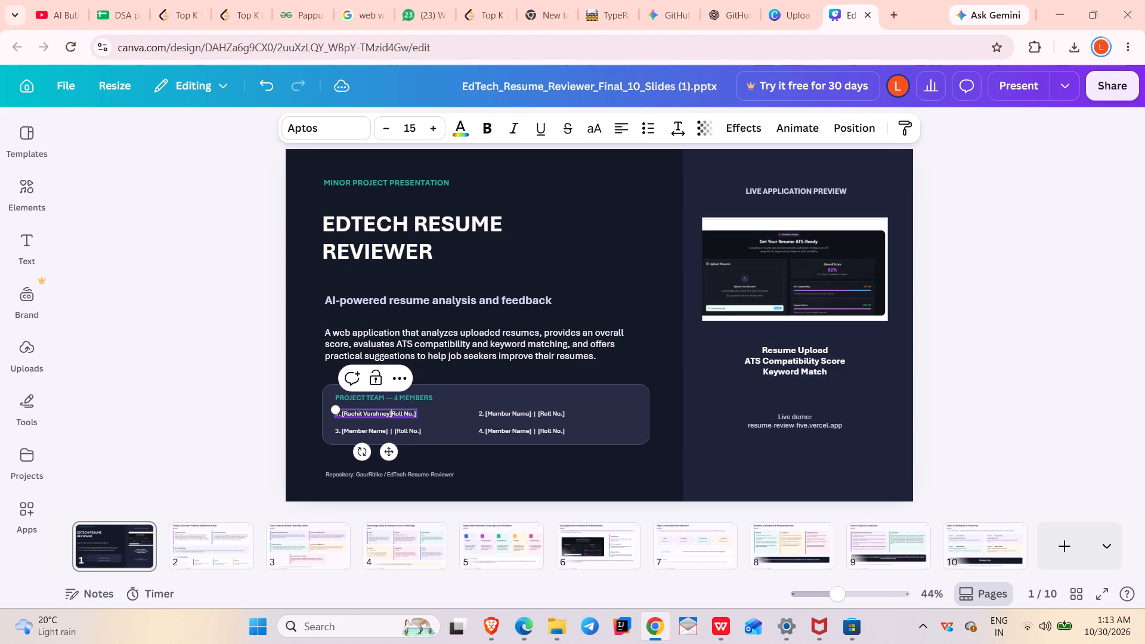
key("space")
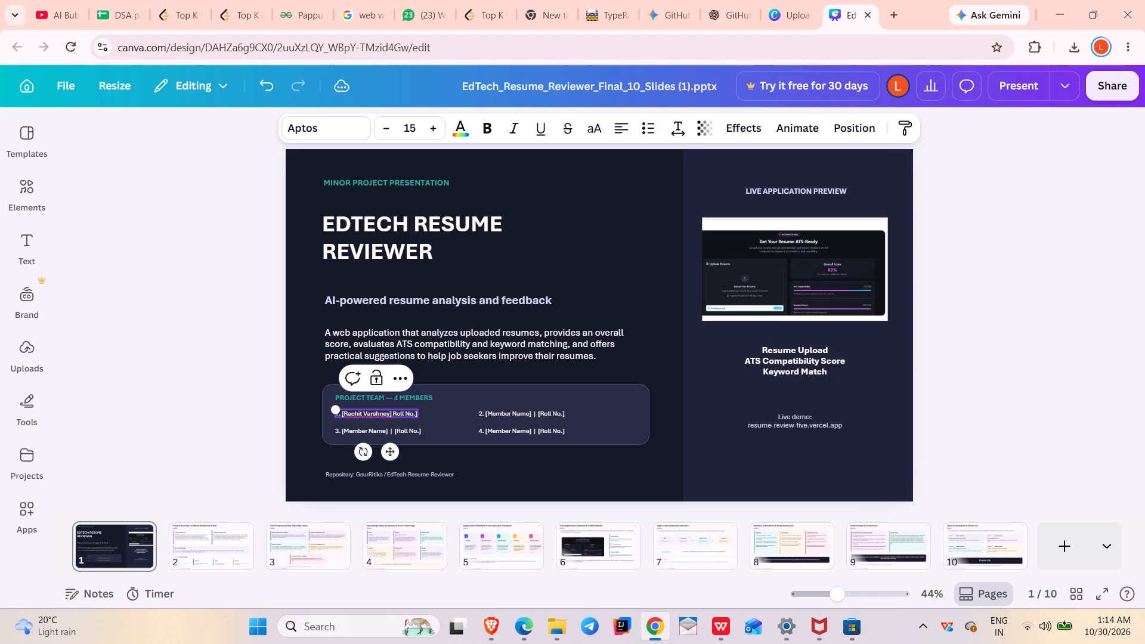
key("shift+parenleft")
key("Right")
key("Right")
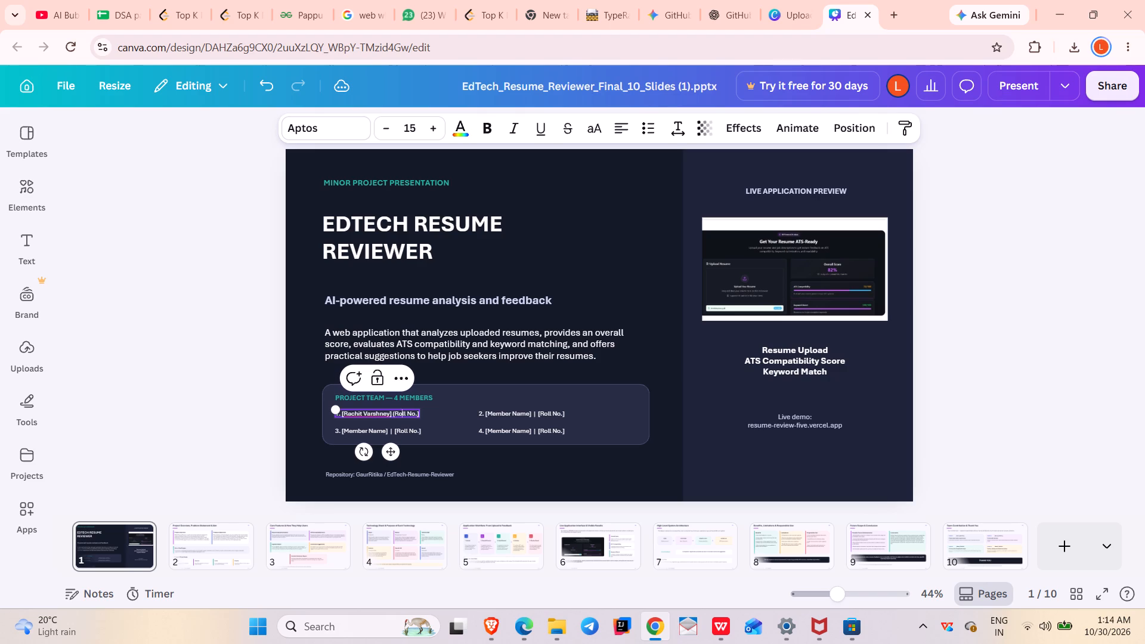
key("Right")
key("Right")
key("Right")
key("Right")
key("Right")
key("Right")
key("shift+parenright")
Replace the first member's Roll No. placeholder with their roll number from the CSE sheet of 2026-27 Project.xls.
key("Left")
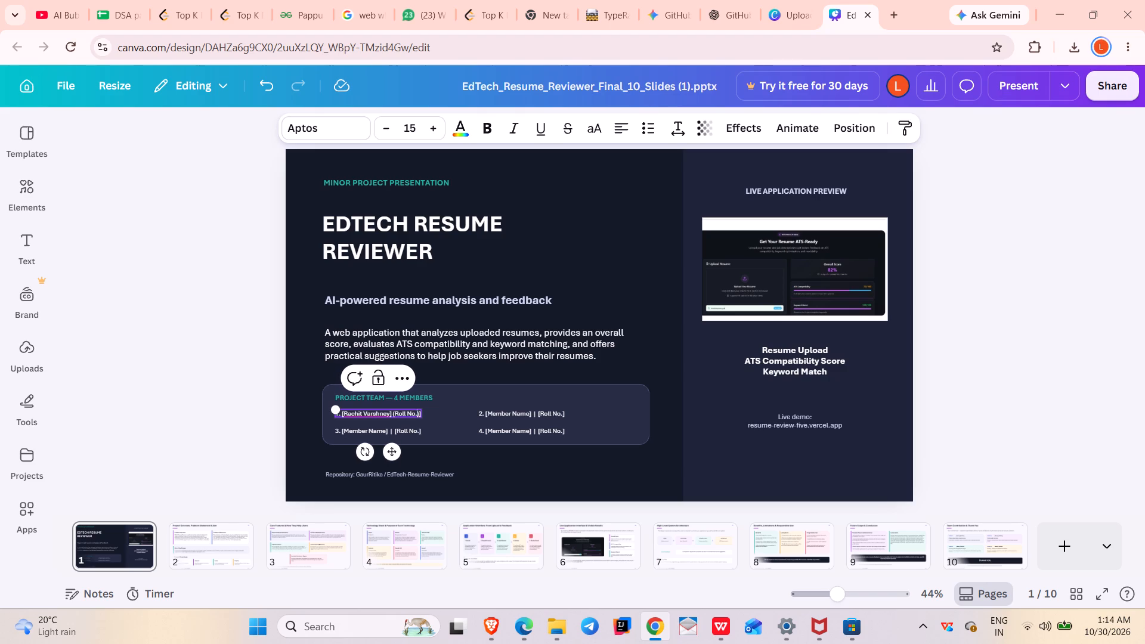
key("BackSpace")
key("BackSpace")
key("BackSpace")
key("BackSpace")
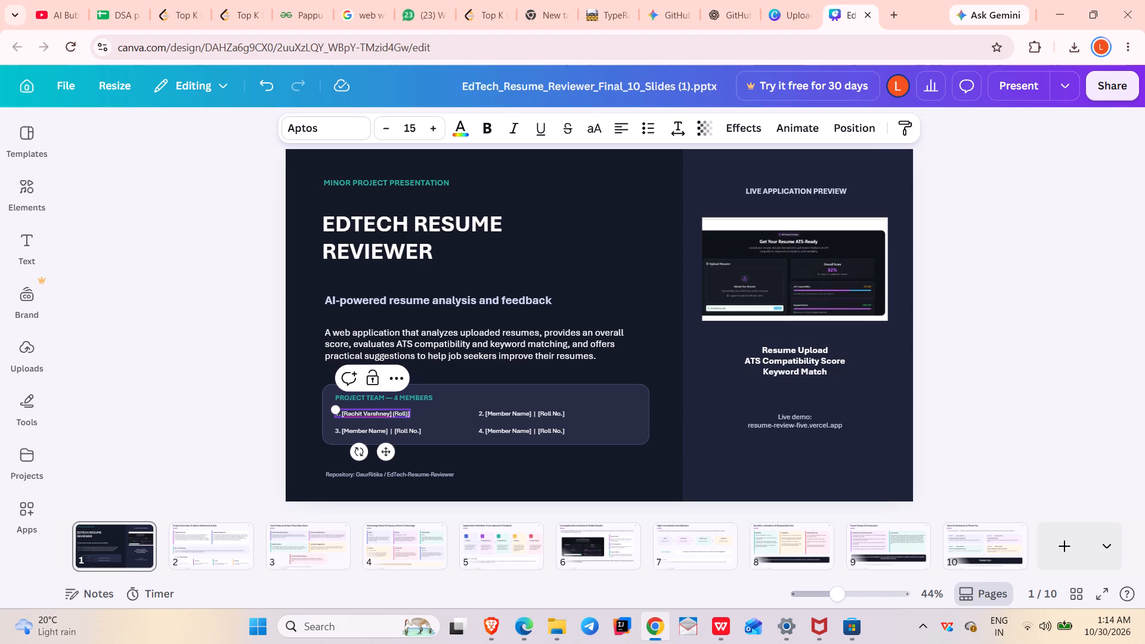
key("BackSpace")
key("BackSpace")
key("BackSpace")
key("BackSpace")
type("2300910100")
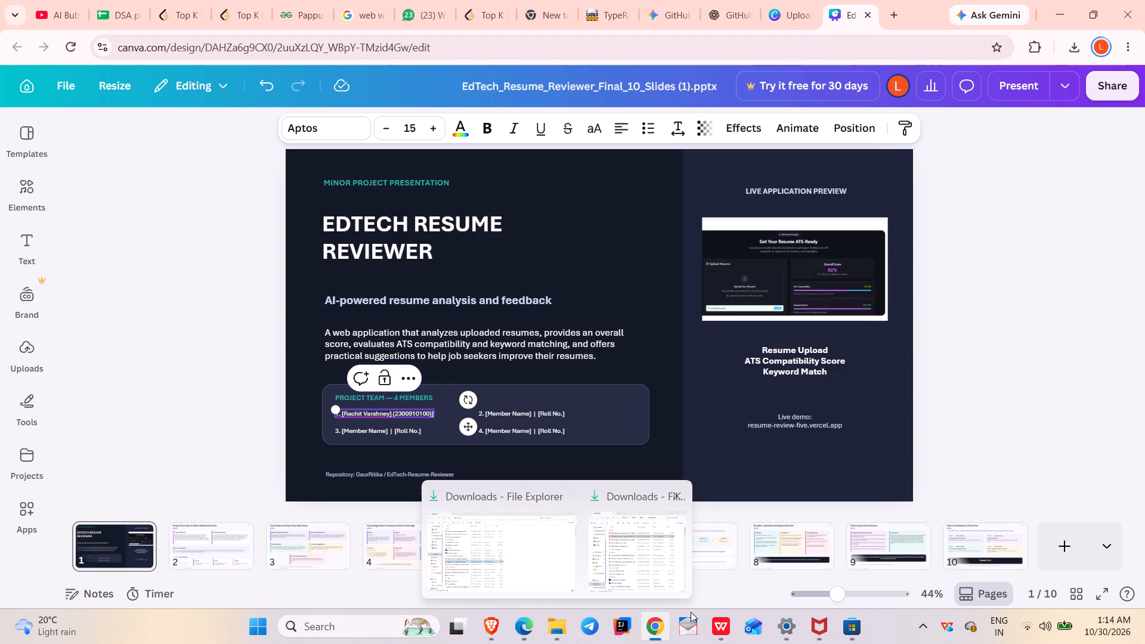
left_click(719, 623)
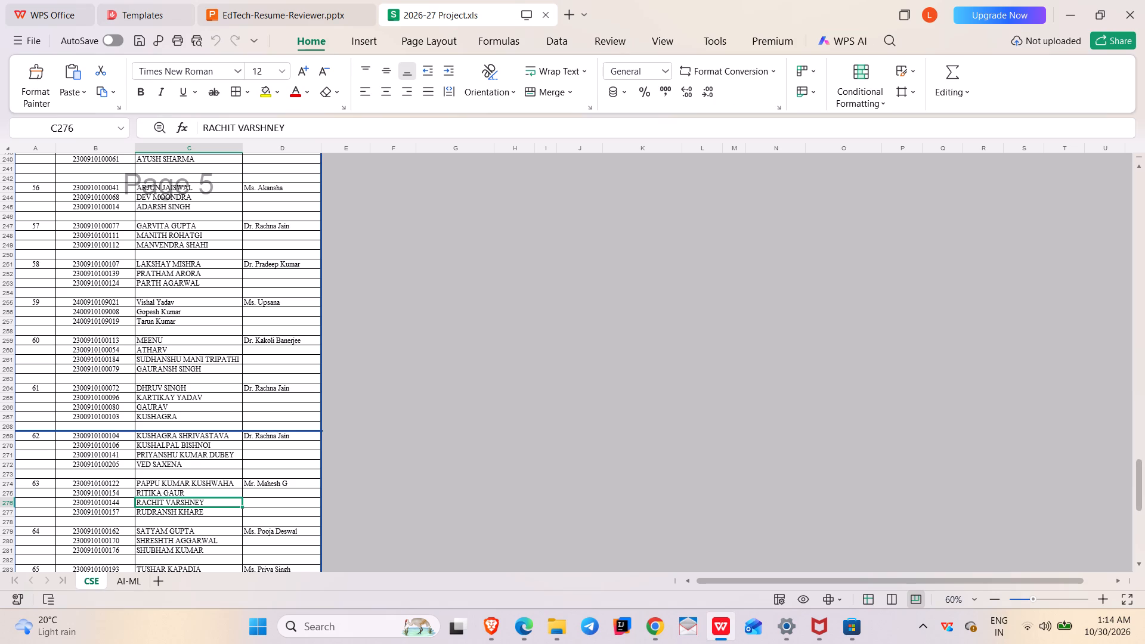
left_click(1076, 16)
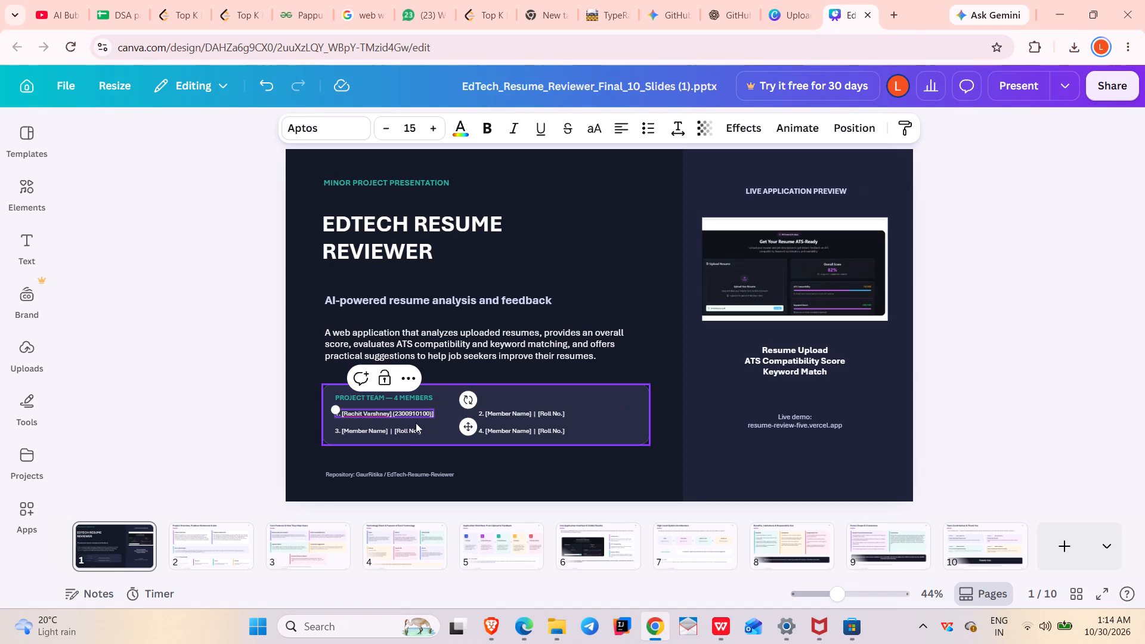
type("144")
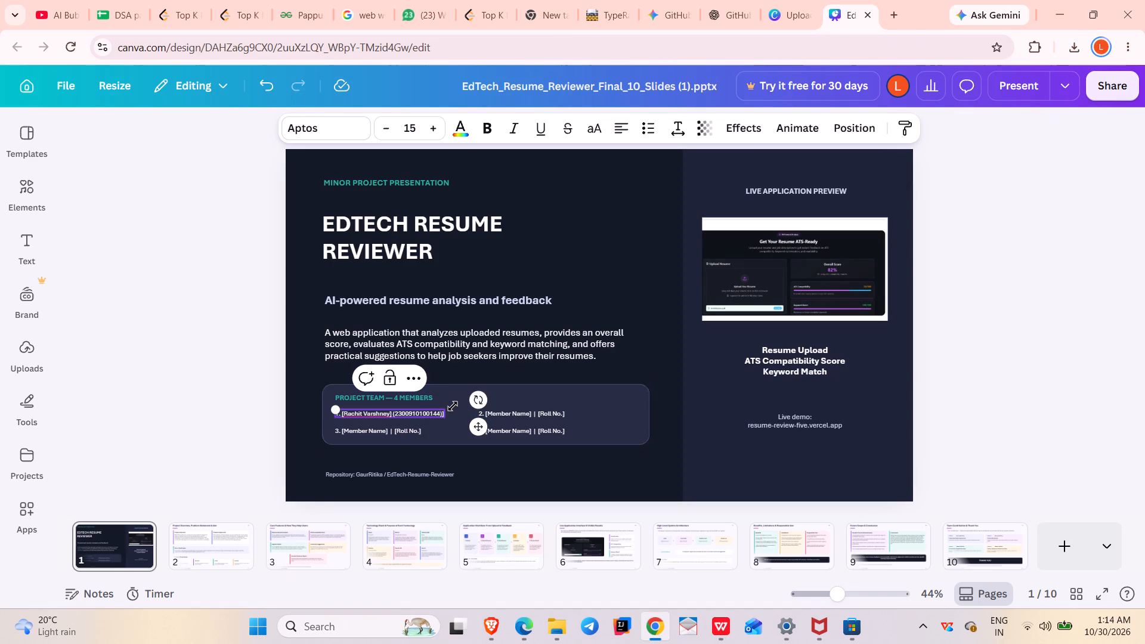
Remove the closing square bracket after the first member's name and put a hyphen before the roll number.
left_click(392, 413)
key("BackSpace")
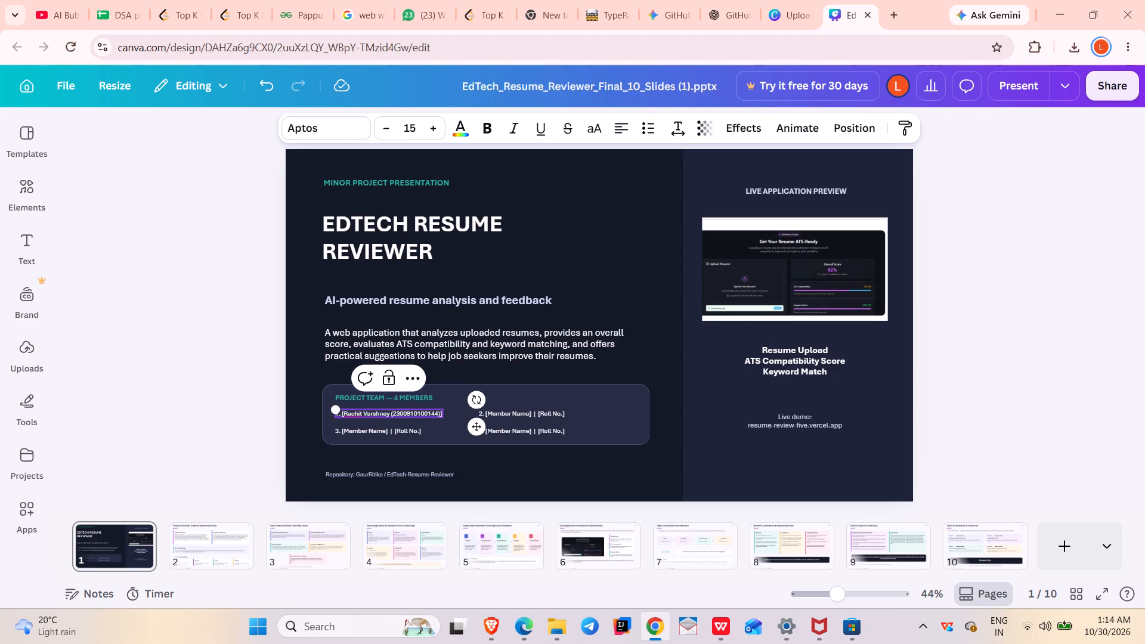
key("Right")
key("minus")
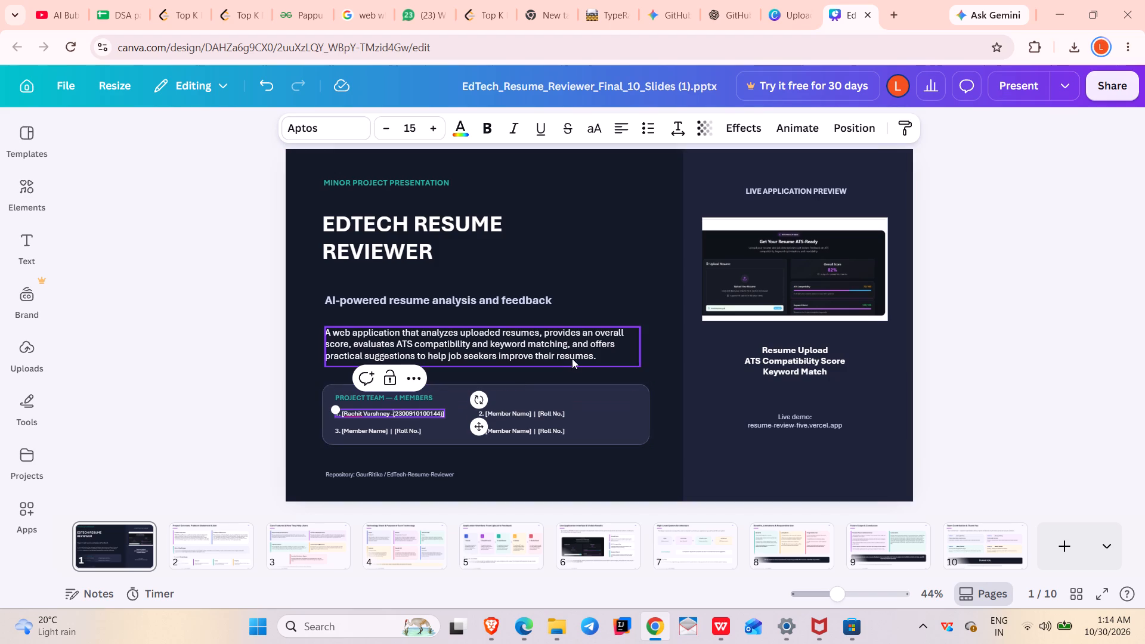
left_click(608, 367)
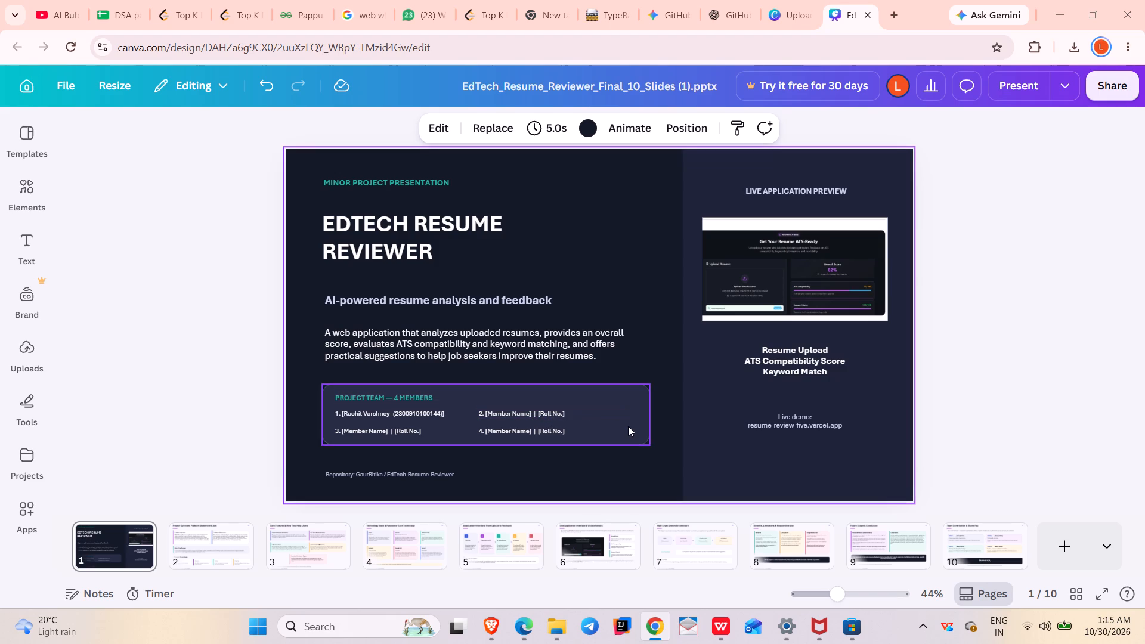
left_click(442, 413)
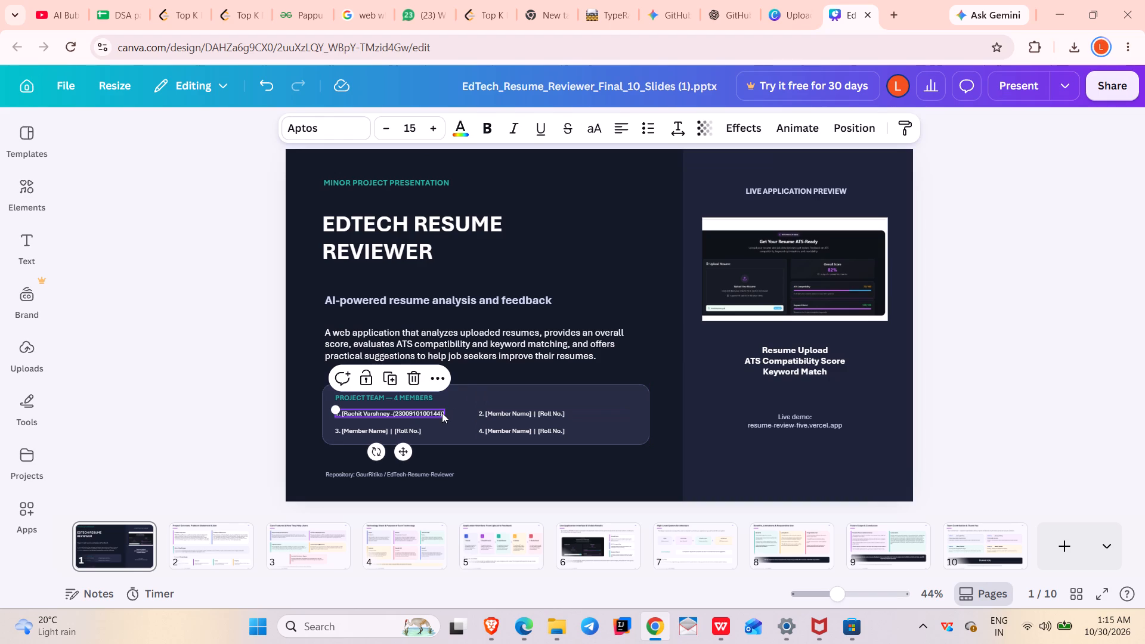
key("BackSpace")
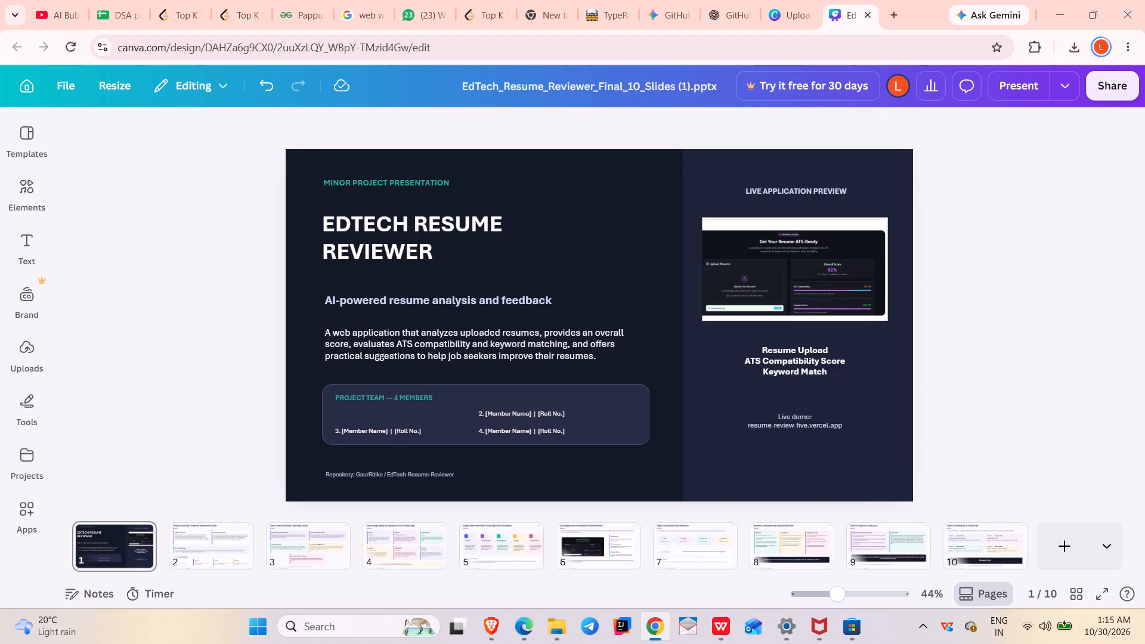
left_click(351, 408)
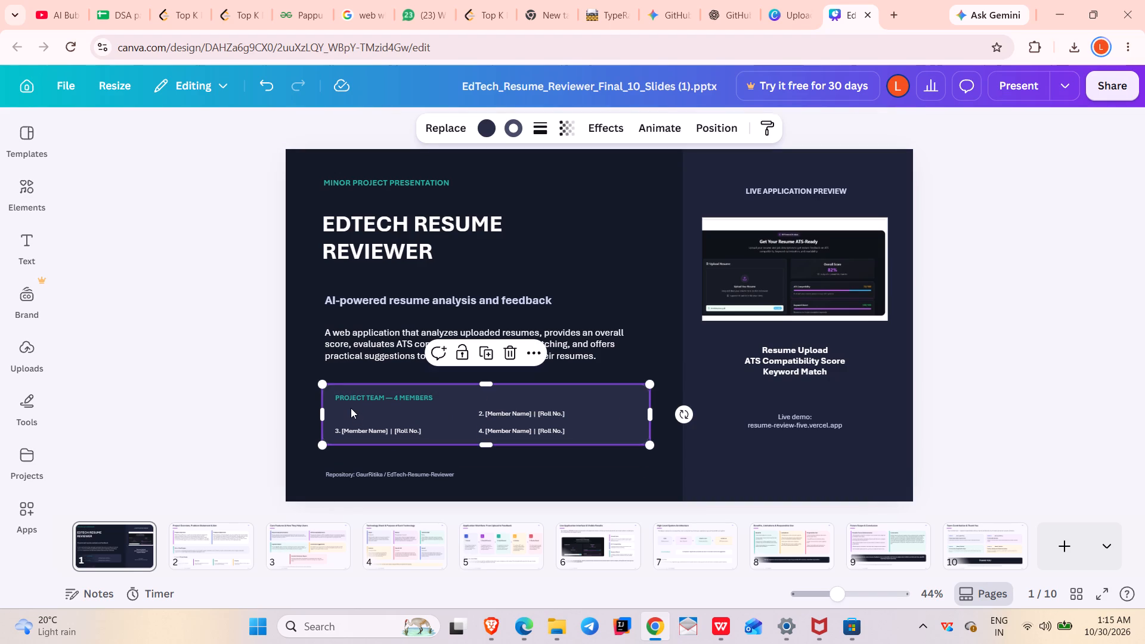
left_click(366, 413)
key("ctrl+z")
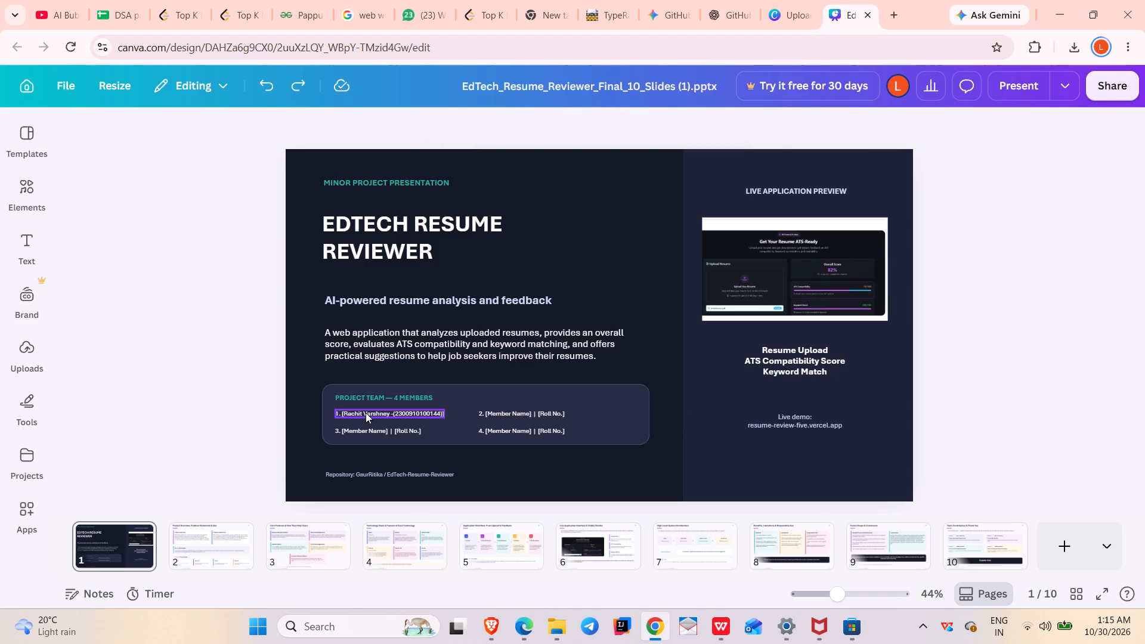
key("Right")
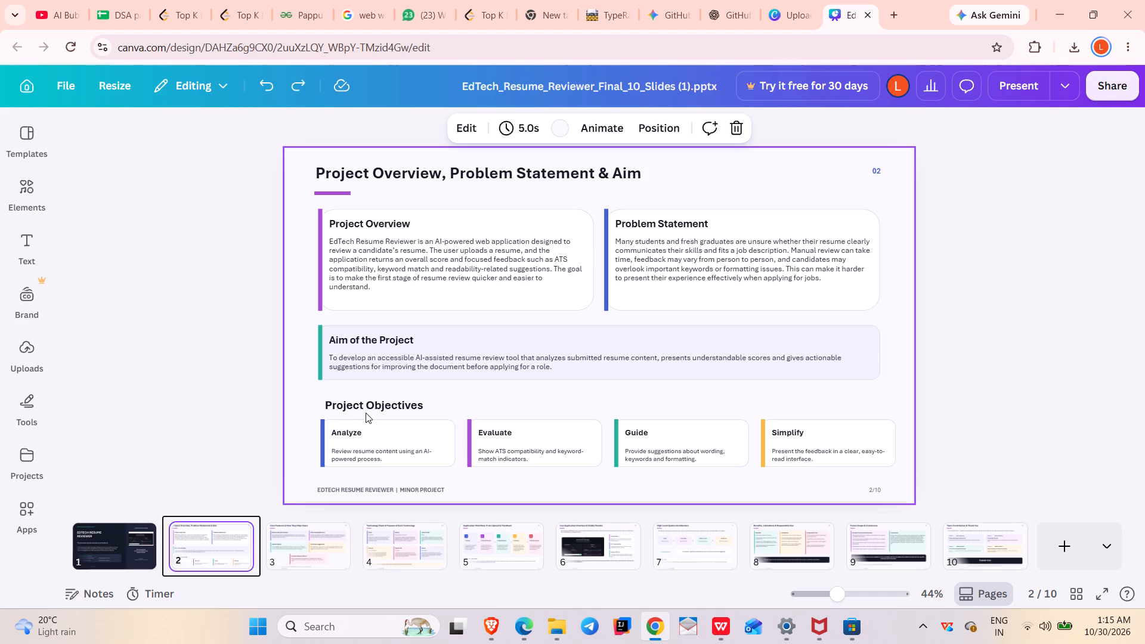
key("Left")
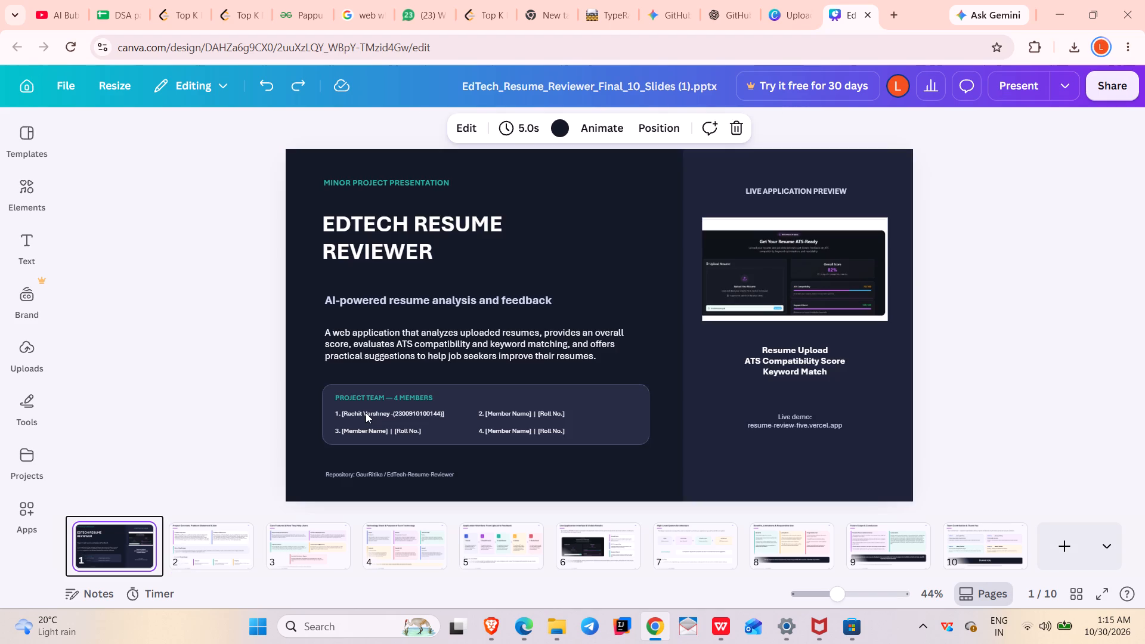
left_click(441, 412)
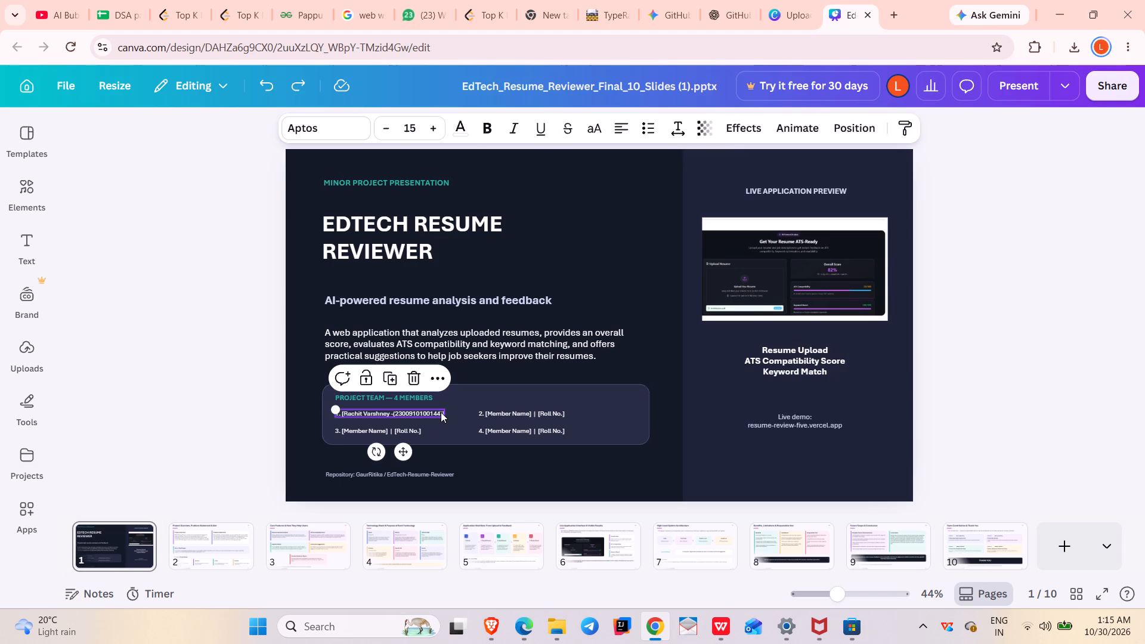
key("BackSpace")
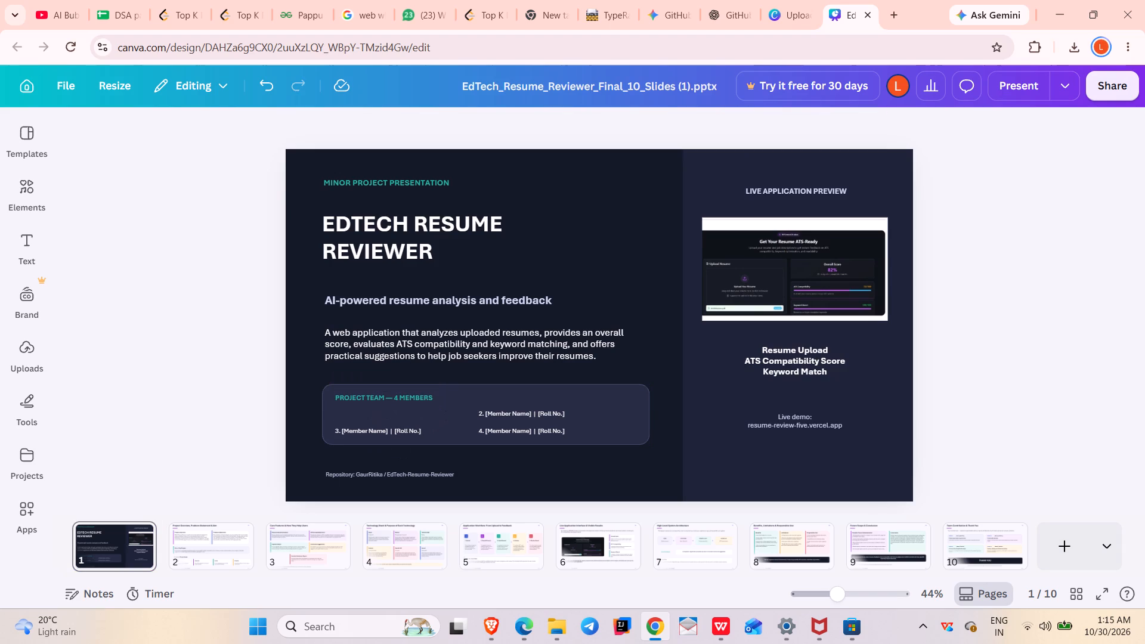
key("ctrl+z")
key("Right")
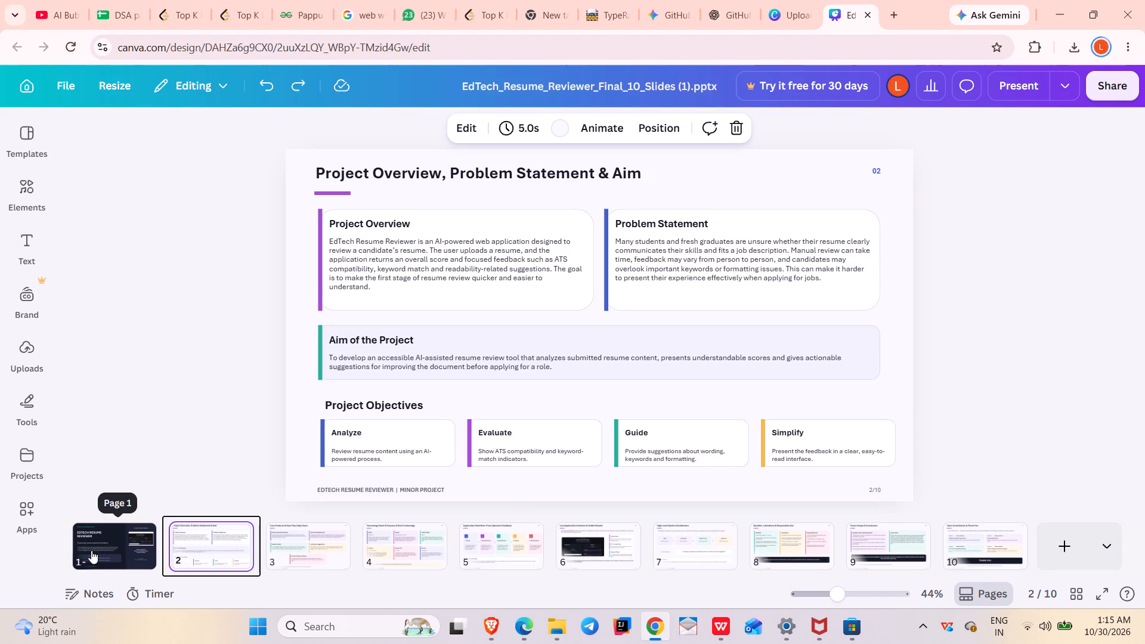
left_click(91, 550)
Clear the first member's name and roll number on the title slide, keeping the list number and the square brackets.
left_click(424, 413)
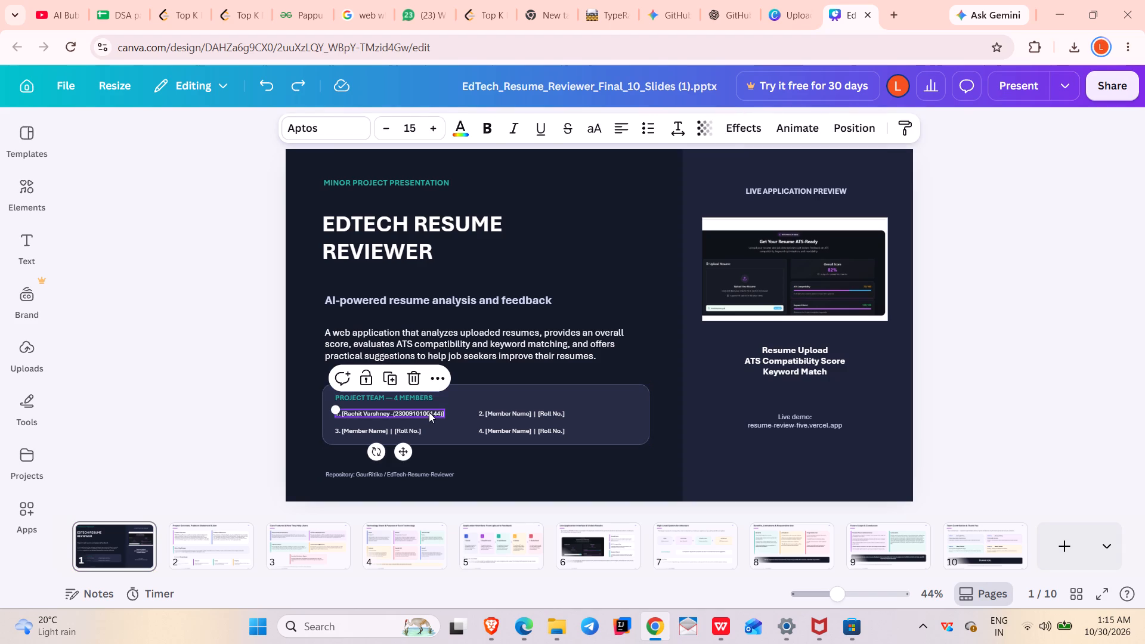
left_click(429, 412)
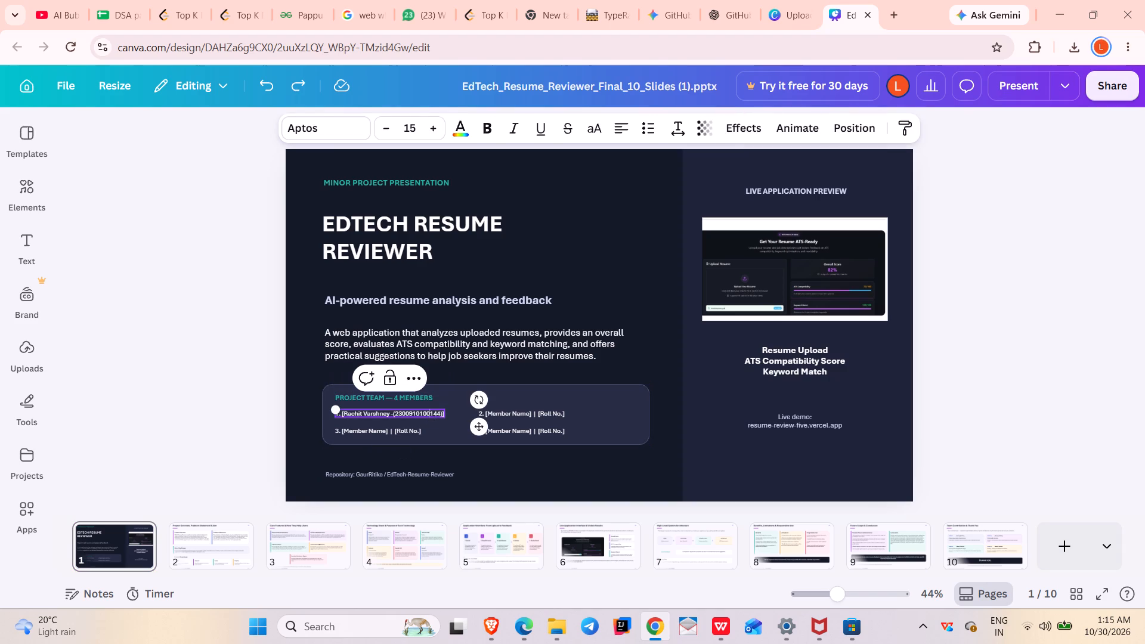
key("Right")
key("Right")
key("Right")
key("Right")
key("BackSpace")
key("BackSpace")
key("BackSpace")
key("BackSpace")
key("BackSpace")
key("BackSpace")
key("BackSpace")
key("BackSpace")
key("BackSpace")
key("BackSpace")
key("BackSpace")
key("BackSpace")
key("BackSpace")
key("BackSpace")
key("BackSpace")
key("BackSpace")
key("BackSpace")
key("BackSpace")
key("BackSpace")
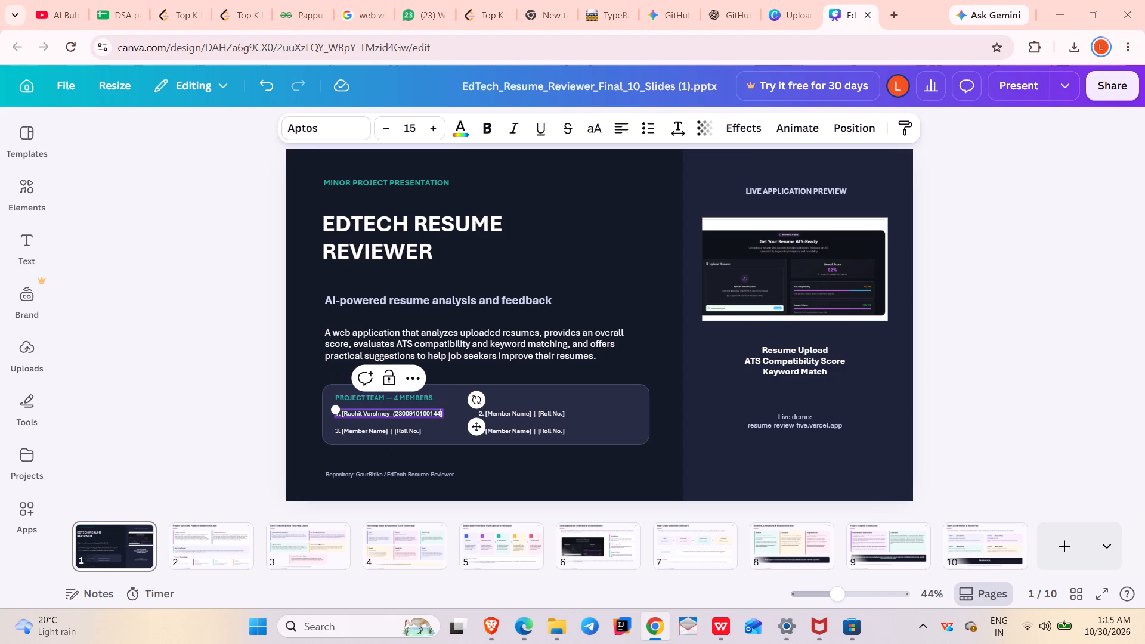
key("BackSpace")
key("BackSpace")
key("BackSpace")
key("BackSpace")
key("BackSpace")
key("BackSpace")
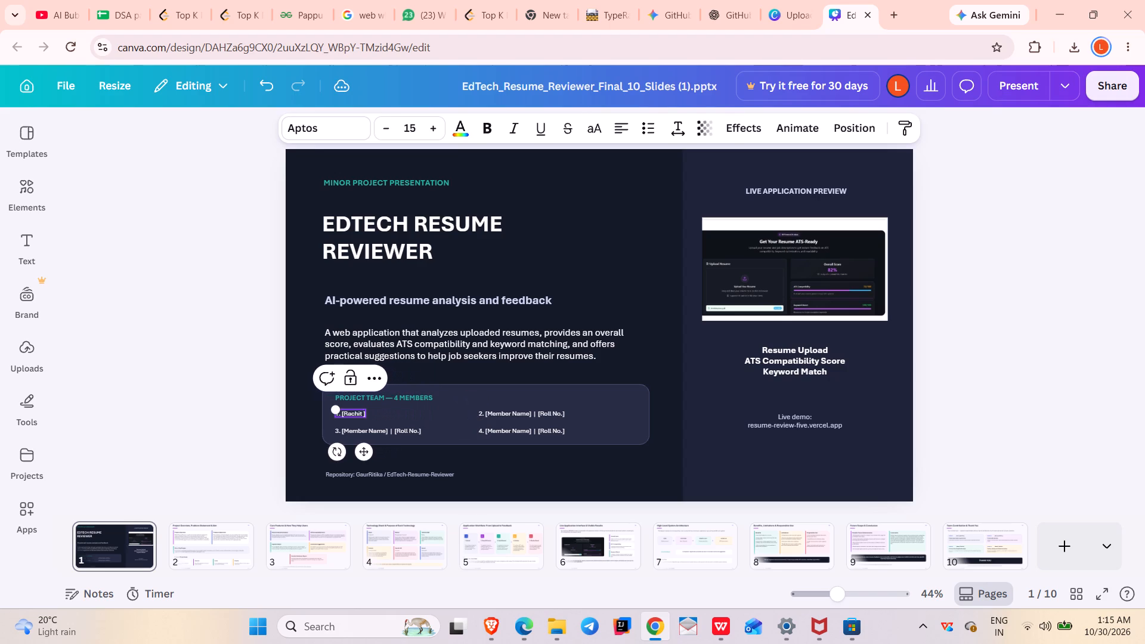
key("BackSpace")
key("BackSpace")
key("BackSpace")
key("BackSpace")
key("BackSpace")
key("BackSpace")
key("BackSpace")
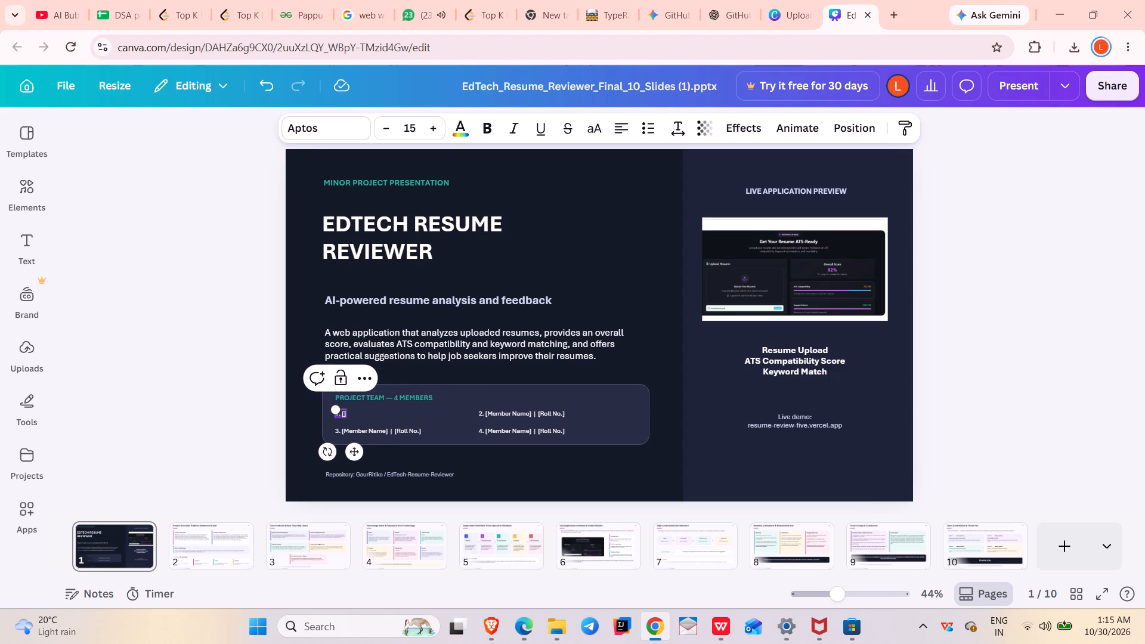
Enter the first member's full name in capital letters between the square brackets.
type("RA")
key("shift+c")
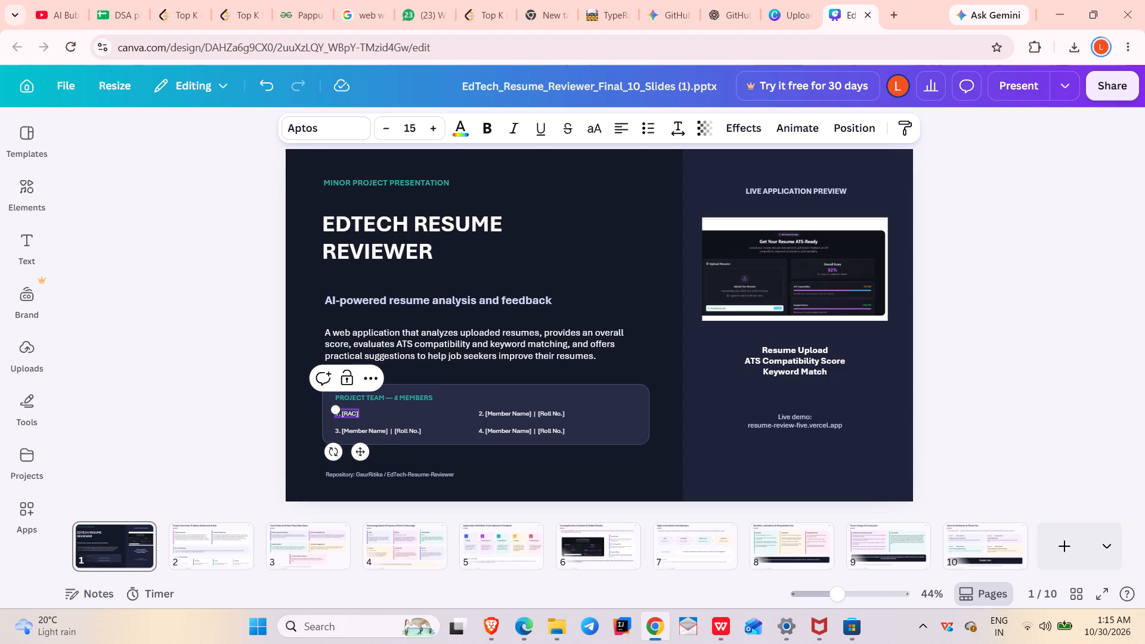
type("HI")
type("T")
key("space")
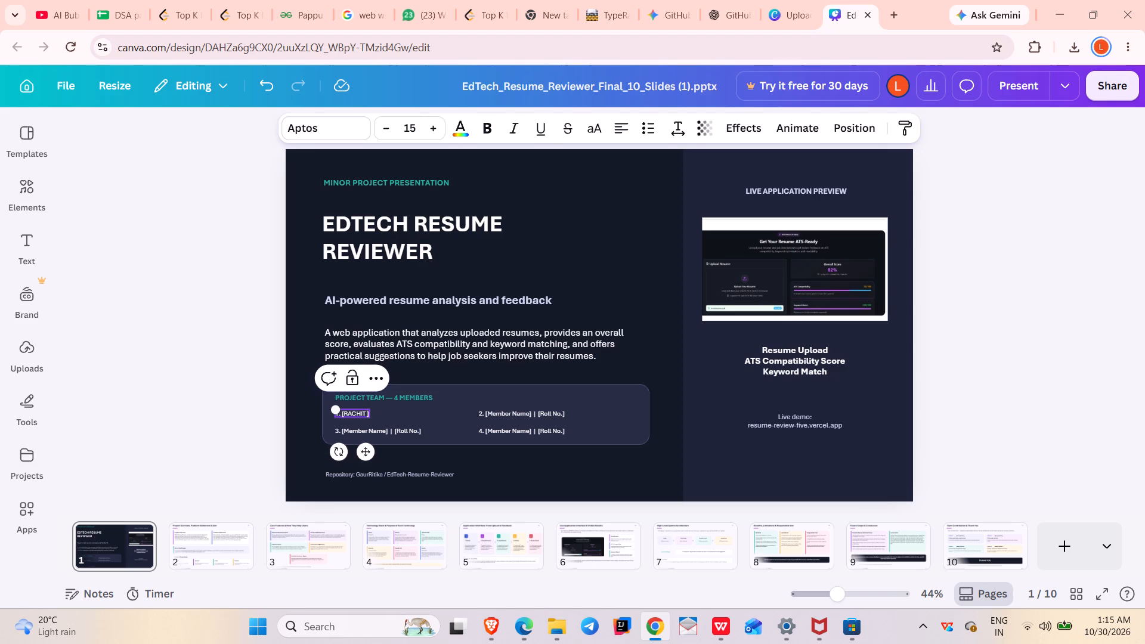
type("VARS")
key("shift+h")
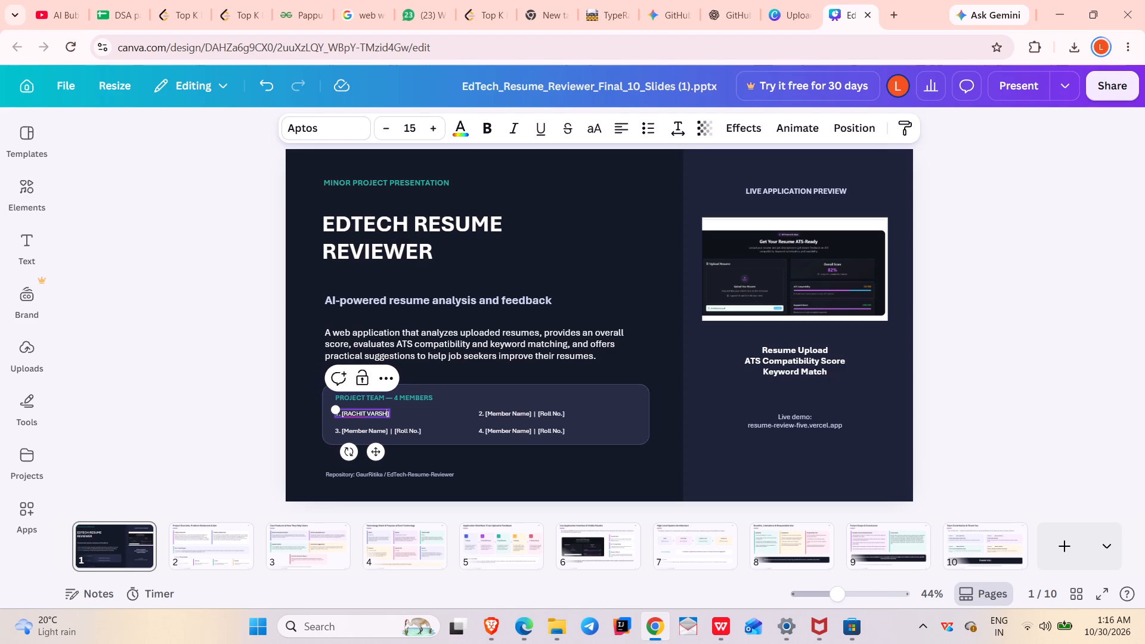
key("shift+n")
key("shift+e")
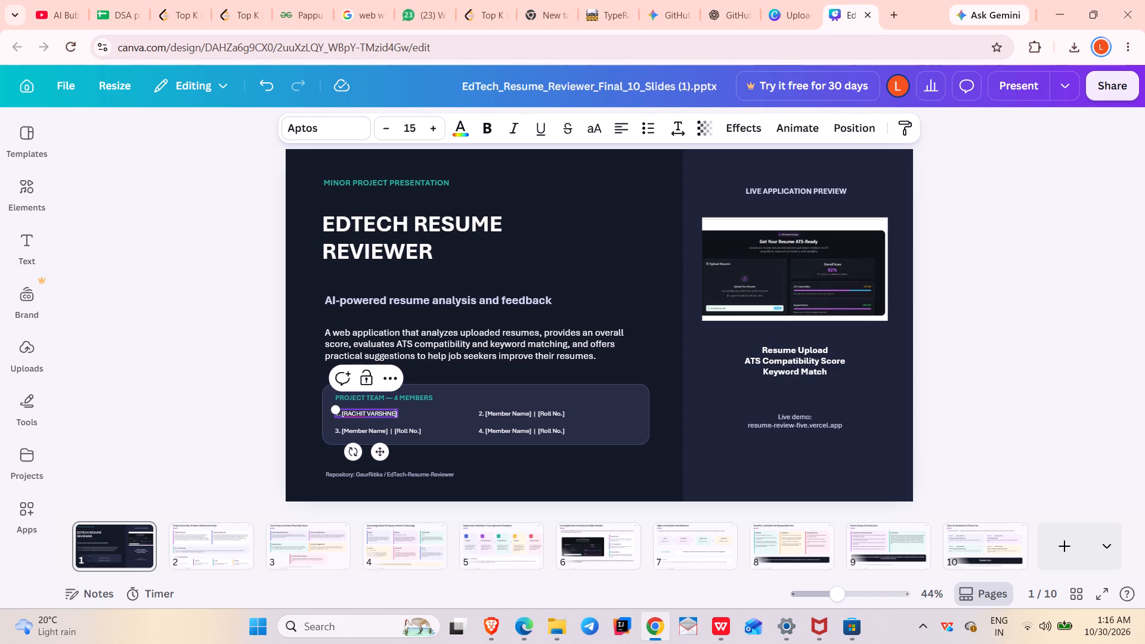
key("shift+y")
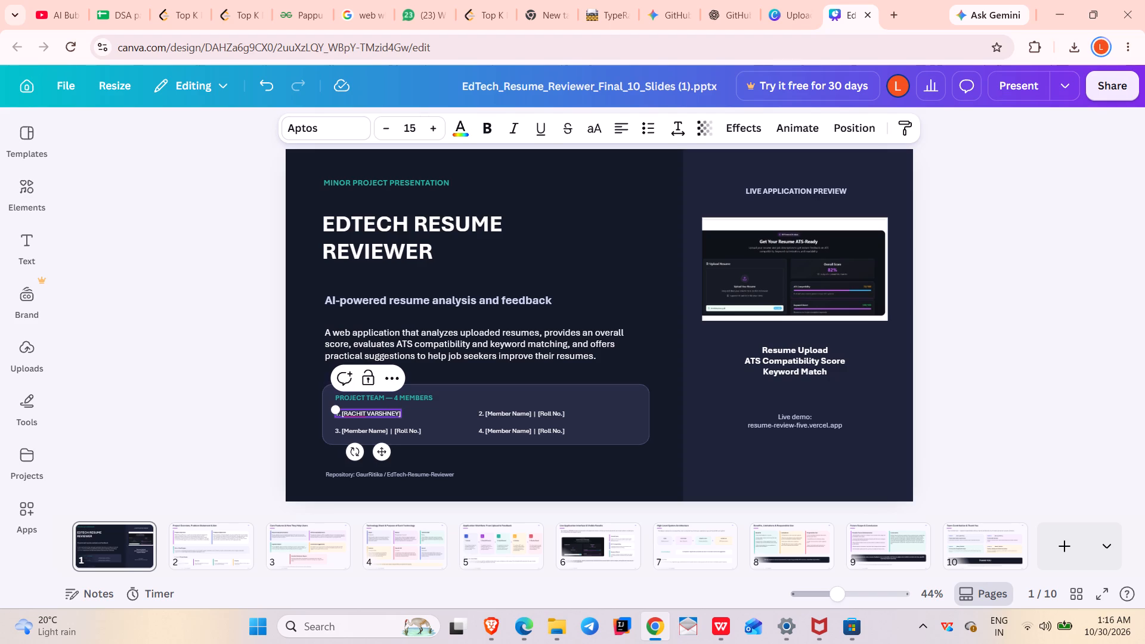
Add a vertical-bar divider with spaces around it after the first member's name, followed by their roll number.
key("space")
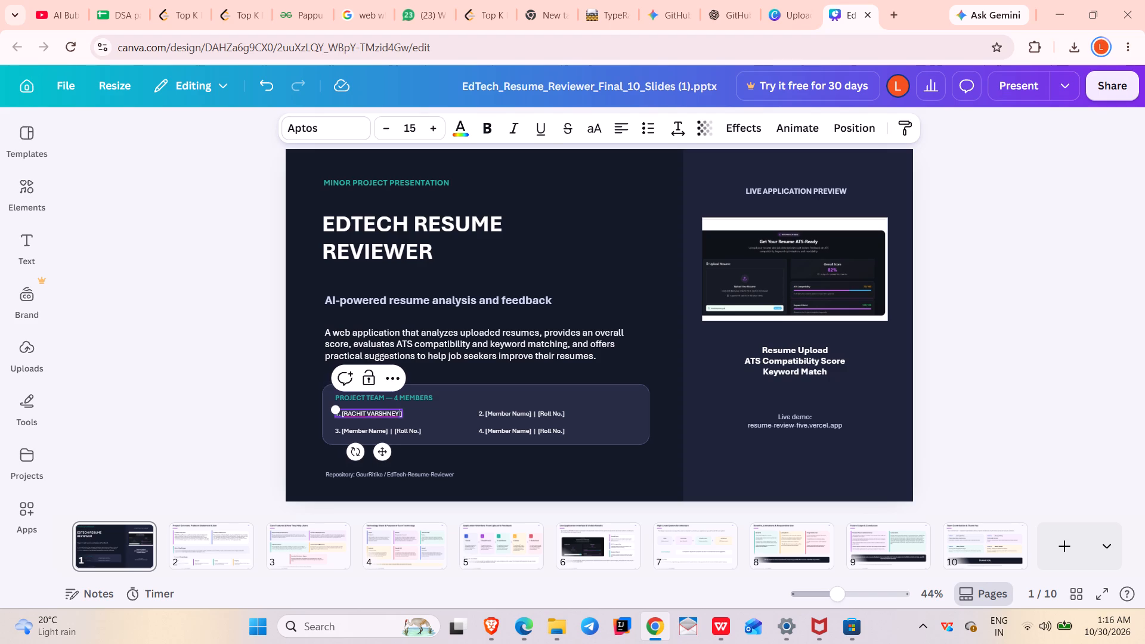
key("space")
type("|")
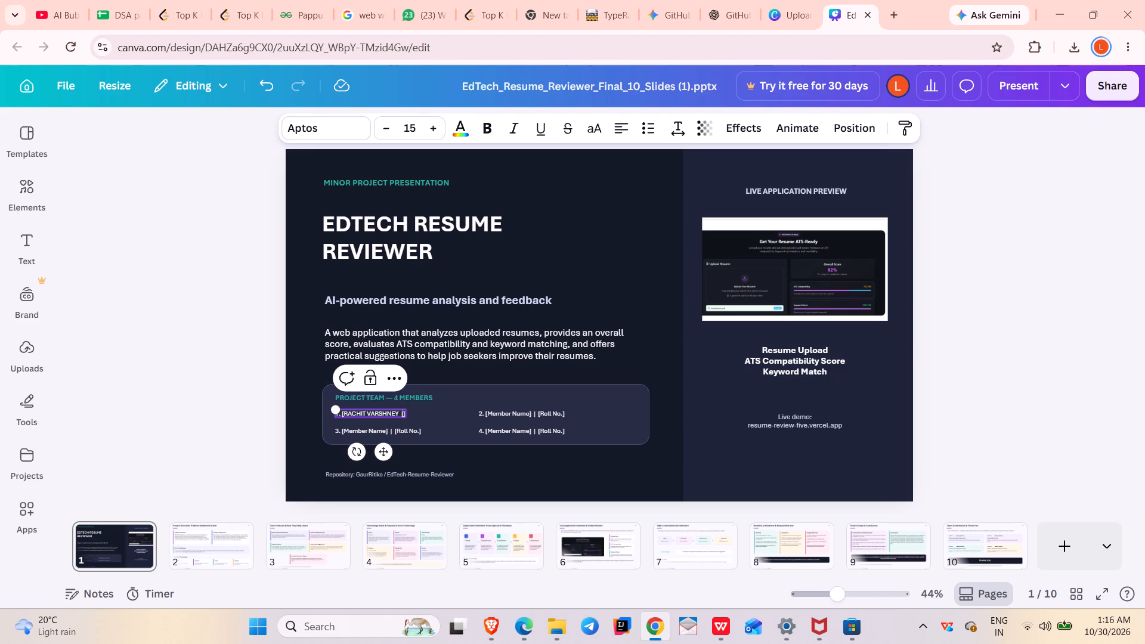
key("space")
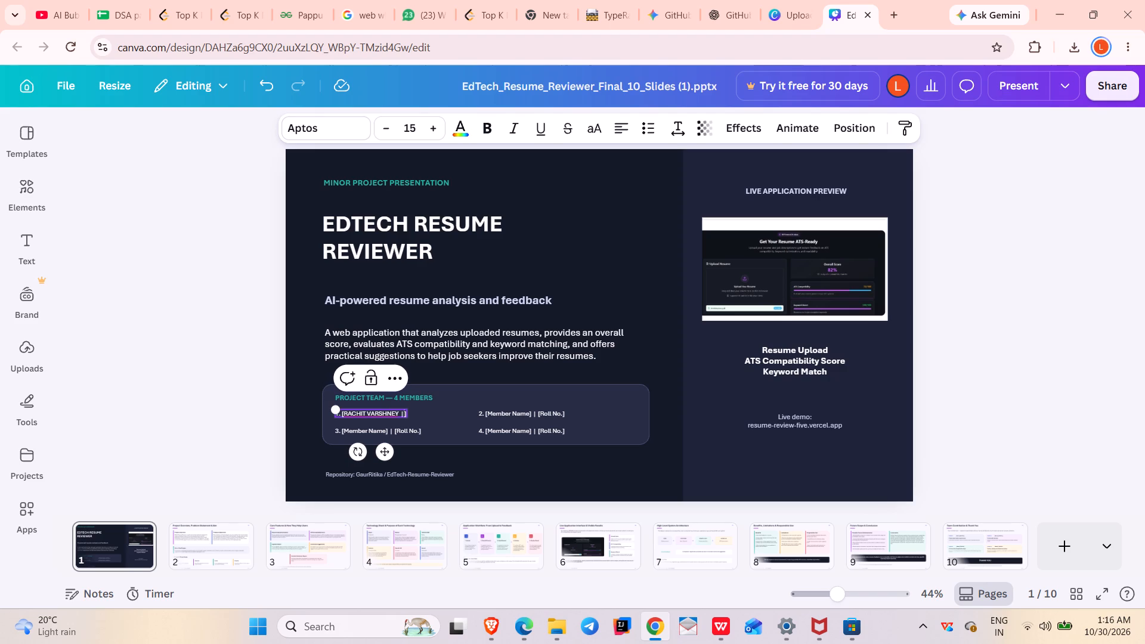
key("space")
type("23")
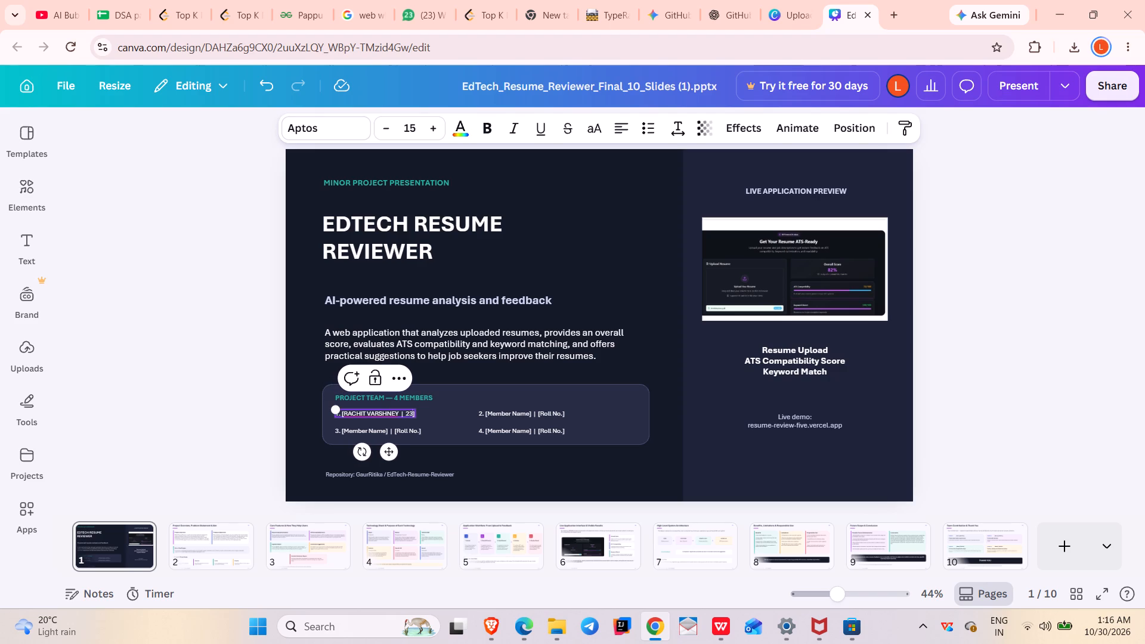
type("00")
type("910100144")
Remove the closing and opening square brackets around the first member's name and roll number.
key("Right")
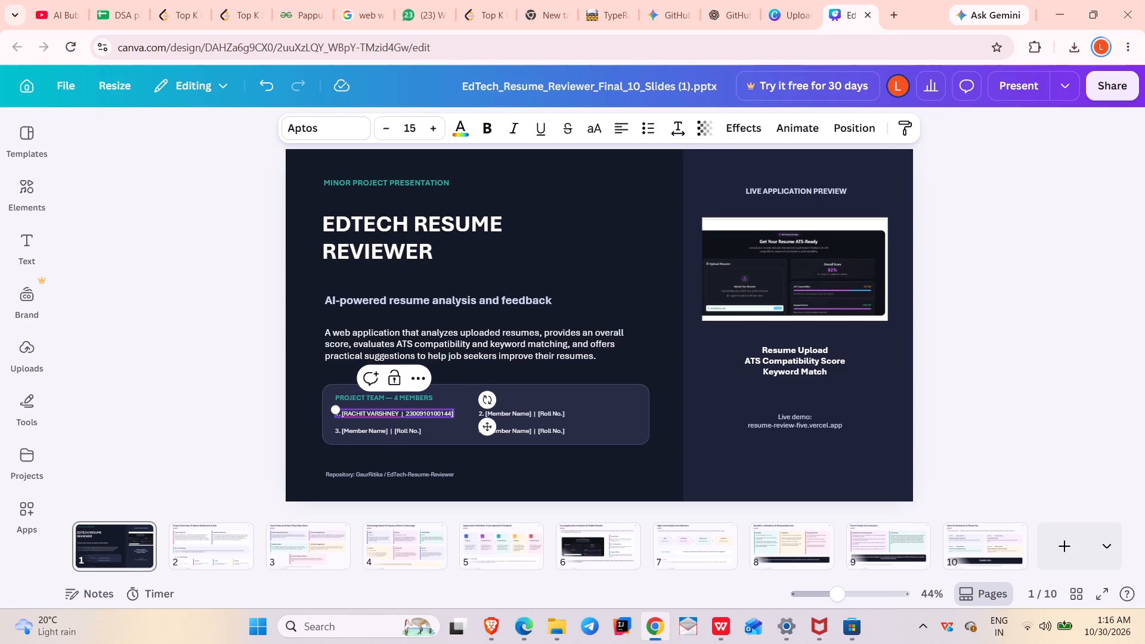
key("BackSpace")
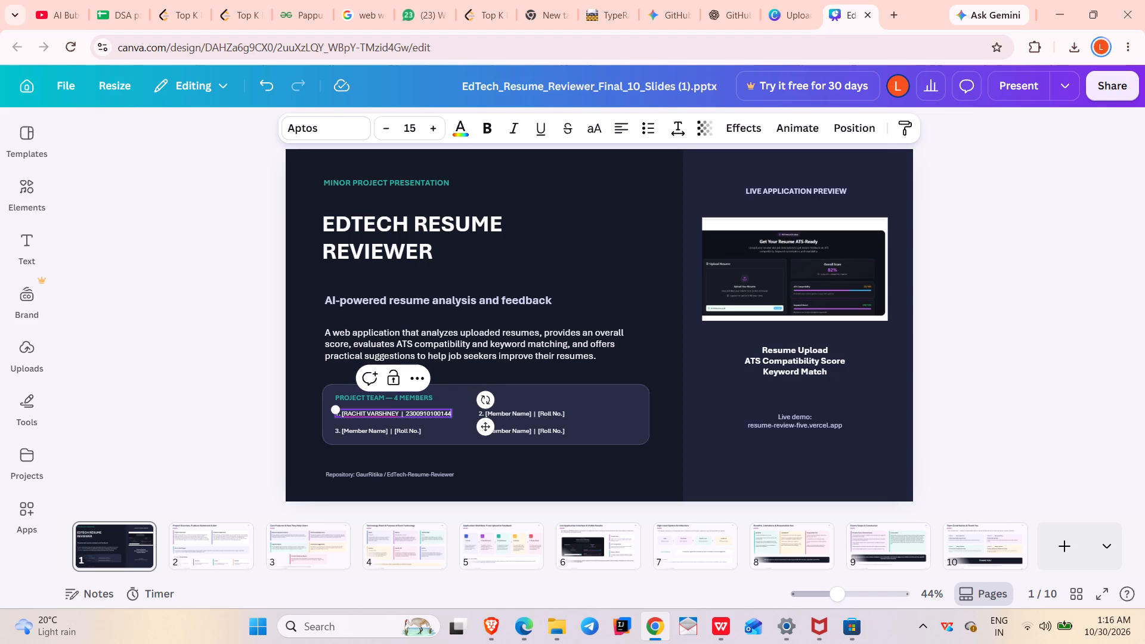
left_click(346, 412)
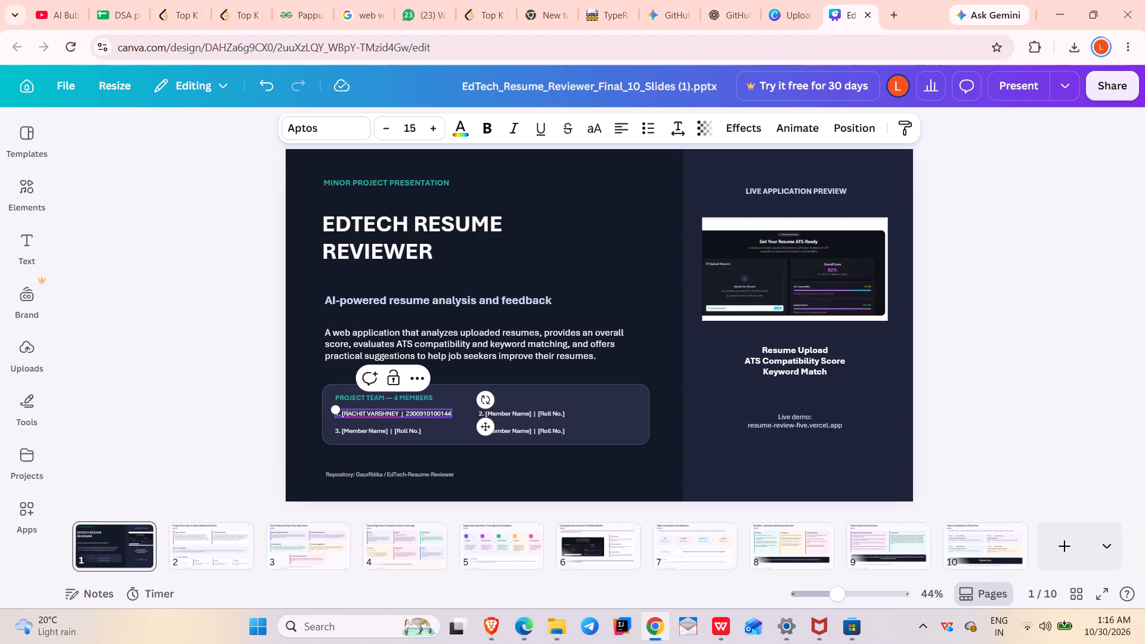
left_click(346, 412)
left_click(346, 412)
left_click(343, 413)
key("BackSpace")
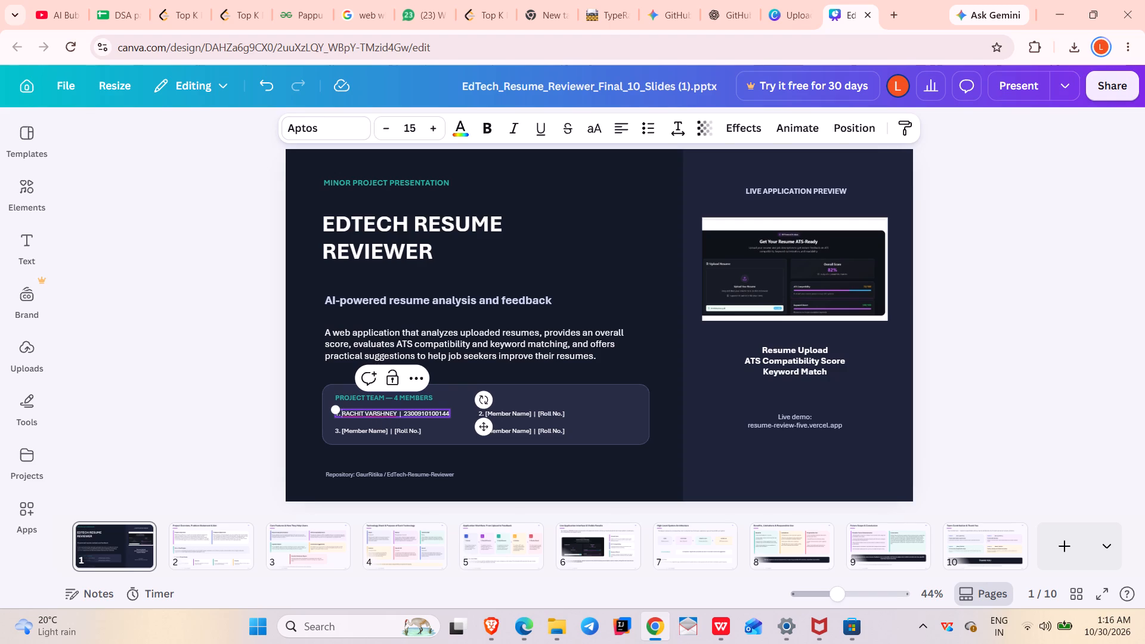
left_click(573, 274)
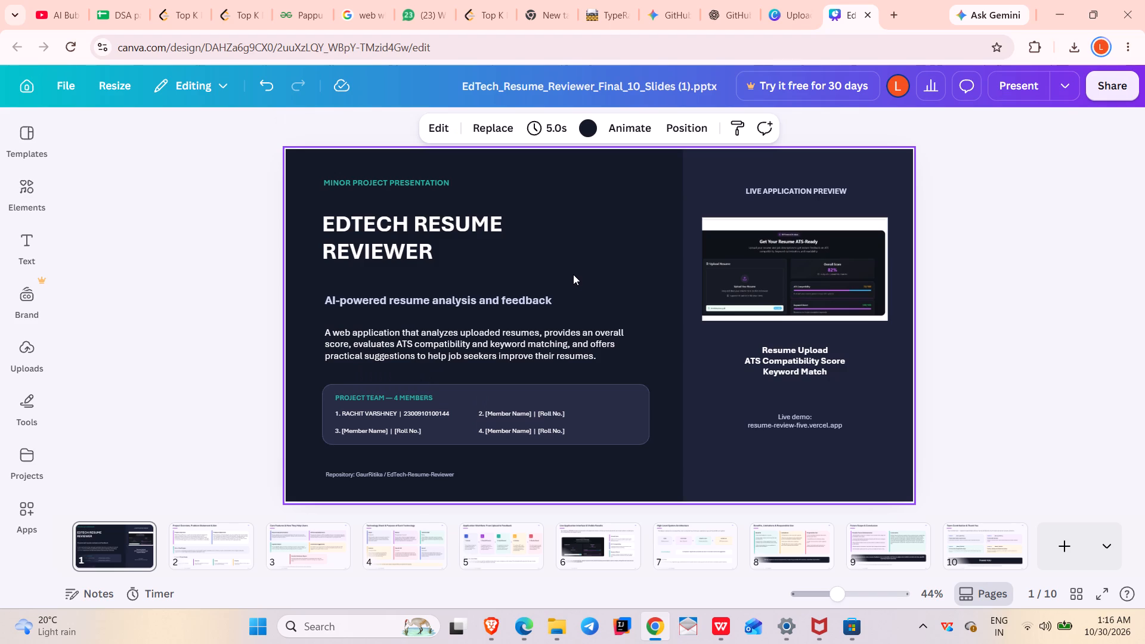
Clear the second member's bracketed Member Name and Roll No. placeholders, keeping the list number 2.
left_click(533, 413)
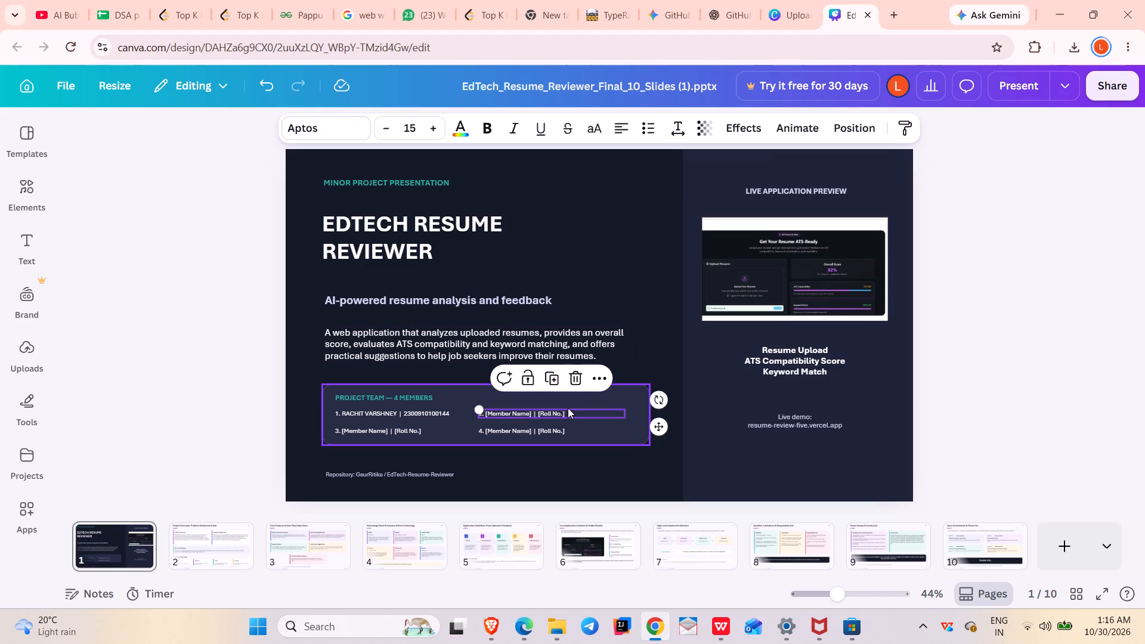
left_click(567, 413)
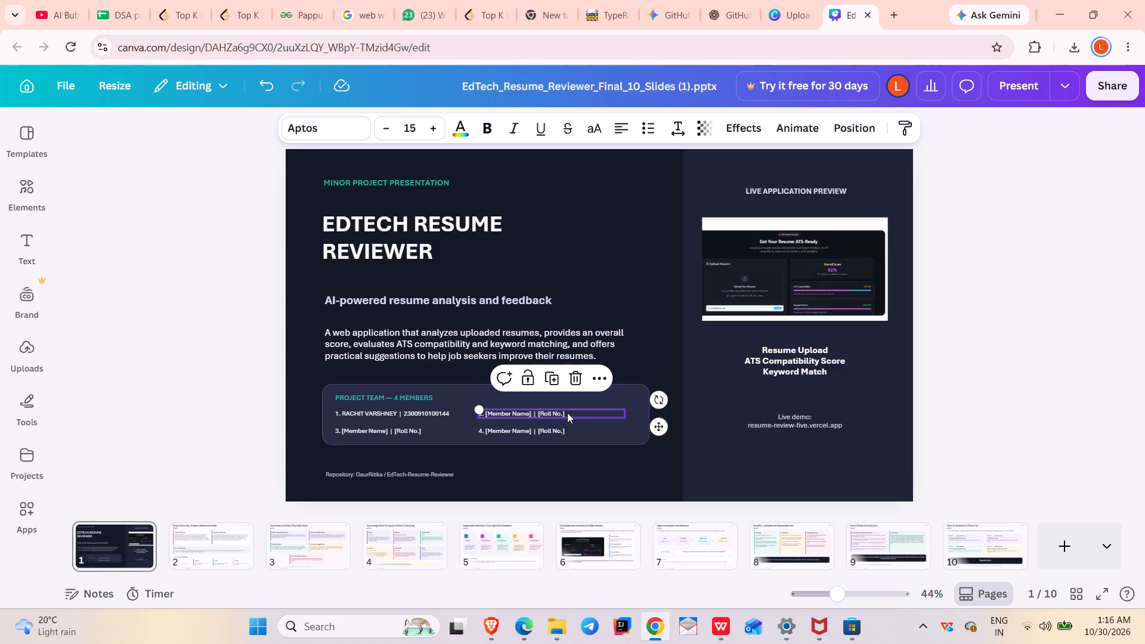
left_click(567, 413)
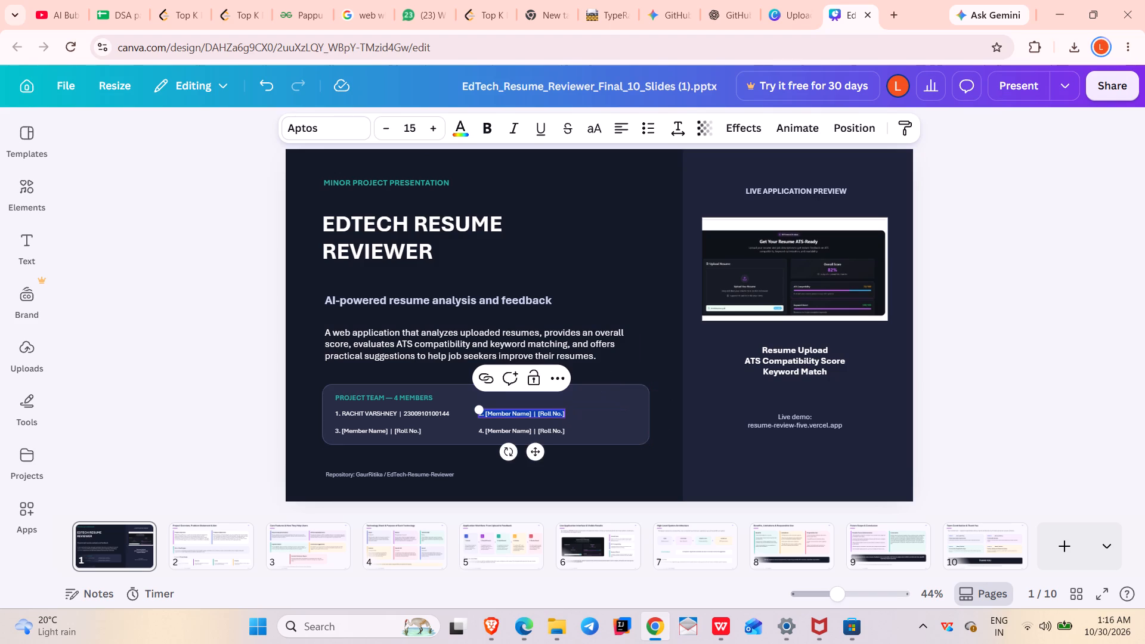
left_click(550, 411)
key("BackSpace")
key("BackSpace")
key("BackSpace")
key("BackSpace")
key("BackSpace")
key("BackSpace")
key("BackSpace")
key("BackSpace")
key("BackSpace")
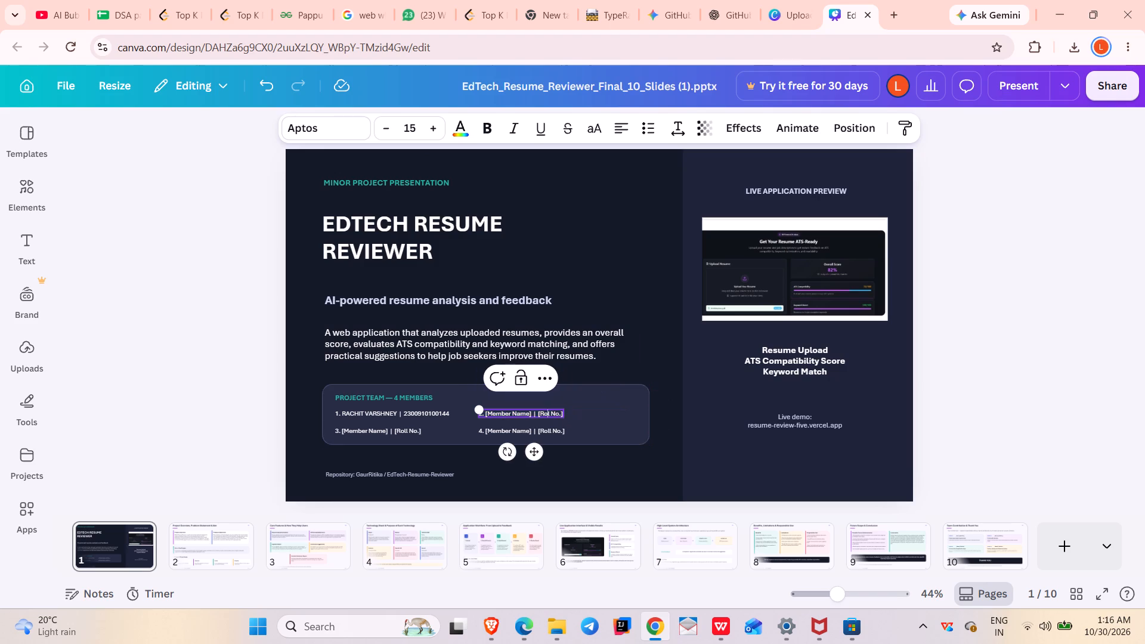
key("BackSpace")
key("BackSpace")
key("Right")
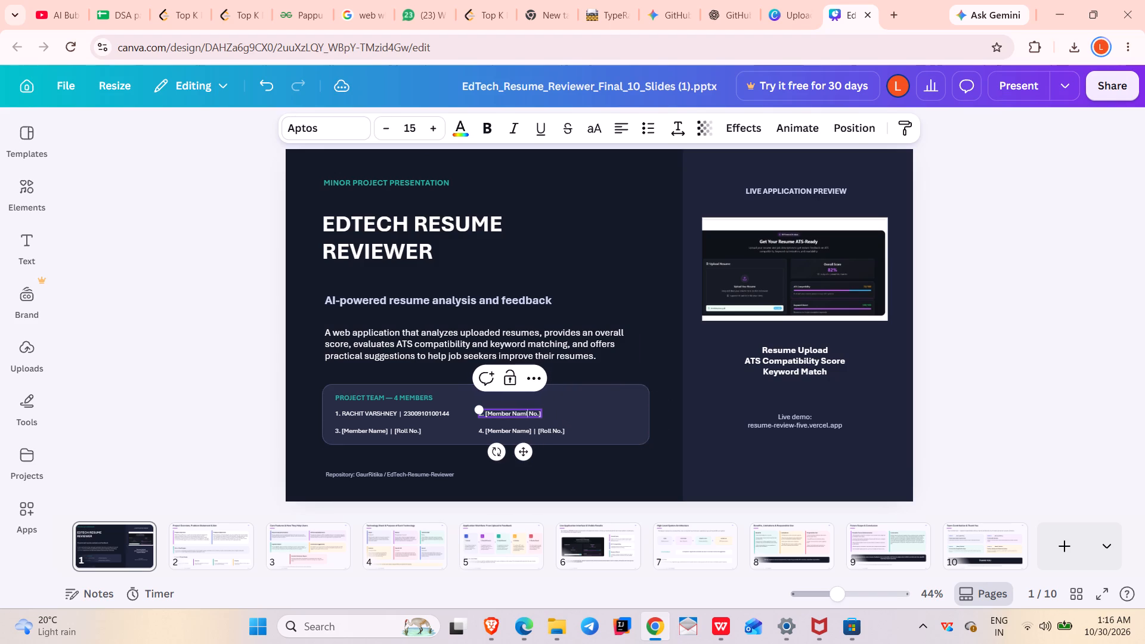
key("Right")
key("Right")
key("Right")
key("Right")
key("Right")
key("BackSpace")
key("BackSpace")
key("BackSpace")
key("BackSpace")
key("BackSpace")
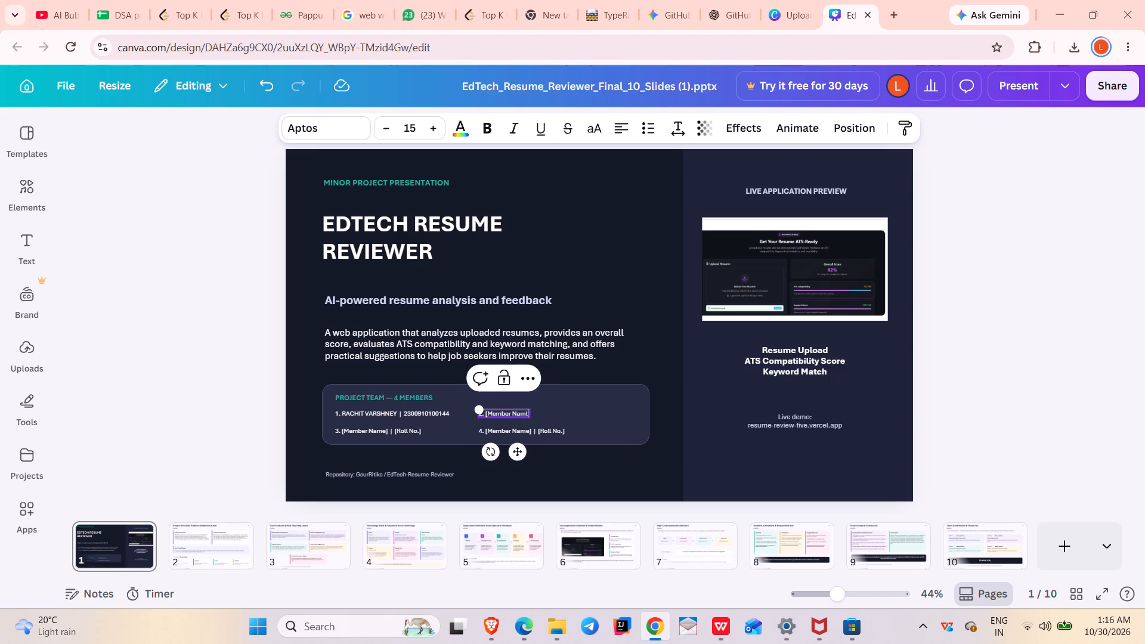
key("BackSpace")
key("BackSpace")
key("BackSpace")
key("BackSpace")
key("BackSpace")
key("BackSpace")
key("BackSpace")
key("BackSpace")
key("BackSpace")
key("BackSpace")
key("BackSpace")
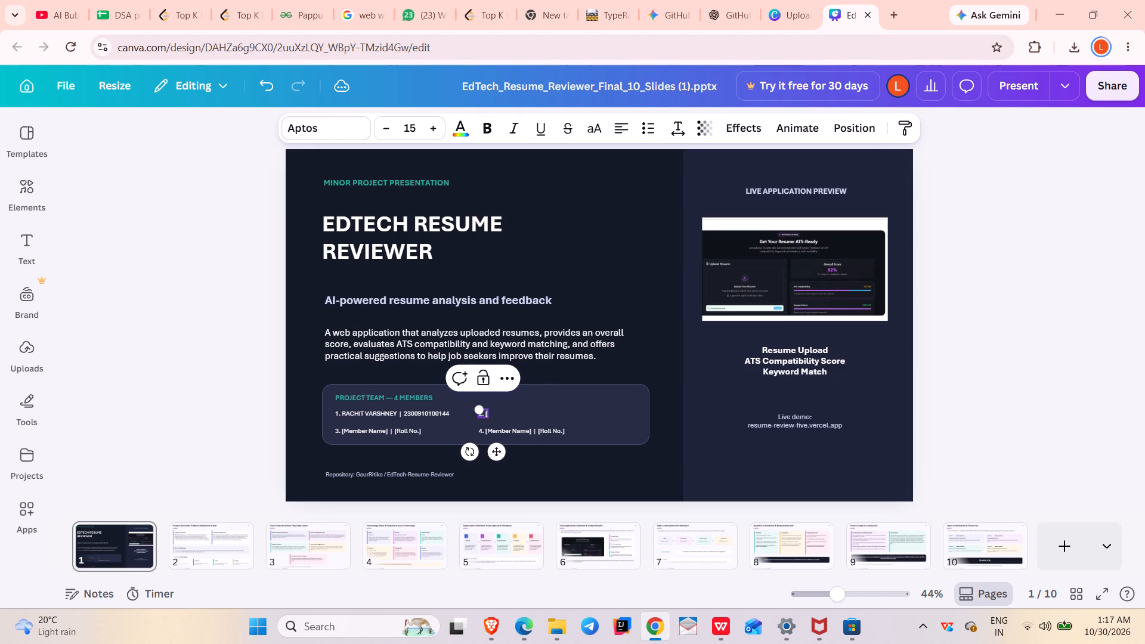
key("BackSpace")
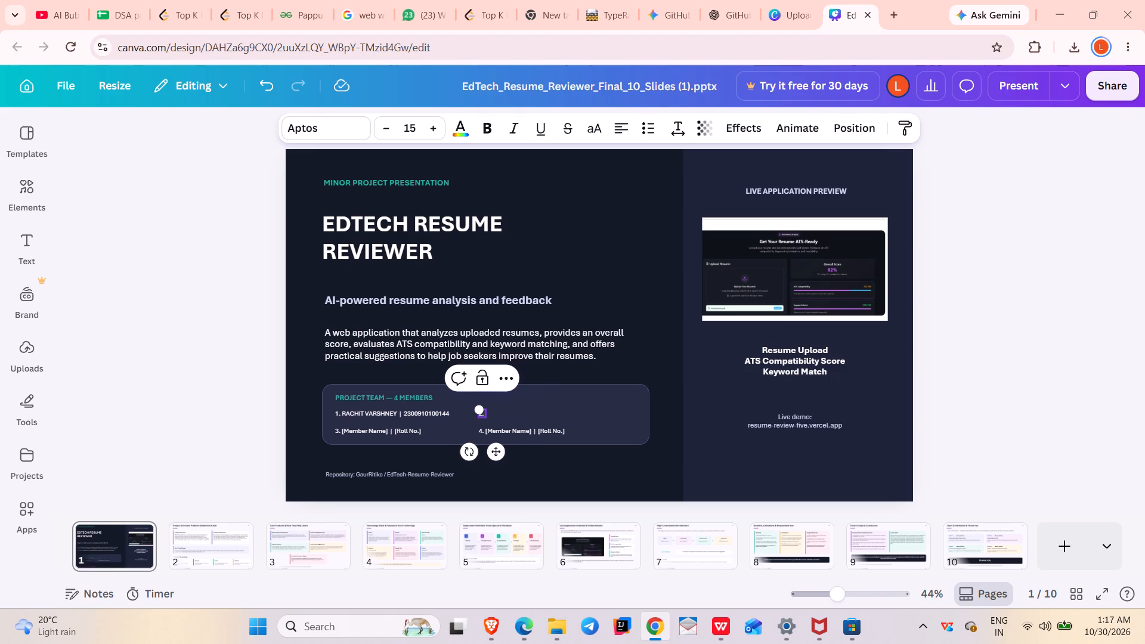
Enter the second member's full name in capital letters after the list number, followed by a space.
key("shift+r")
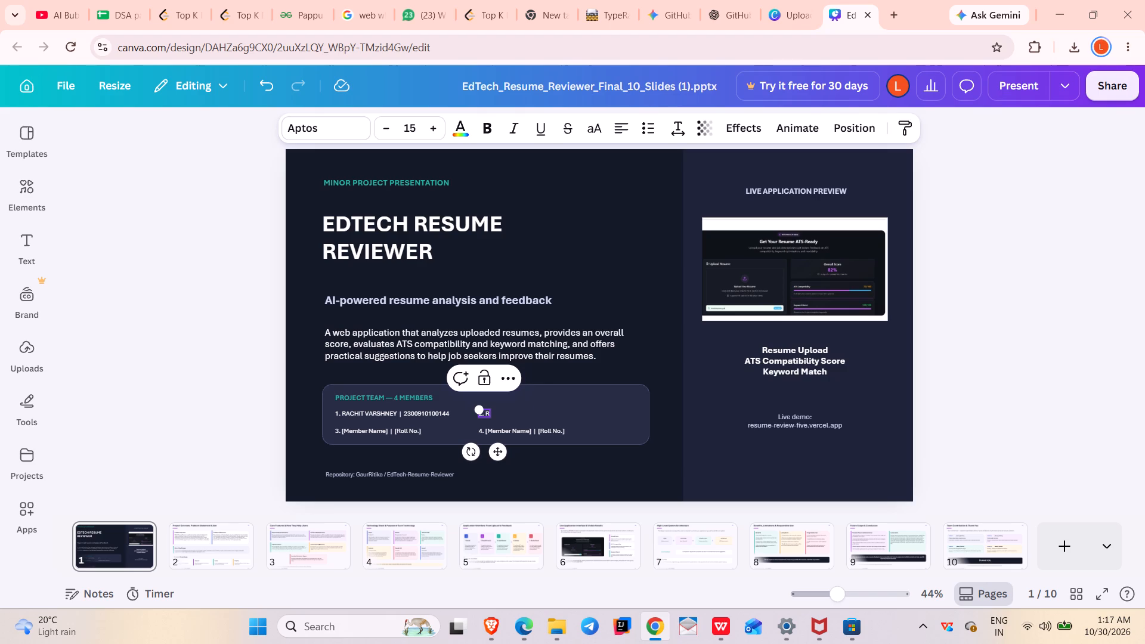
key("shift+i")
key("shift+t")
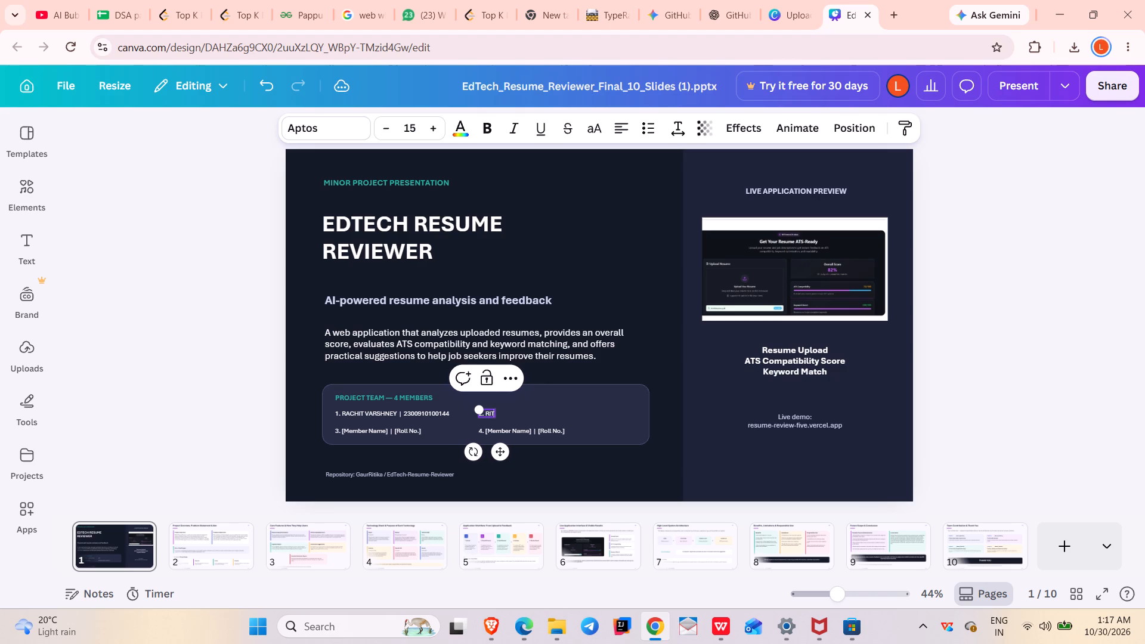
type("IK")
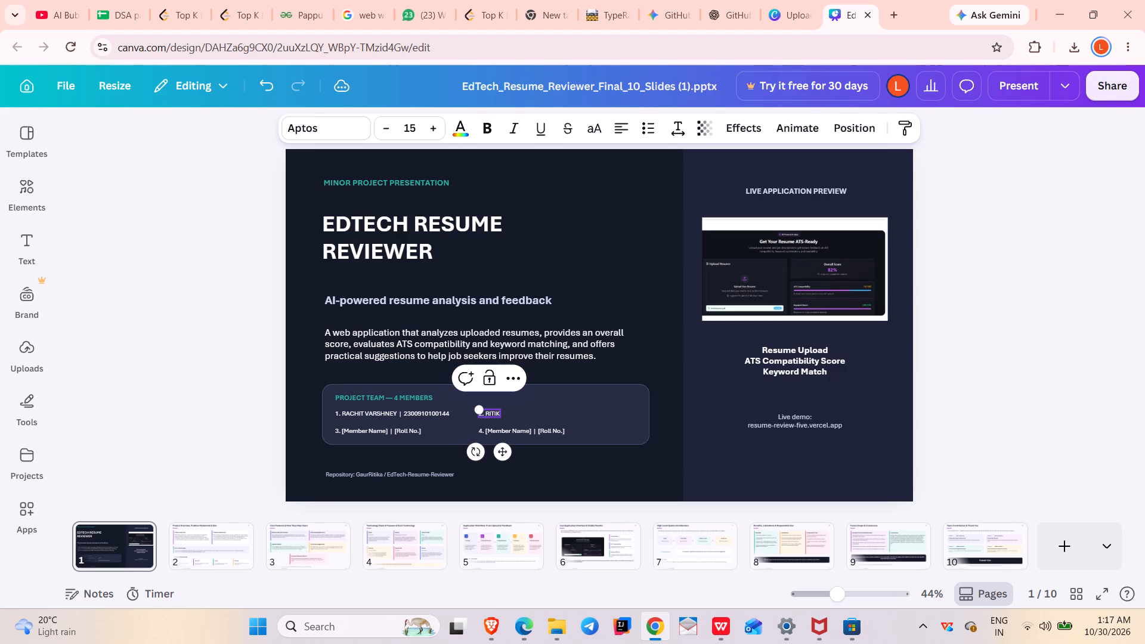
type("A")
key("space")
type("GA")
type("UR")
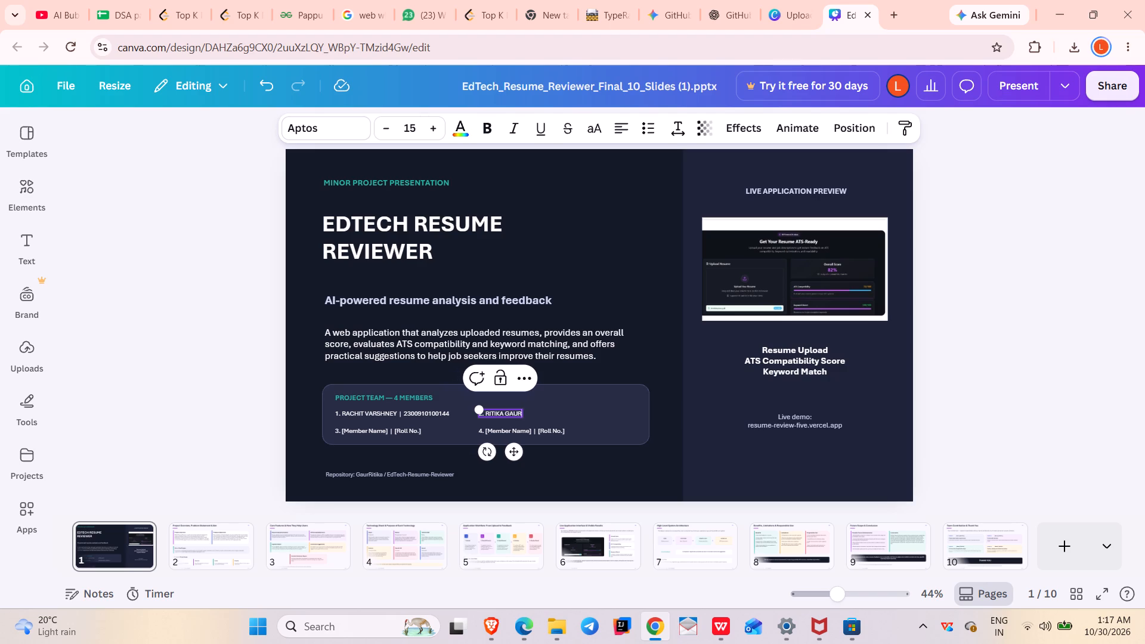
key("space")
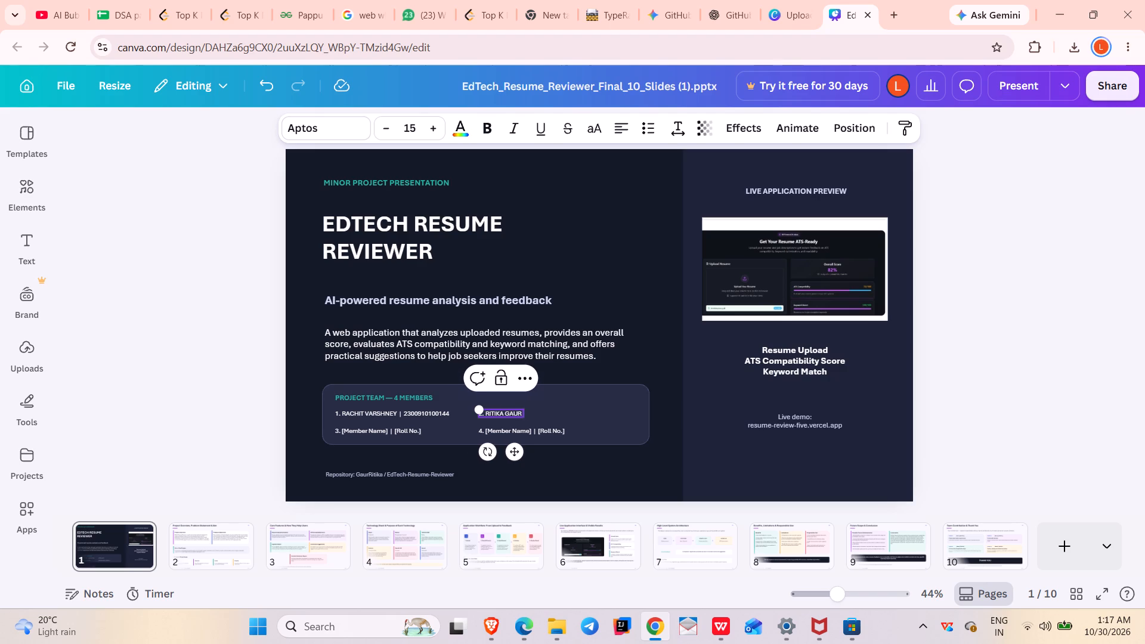
Add a vertical-bar divider after the second member's name, followed by their roll number as listed in the 2026-27 Project.xls spreadsheet in WPS Office.
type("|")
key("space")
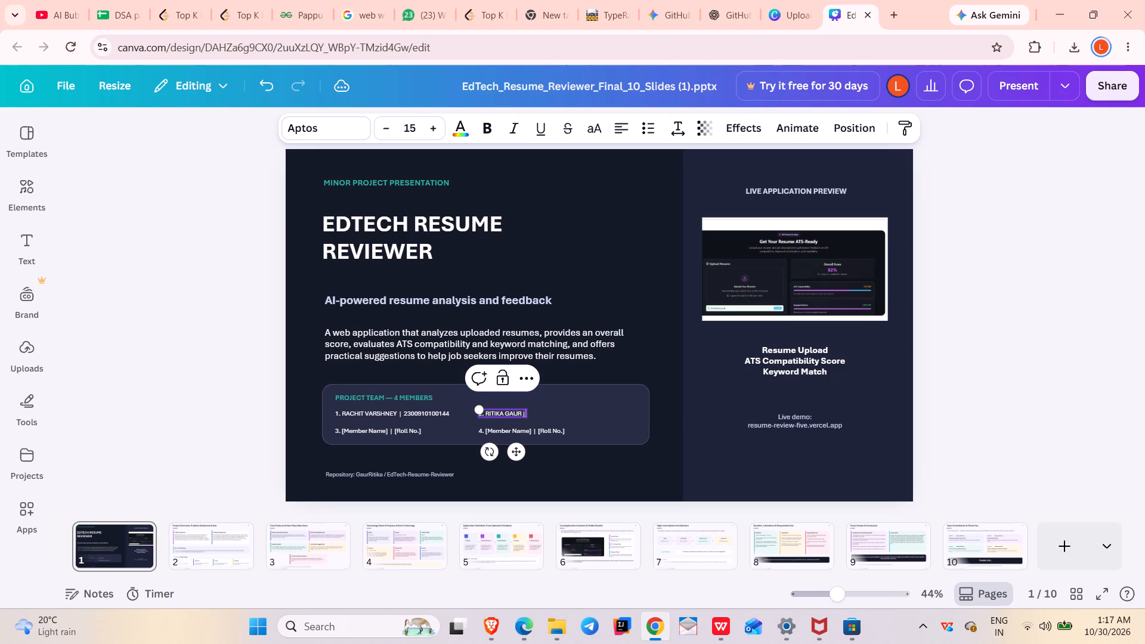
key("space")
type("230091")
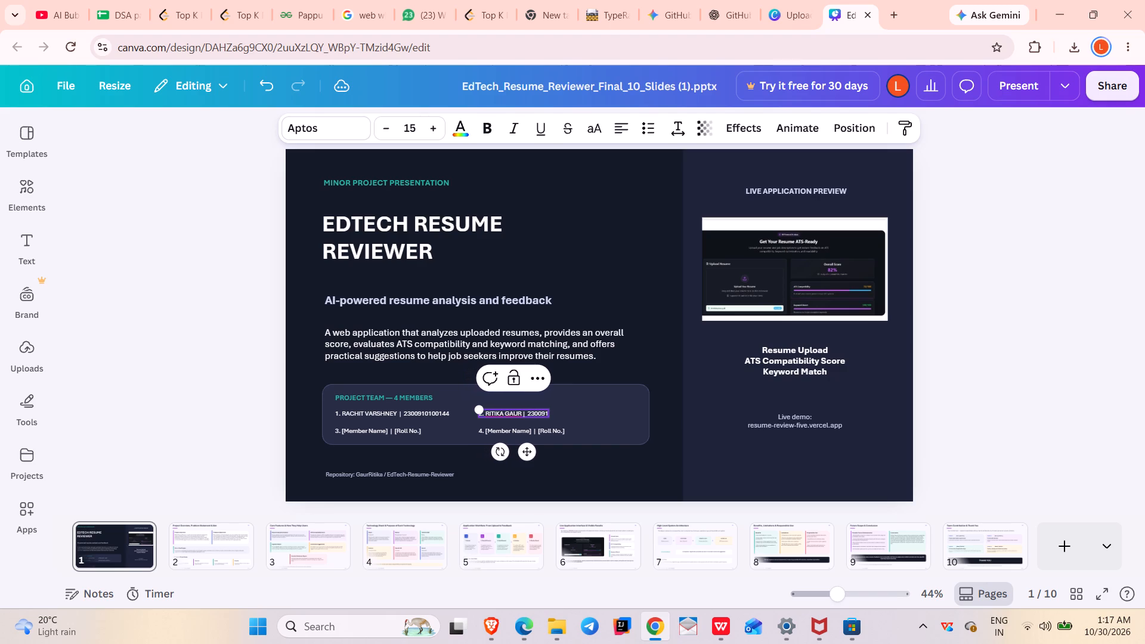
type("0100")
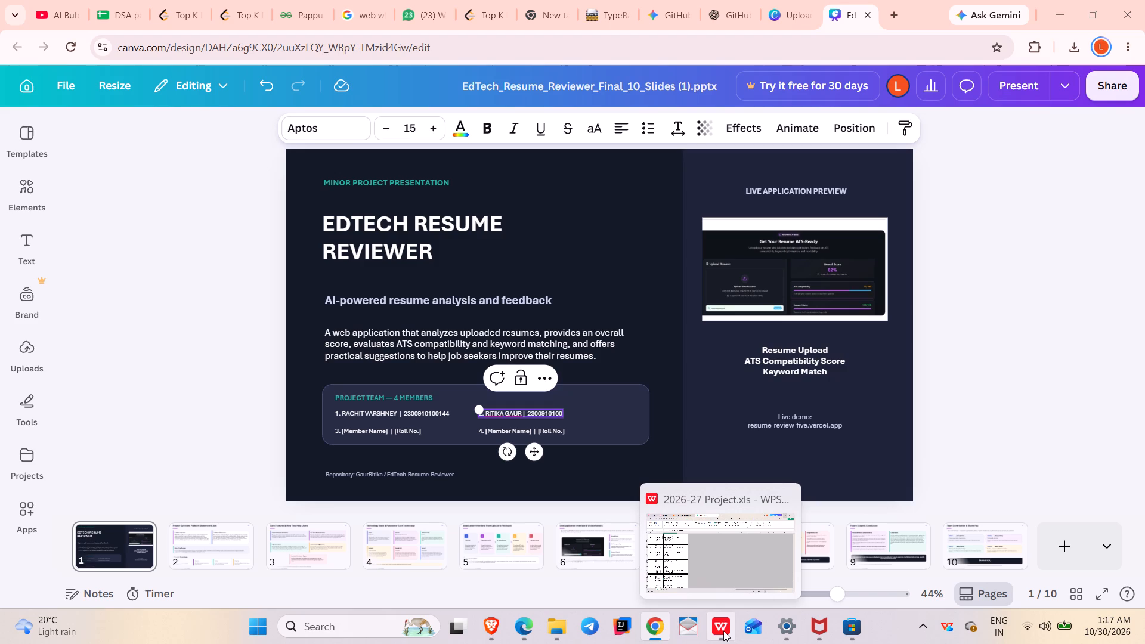
left_click(729, 580)
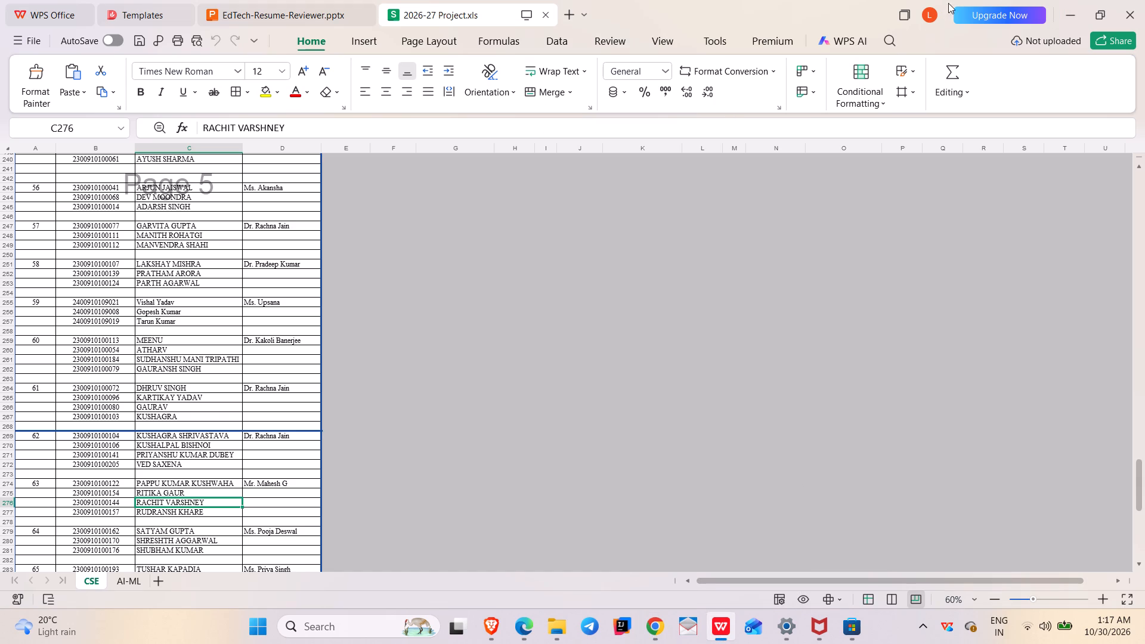
left_click(1079, 7)
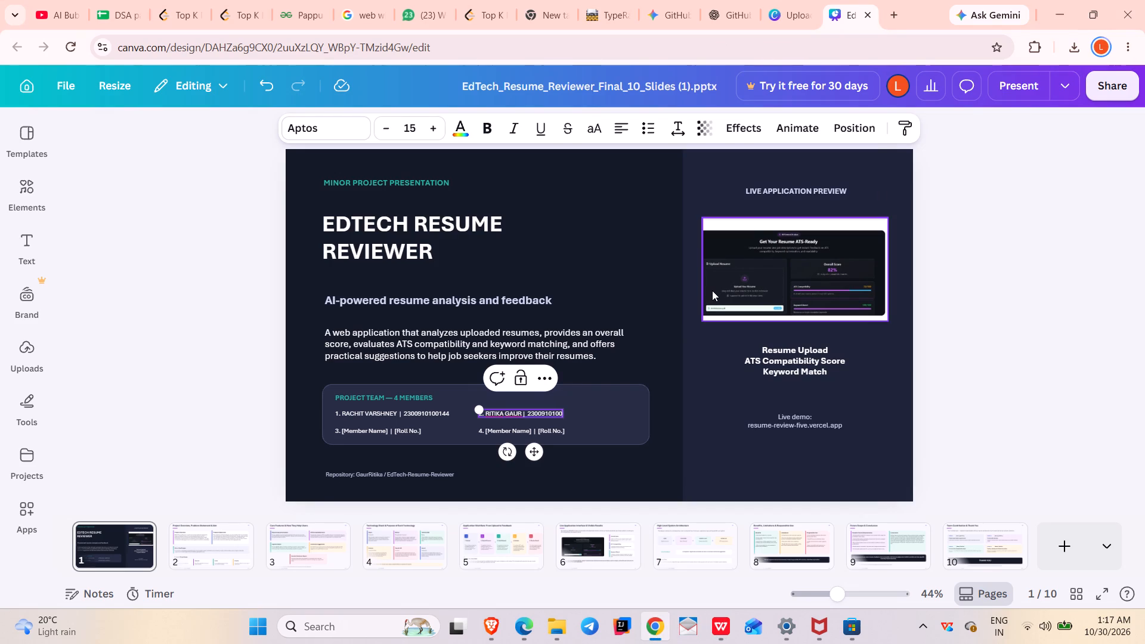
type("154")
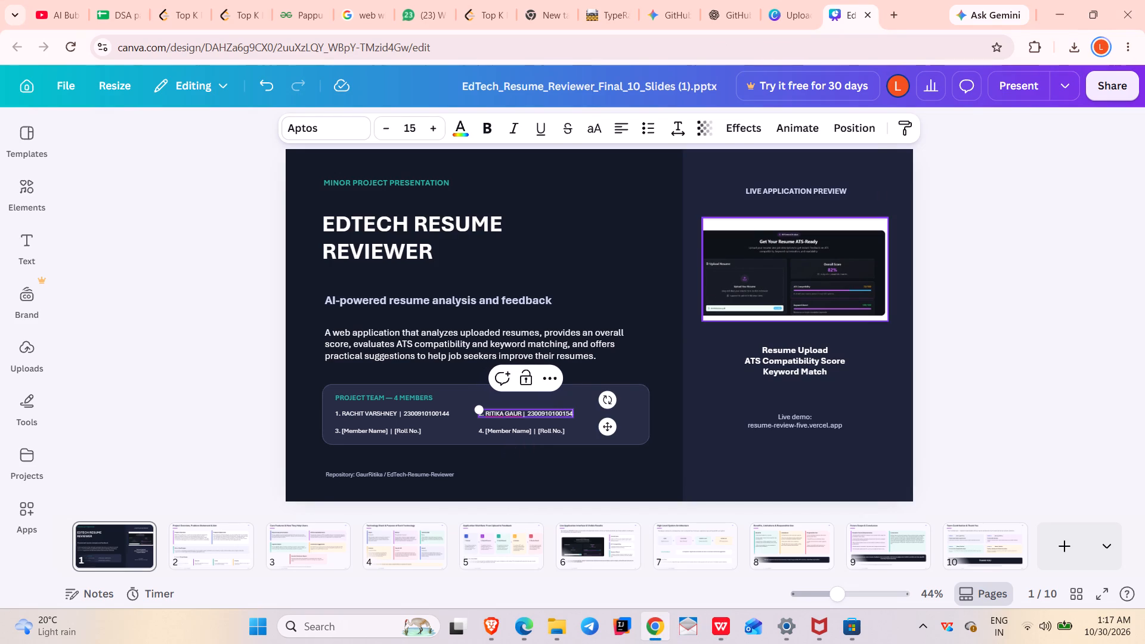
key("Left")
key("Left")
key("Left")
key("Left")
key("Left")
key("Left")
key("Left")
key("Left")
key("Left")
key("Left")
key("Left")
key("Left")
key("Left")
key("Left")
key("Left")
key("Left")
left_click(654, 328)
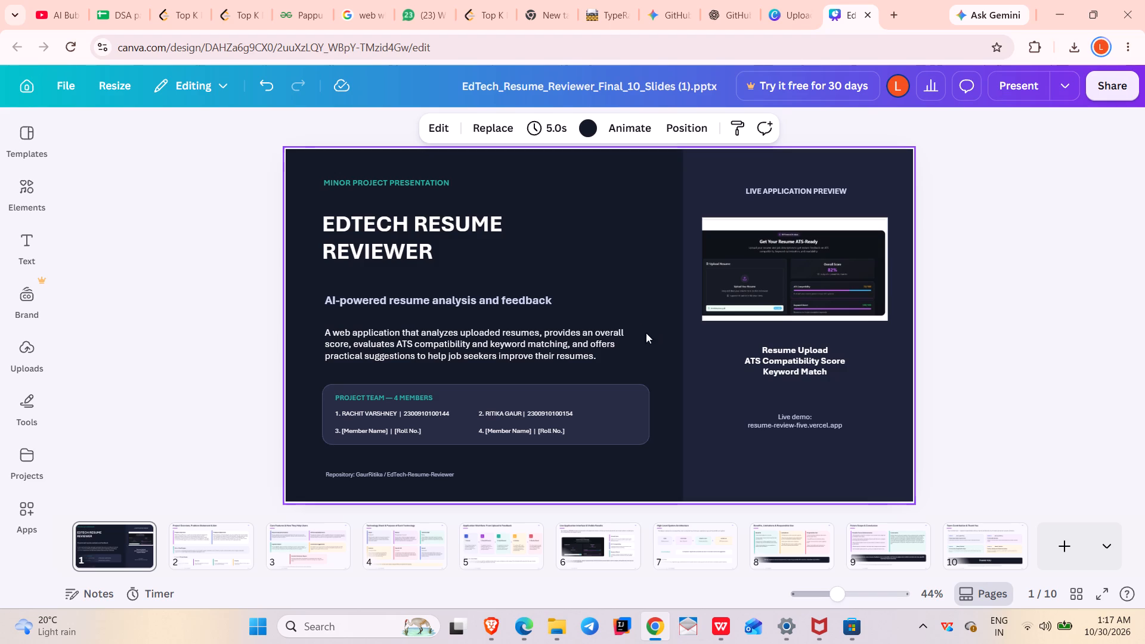
Delete the Repository text line below the project team box on the title slide.
left_click(419, 474)
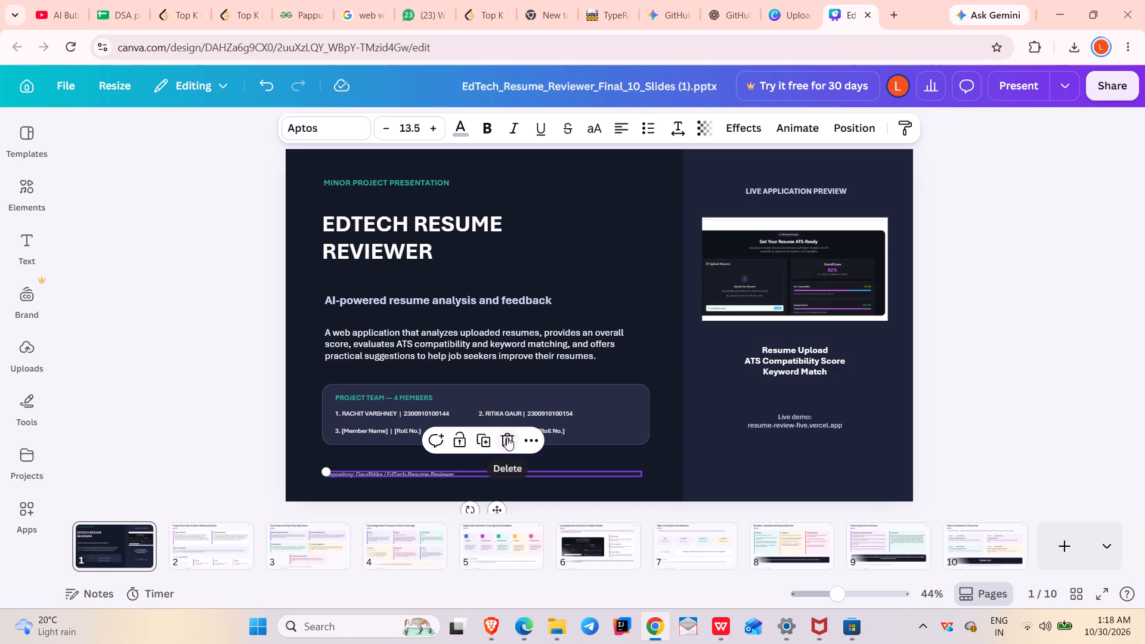
left_click(507, 437)
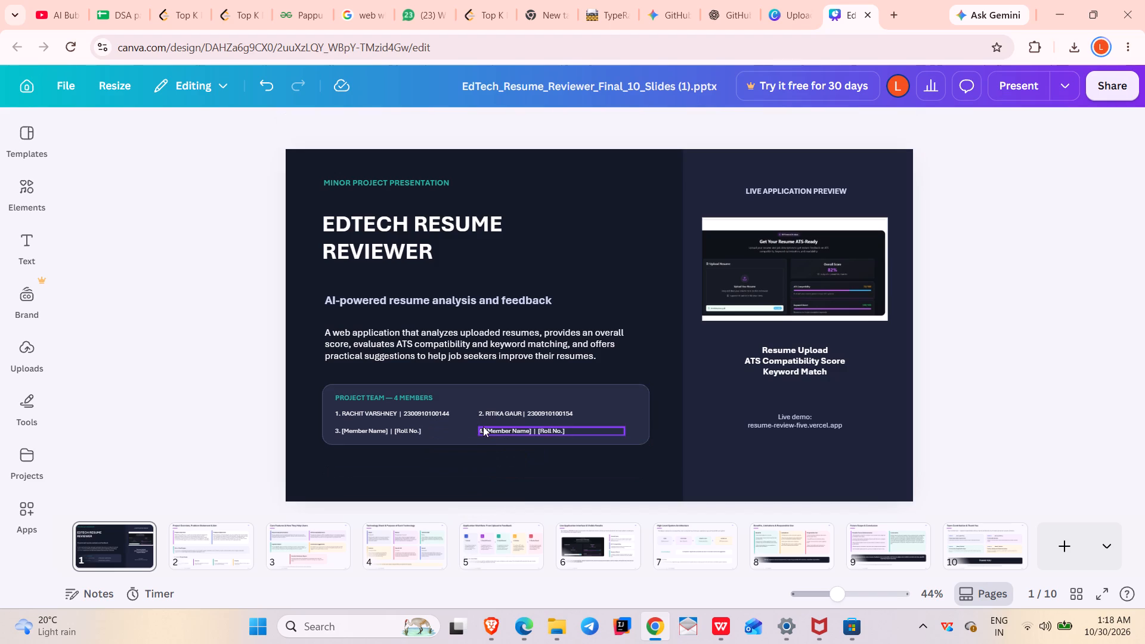
left_click(547, 472)
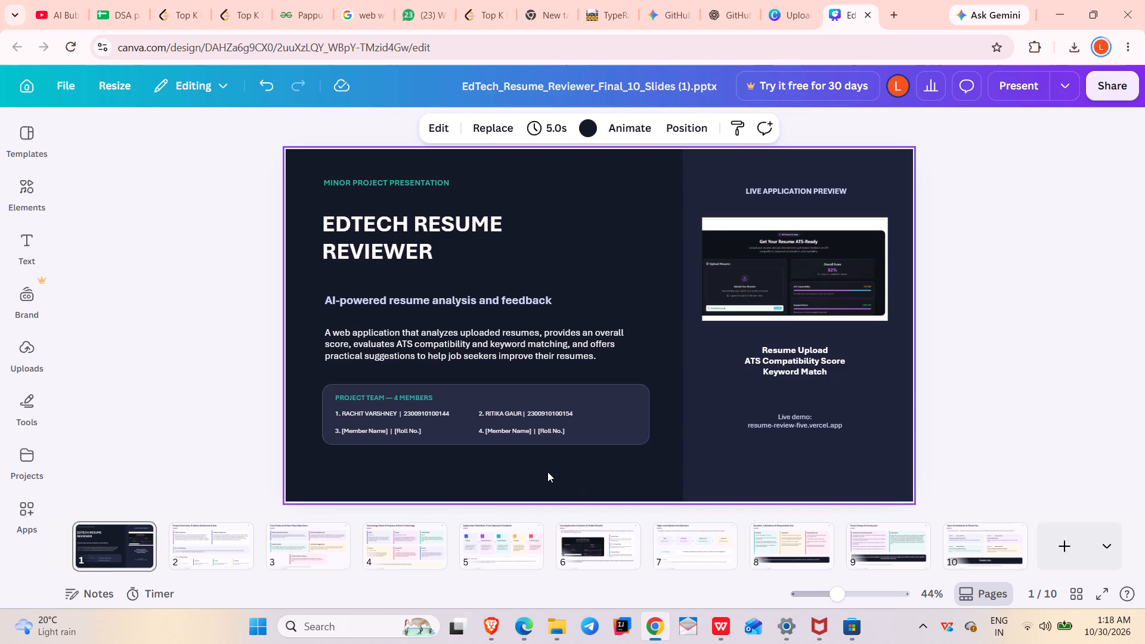
Clear the third member's bracketed Member Name and Roll No. placeholders, keeping the list number 3.
left_click(397, 432)
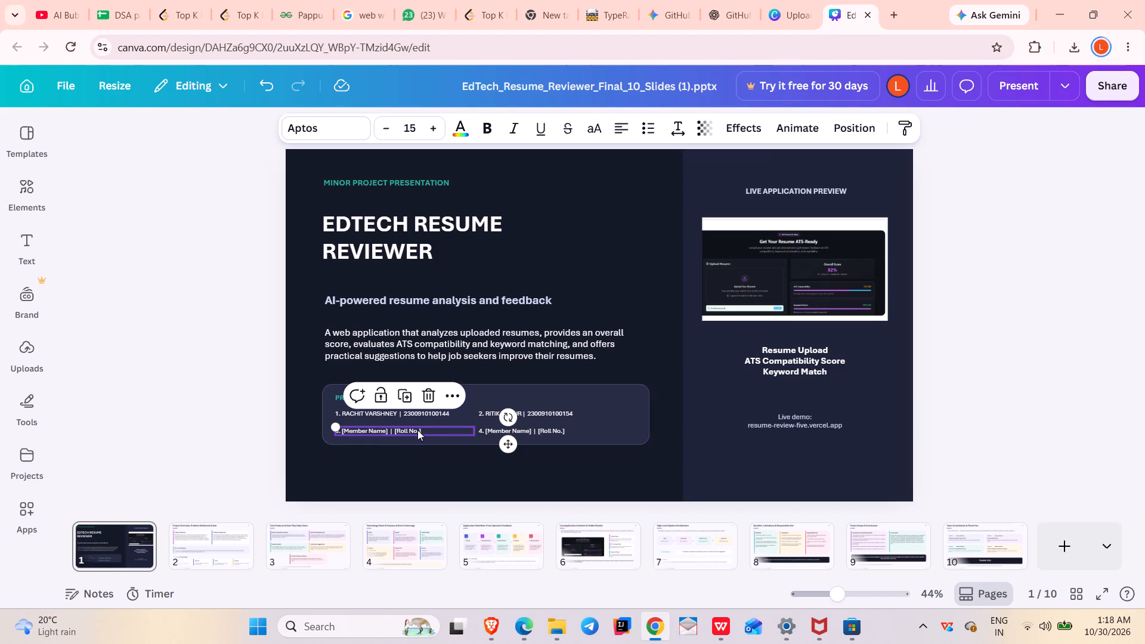
left_click(426, 428)
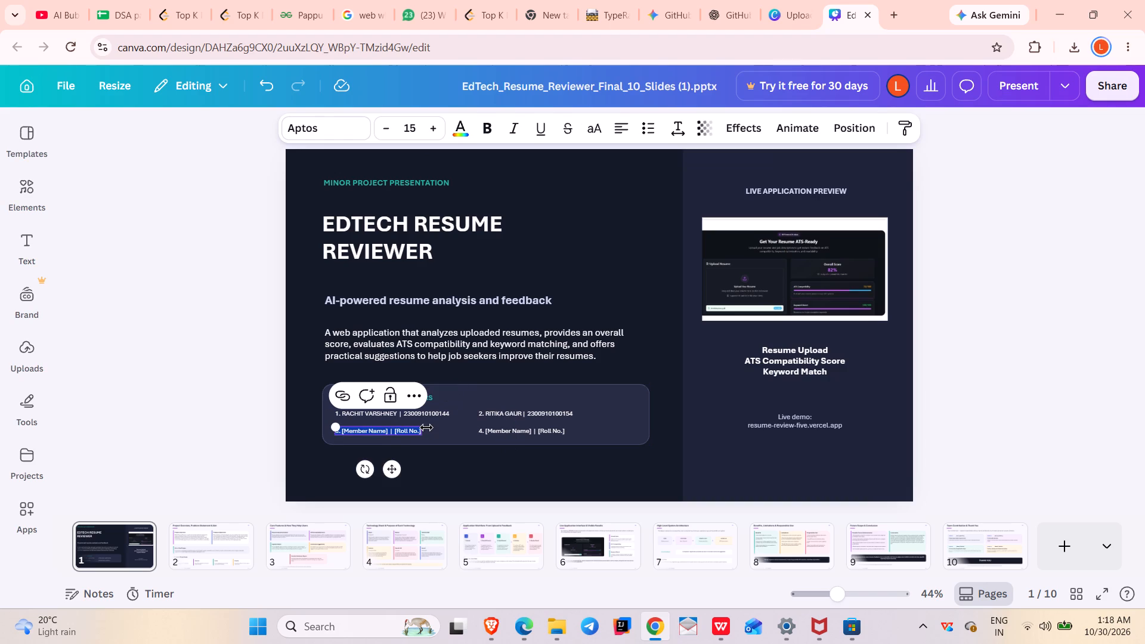
left_click(426, 428)
left_click(404, 432)
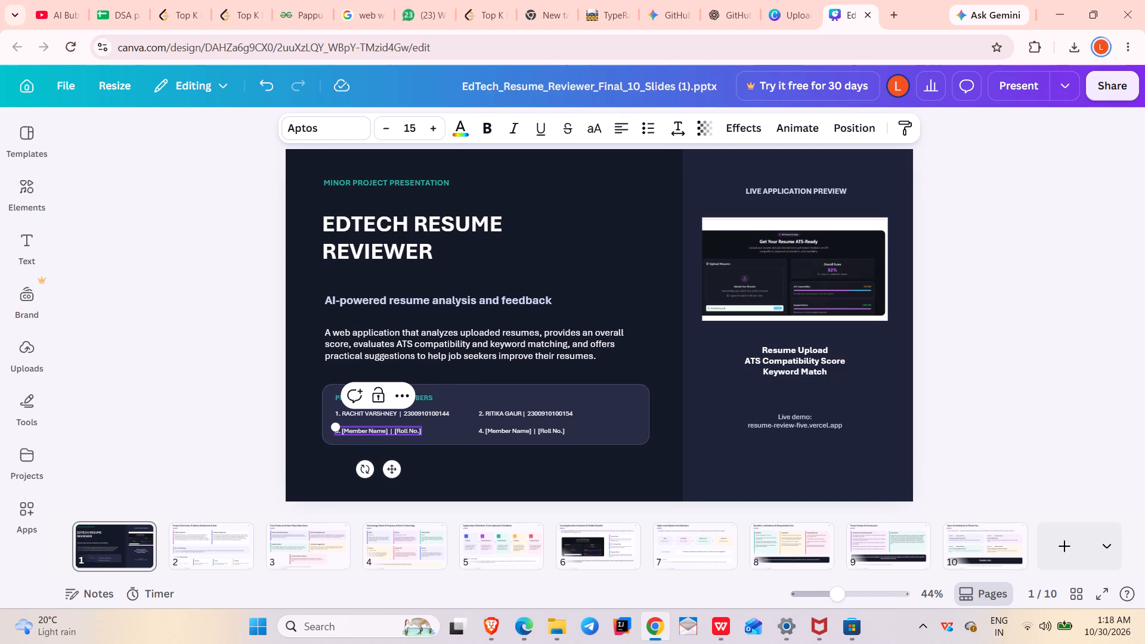
key("Right")
key("Right")
key("Right")
key("Right")
key("Right")
key("Right")
key("Right")
key("BackSpace")
key("BackSpace")
key("BackSpace")
key("BackSpace")
key("BackSpace")
key("BackSpace")
key("BackSpace")
key("BackSpace")
key("BackSpace")
key("BackSpace")
key("BackSpace")
key("BackSpace")
key("BackSpace")
key("BackSpace")
key("BackSpace")
key("BackSpace")
key("BackSpace")
key("BackSpace")
key("BackSpace")
key("BackSpace")
key("BackSpace")
key("BackSpace")
key("BackSpace")
key("BackSpace")
key("BackSpace")
key("BackSpace")
key("BackSpace")
key("BackSpace")
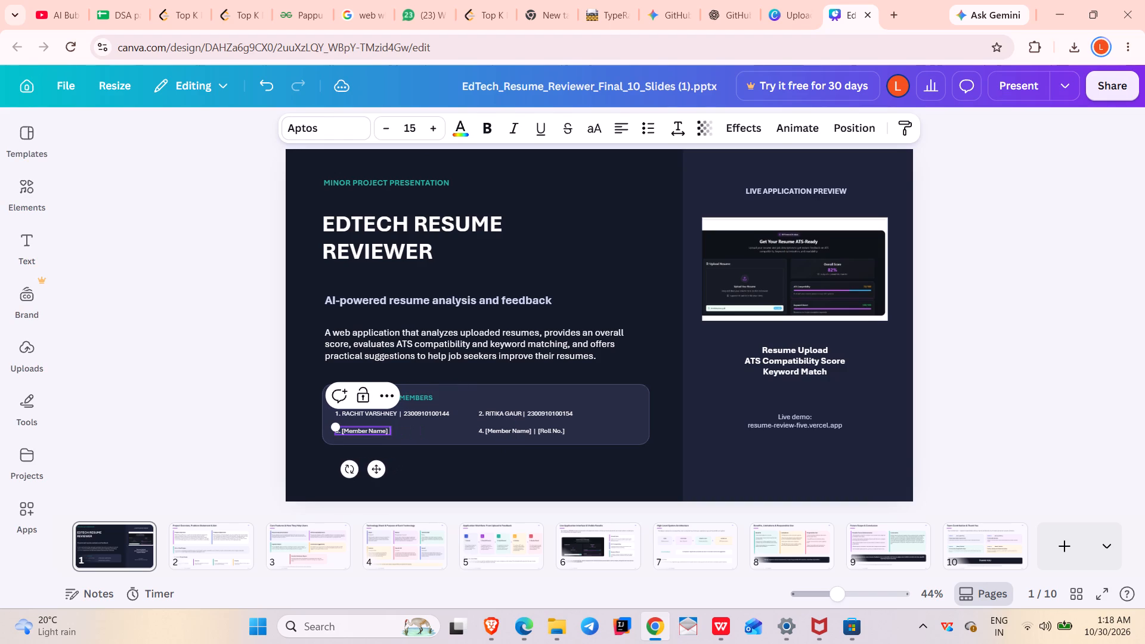
Enter the third member's full name in capital letters after the list number, followed by a space.
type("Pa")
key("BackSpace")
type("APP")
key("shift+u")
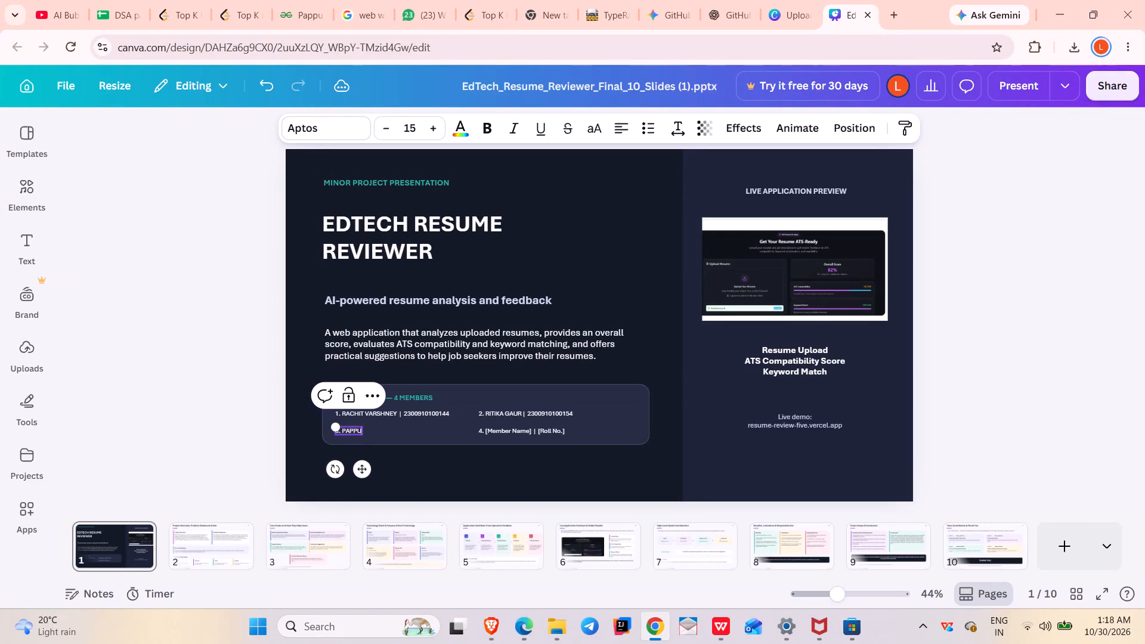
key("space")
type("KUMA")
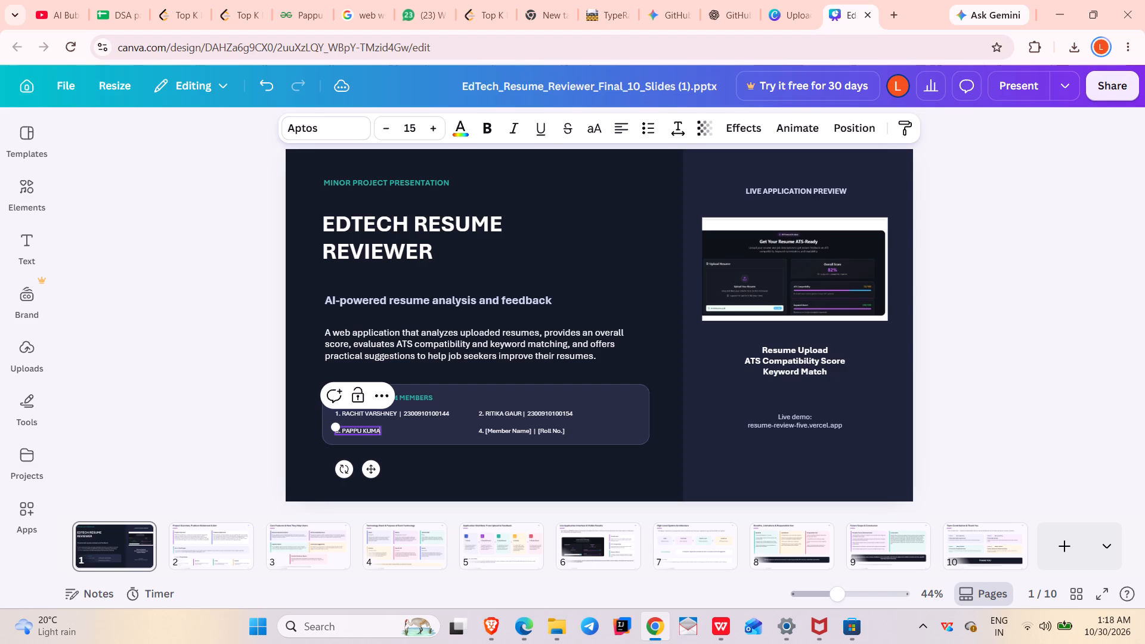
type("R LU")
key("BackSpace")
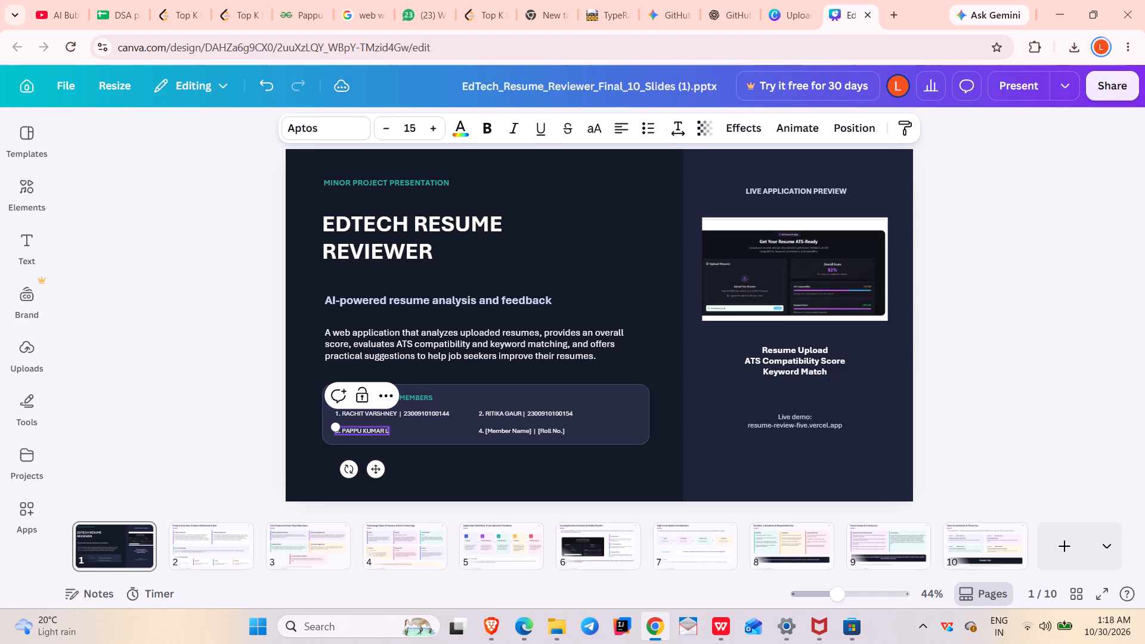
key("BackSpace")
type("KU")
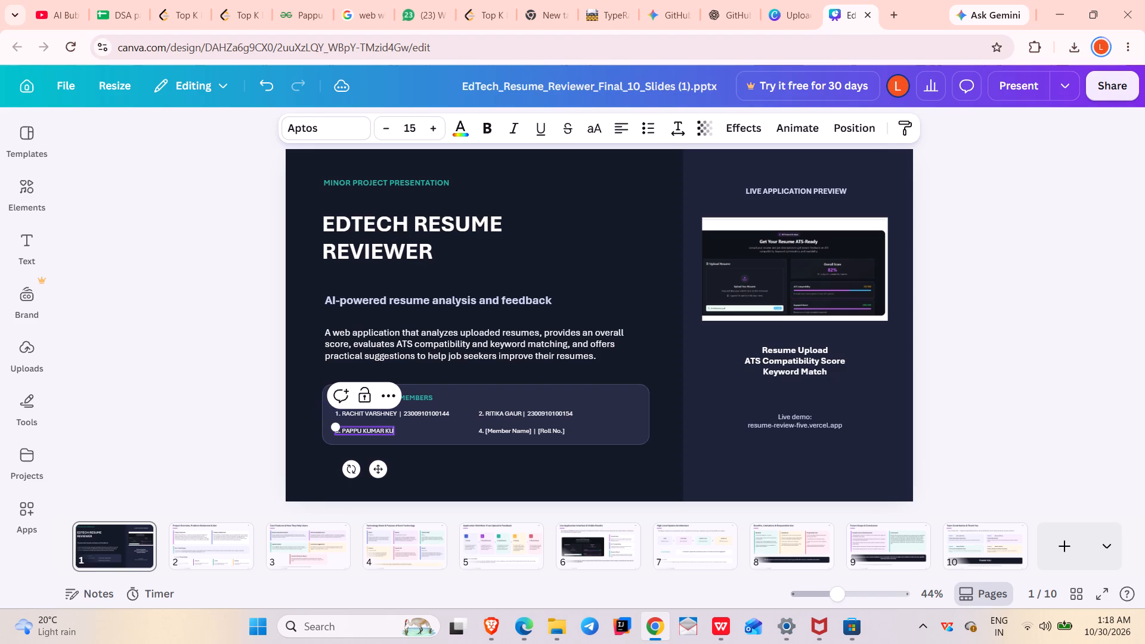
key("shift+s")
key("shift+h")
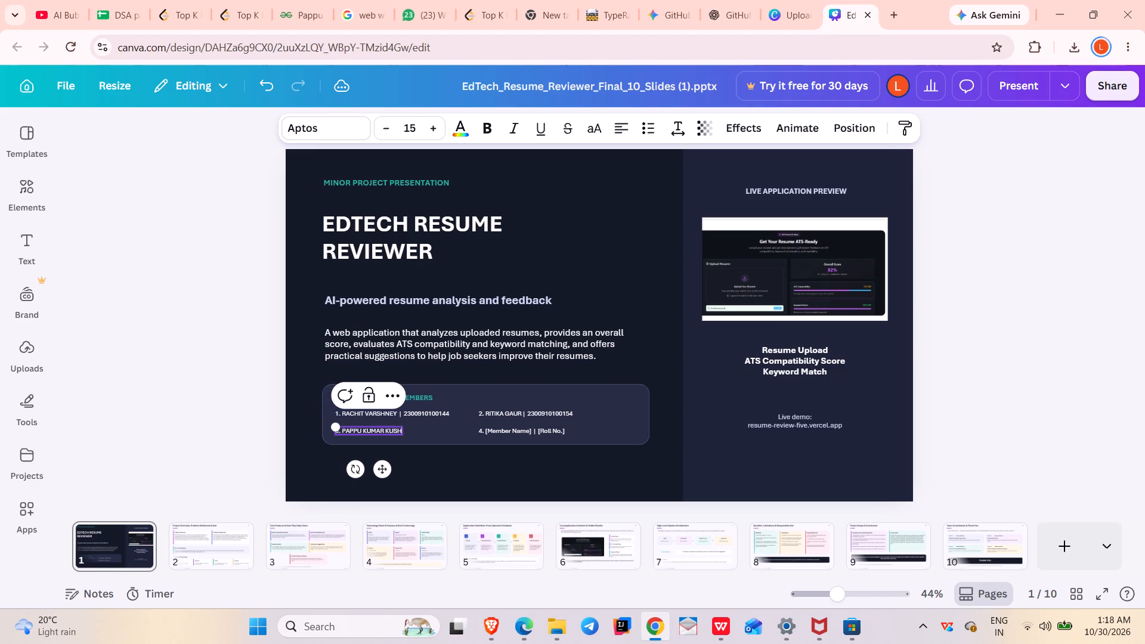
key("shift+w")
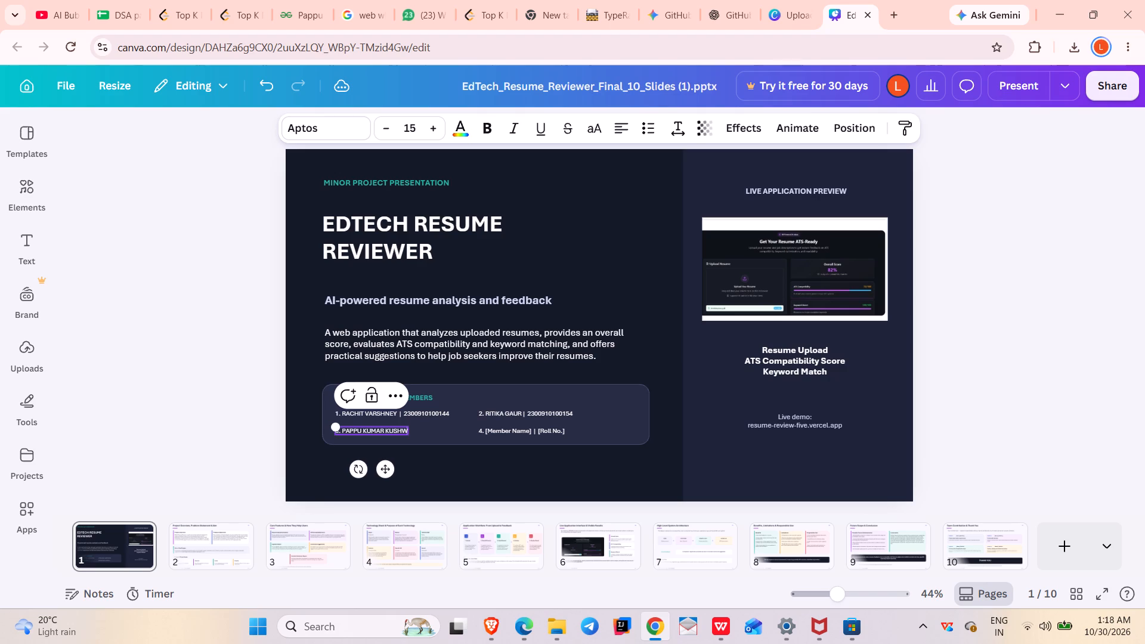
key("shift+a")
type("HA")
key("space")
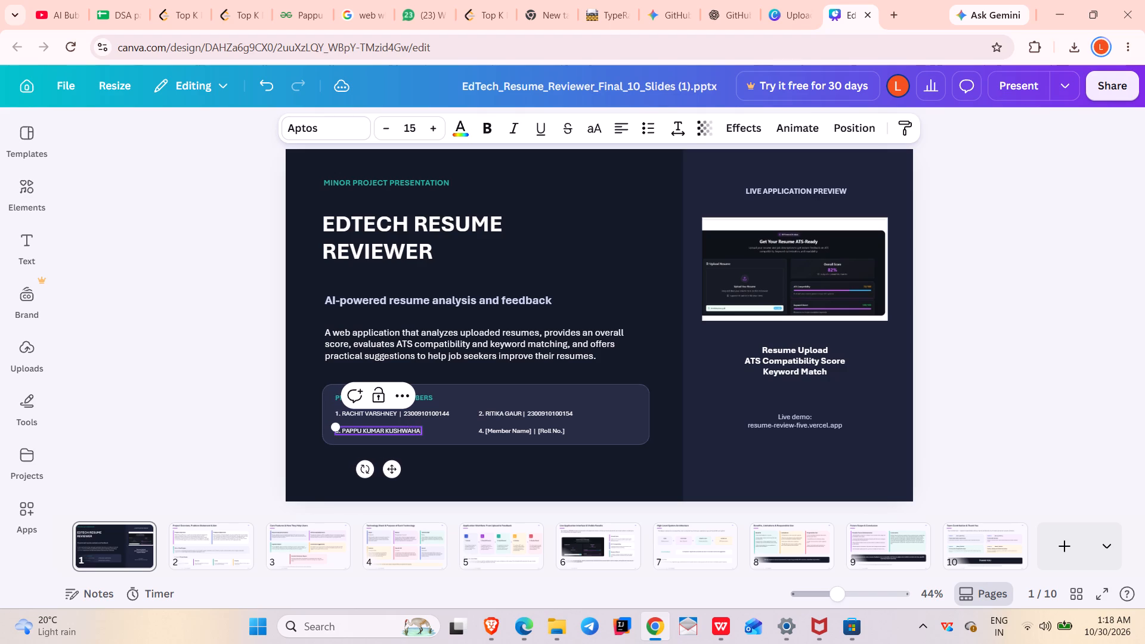
Add a vertical-bar divider and a space after the third member's name, followed by their roll number.
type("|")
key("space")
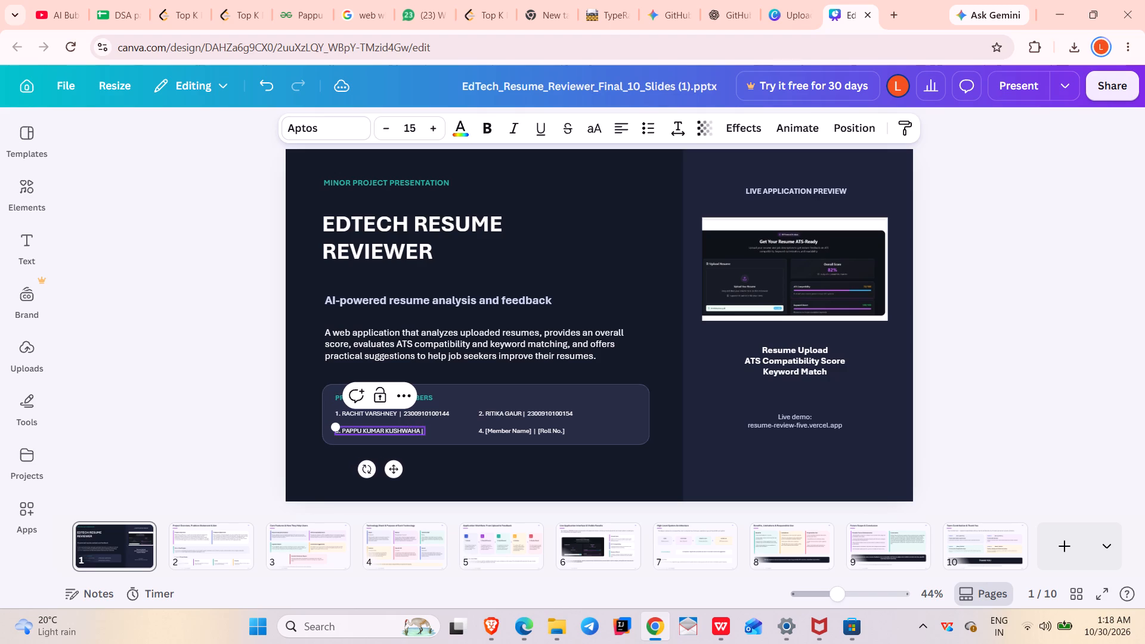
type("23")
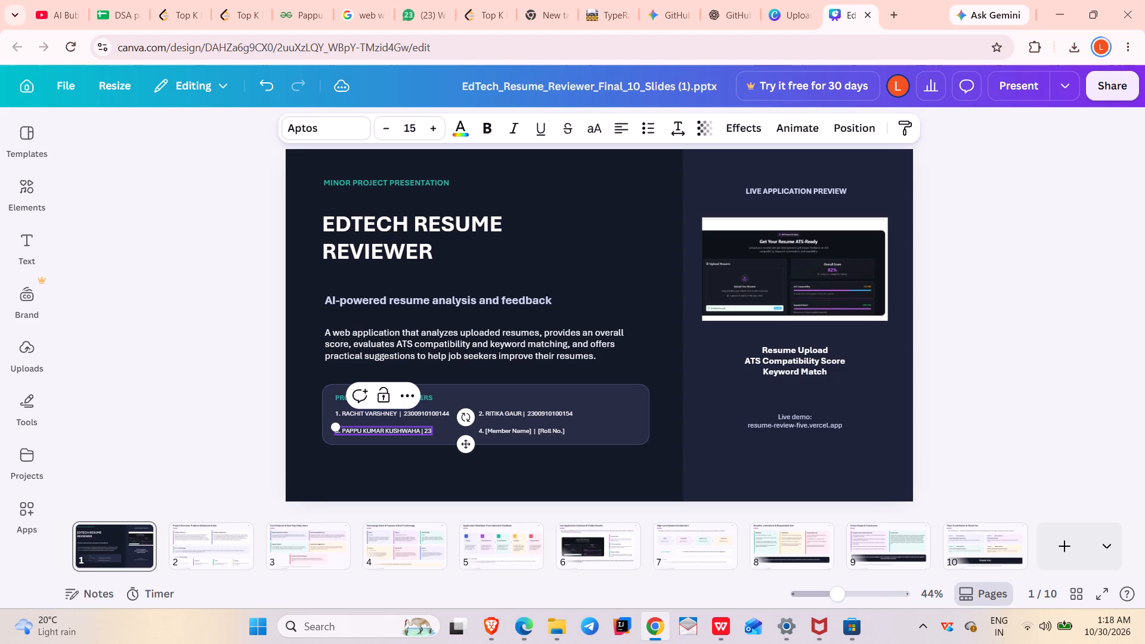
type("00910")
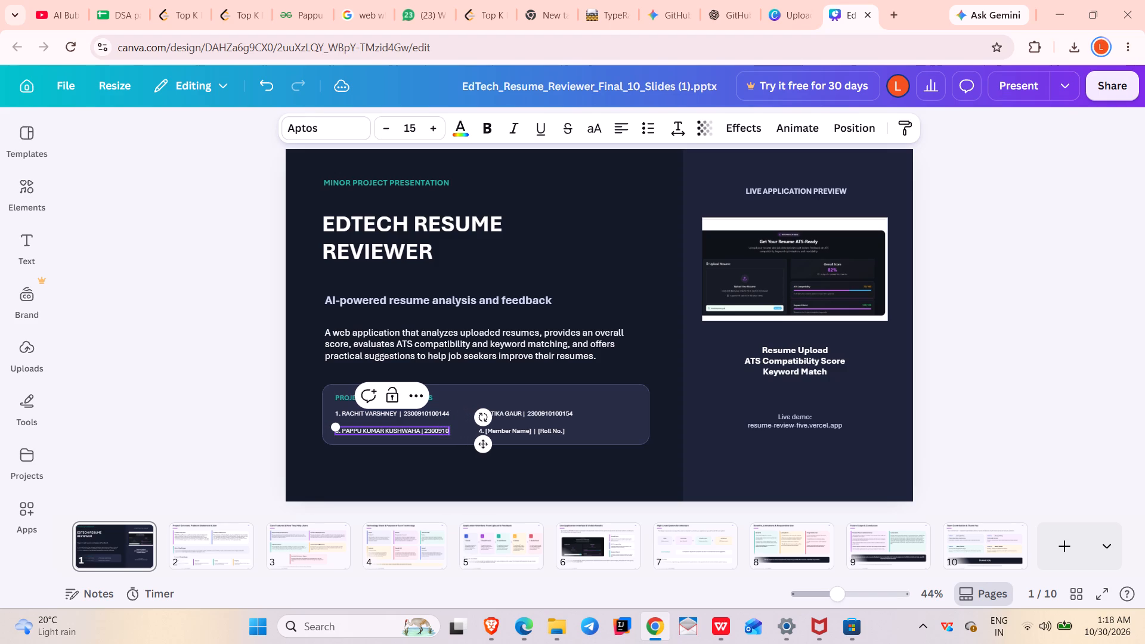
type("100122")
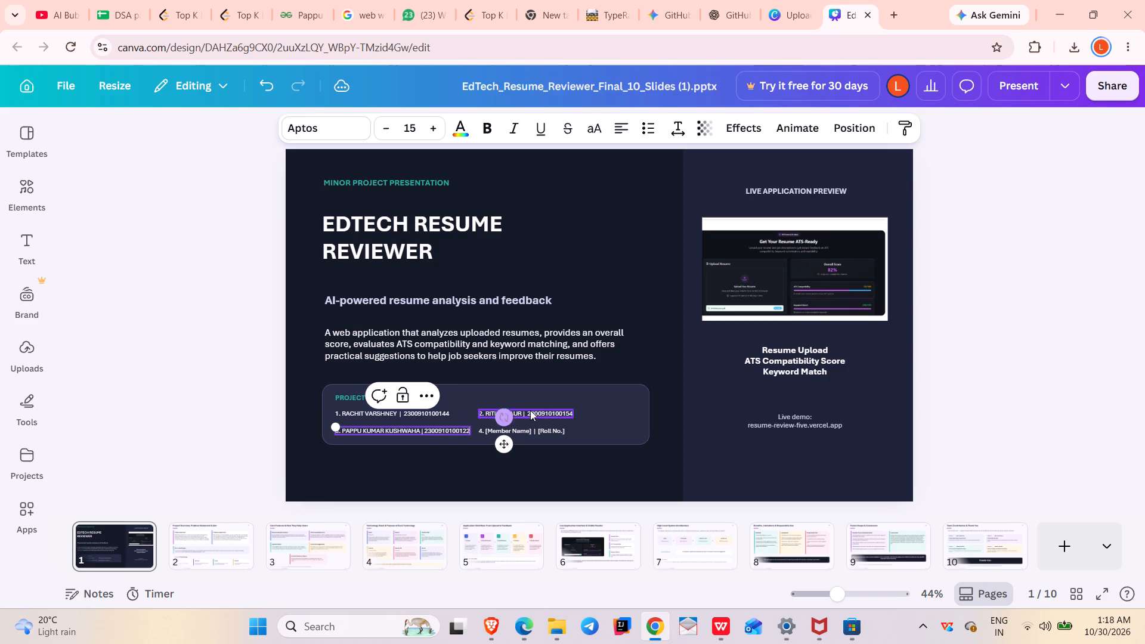
left_click(628, 466)
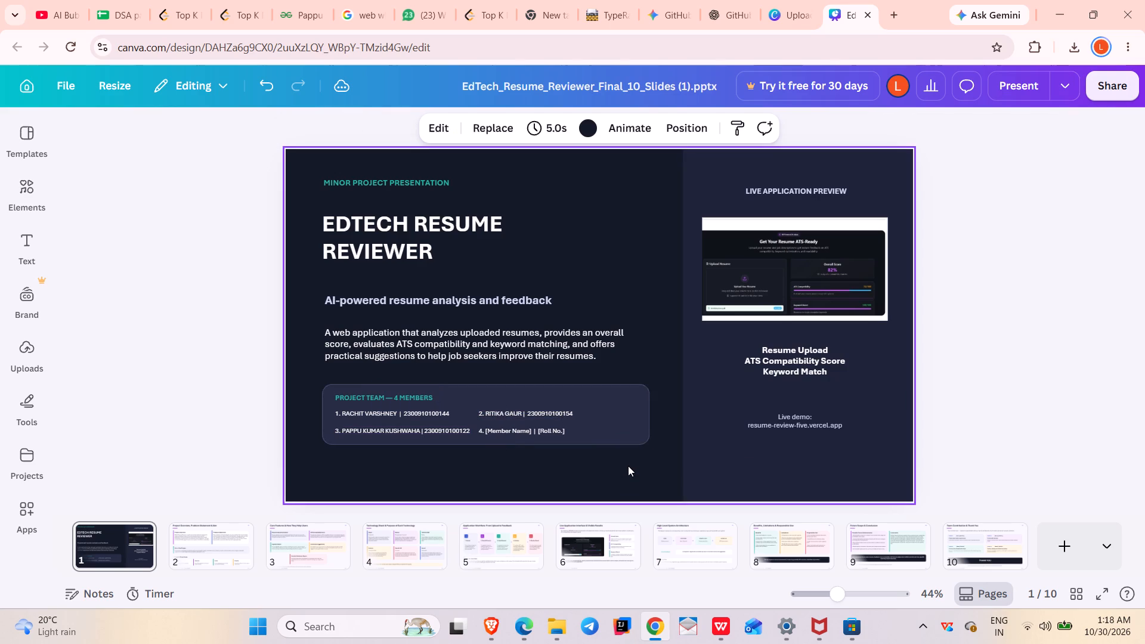
Move the second member's entry horizontally away from the first member's entry, keeping both on the same row.
left_click(530, 412)
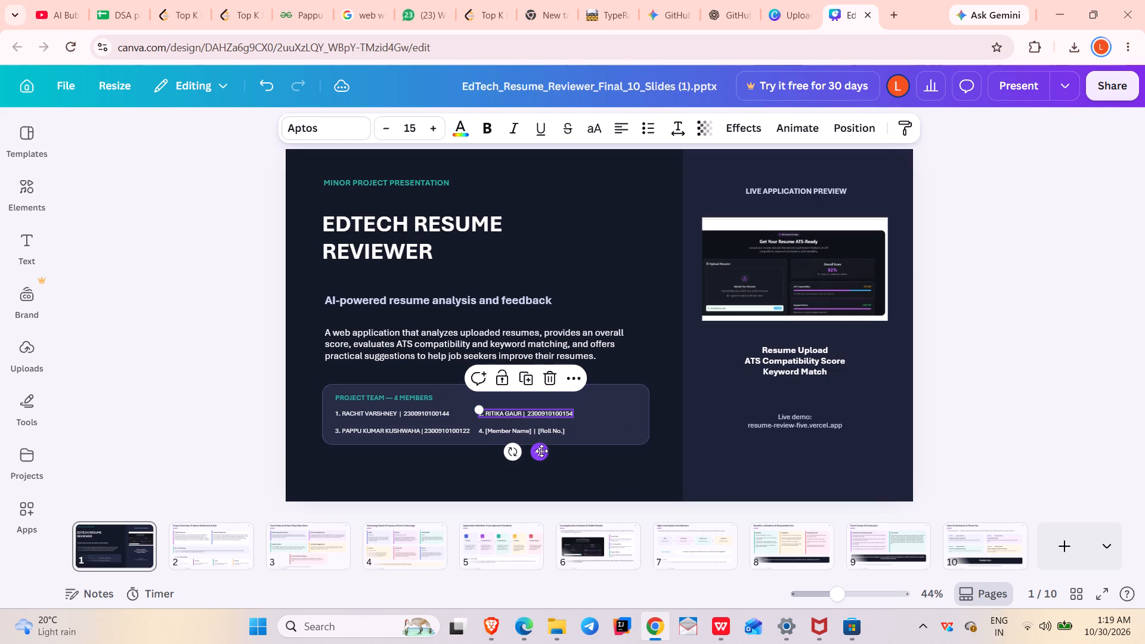
left_click_drag(542, 451, 575, 450)
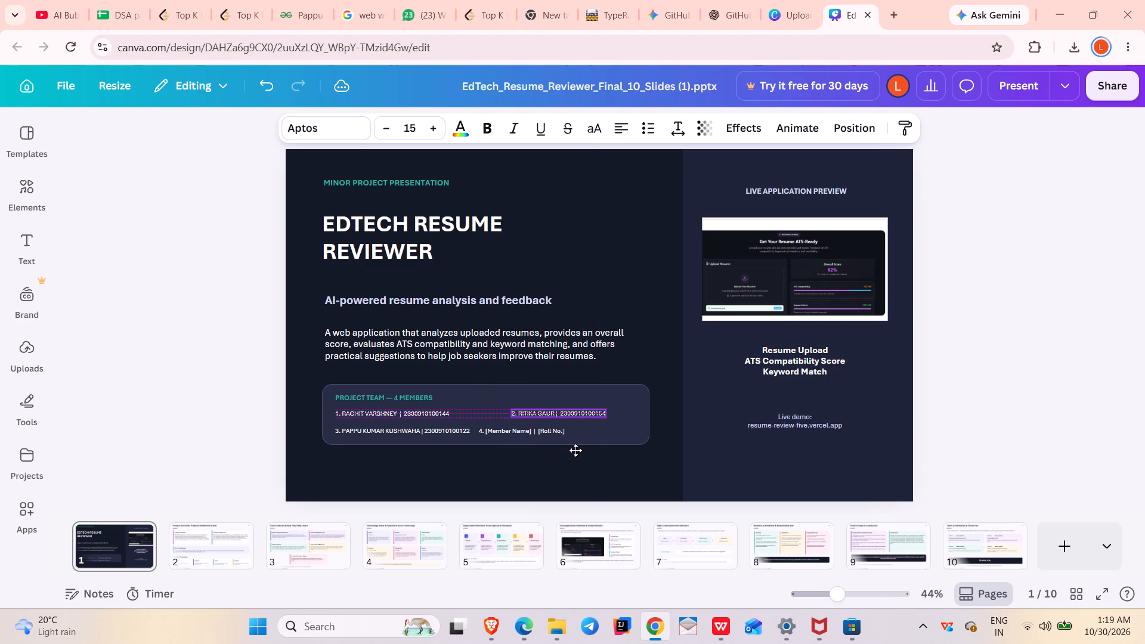
left_click_drag(575, 450, 583, 450)
Move the fourth member's placeholder entry away from the third member's entry, aligning its start under the second member's entry.
left_click(523, 429)
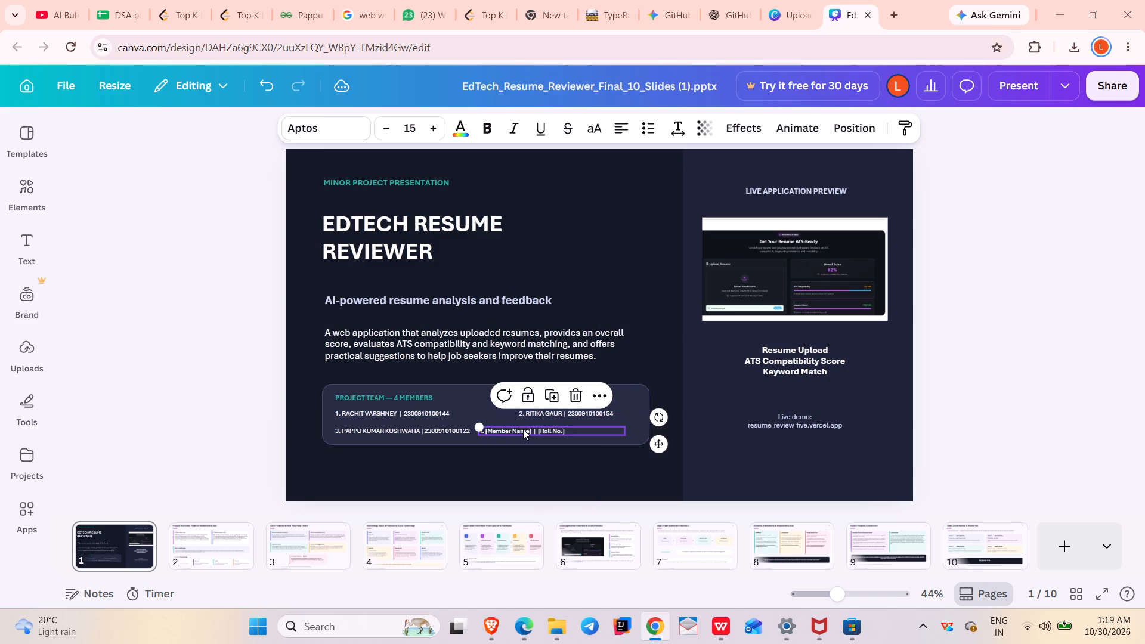
left_click(523, 429)
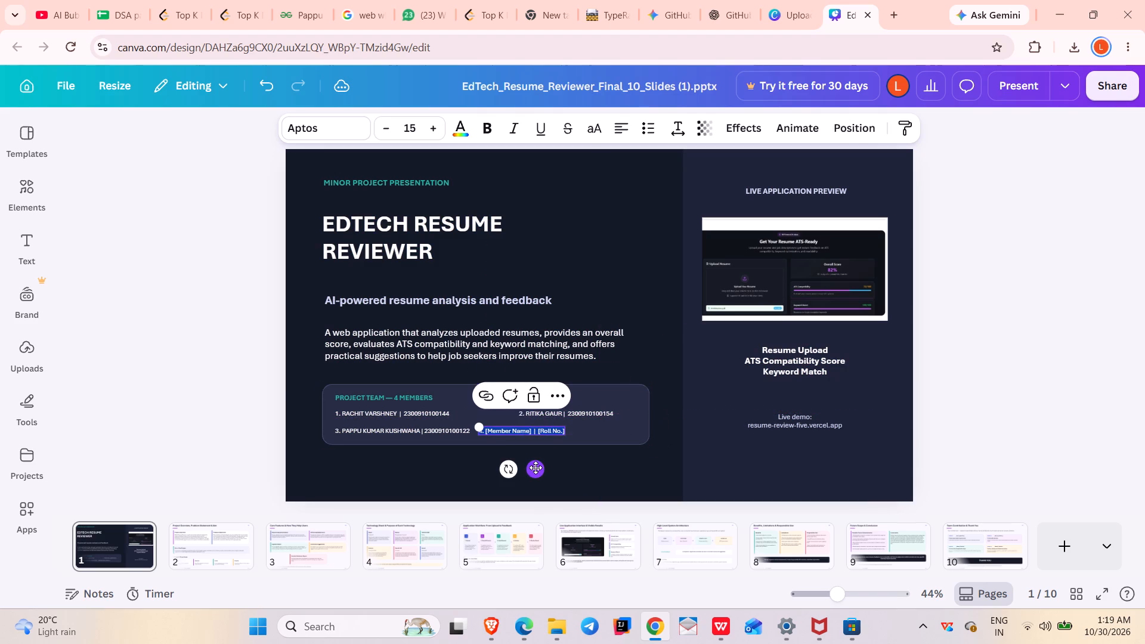
left_click_drag(536, 467, 569, 462)
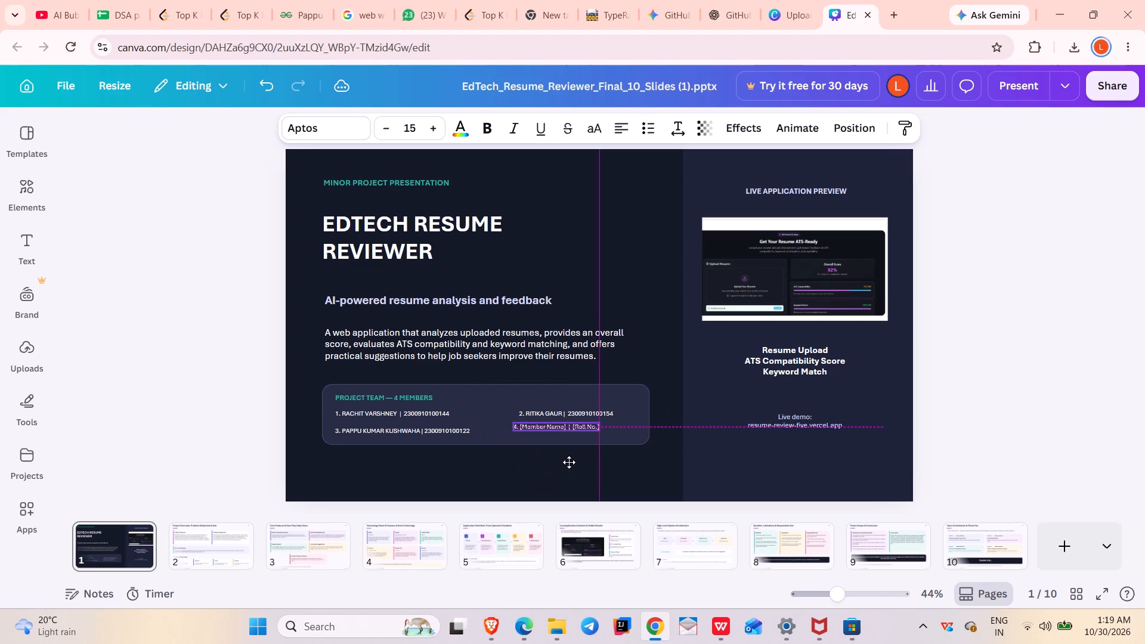
left_click_drag(569, 462, 576, 465)
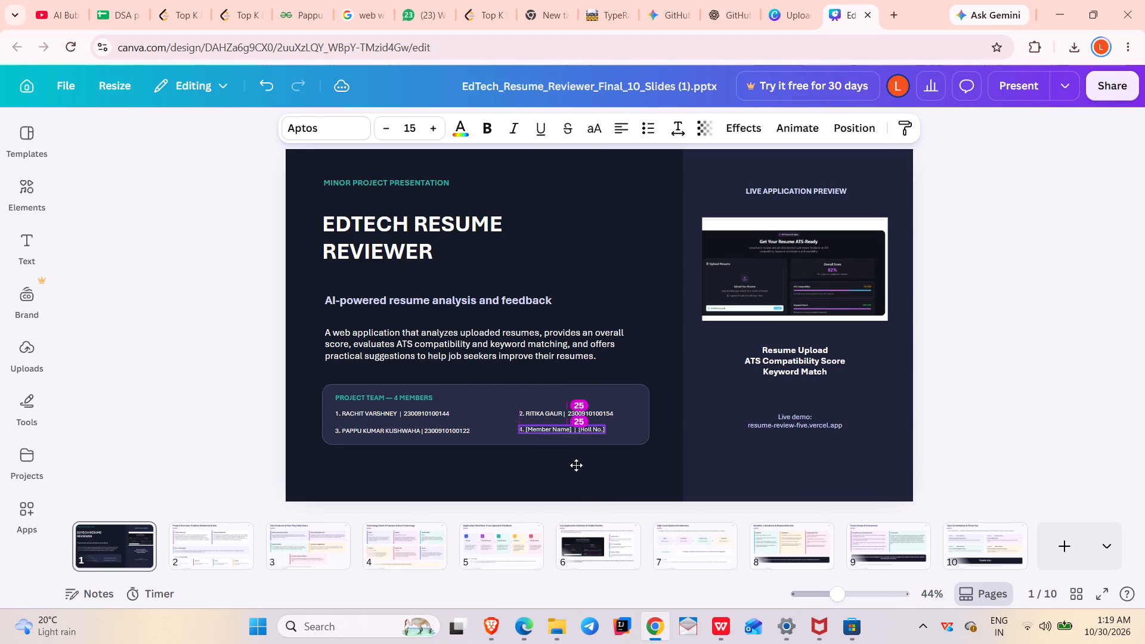
Nudge the fourth member's placeholder entry slightly to finish aligning it under the second member's entry.
left_click_drag(576, 465, 577, 465)
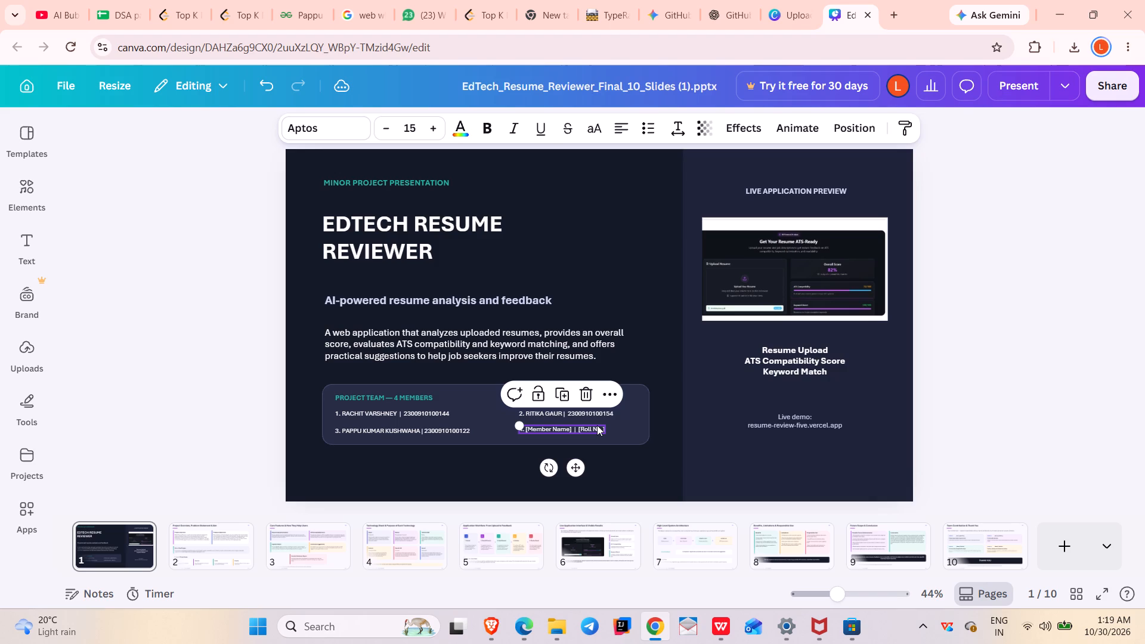
Remove the number 4 from the "PROJECT TEAM — 4 MEMBERS" heading on the title slide.
left_click(428, 395)
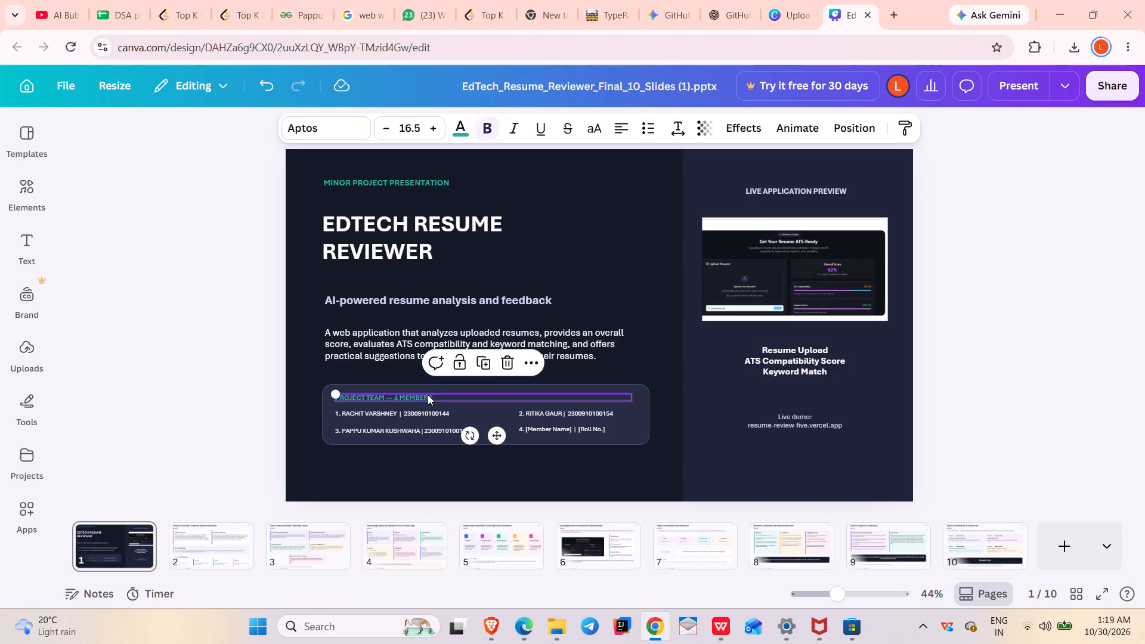
left_click(395, 398)
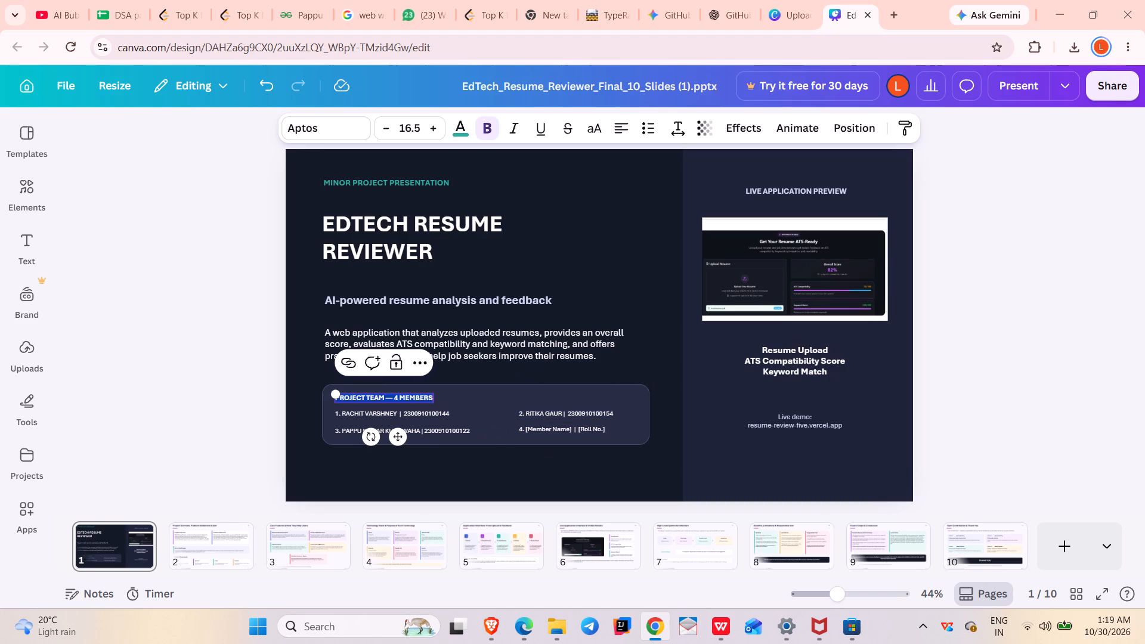
left_click(395, 398)
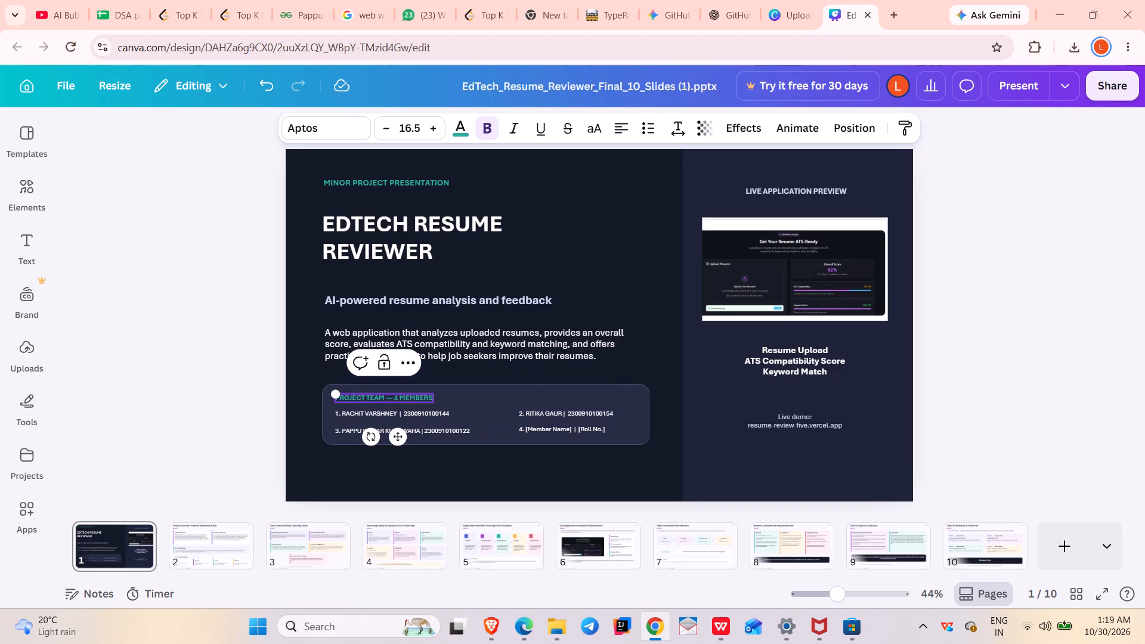
key("Right")
key("BackSpace")
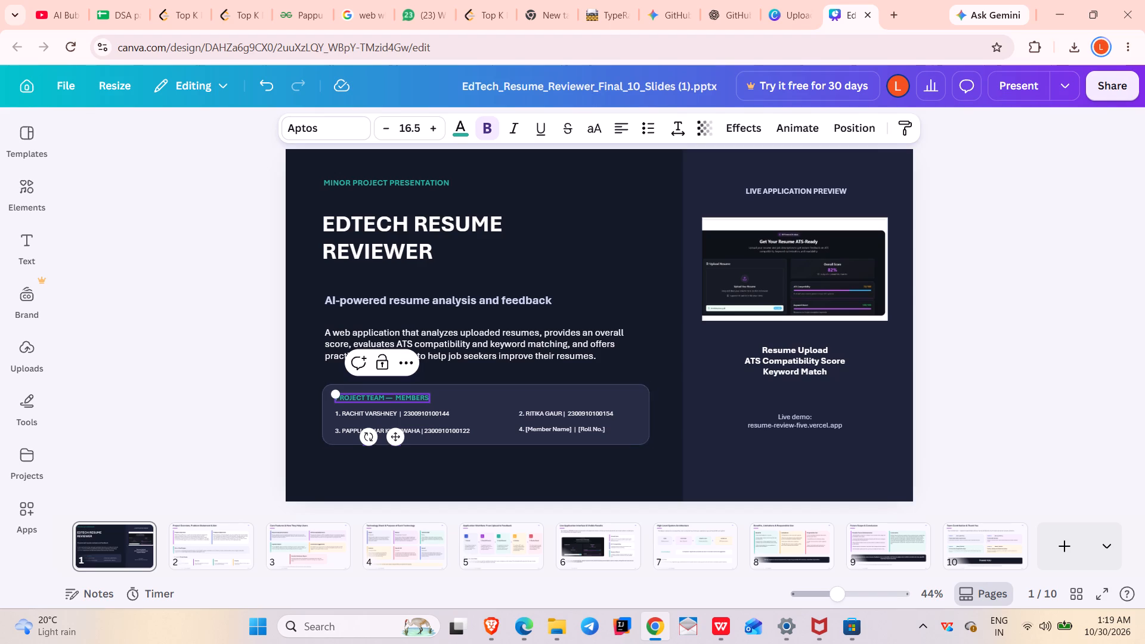
Clear the name and roll number placeholder text from the fourth member's entry, keeping the list number 4.
left_click(570, 426)
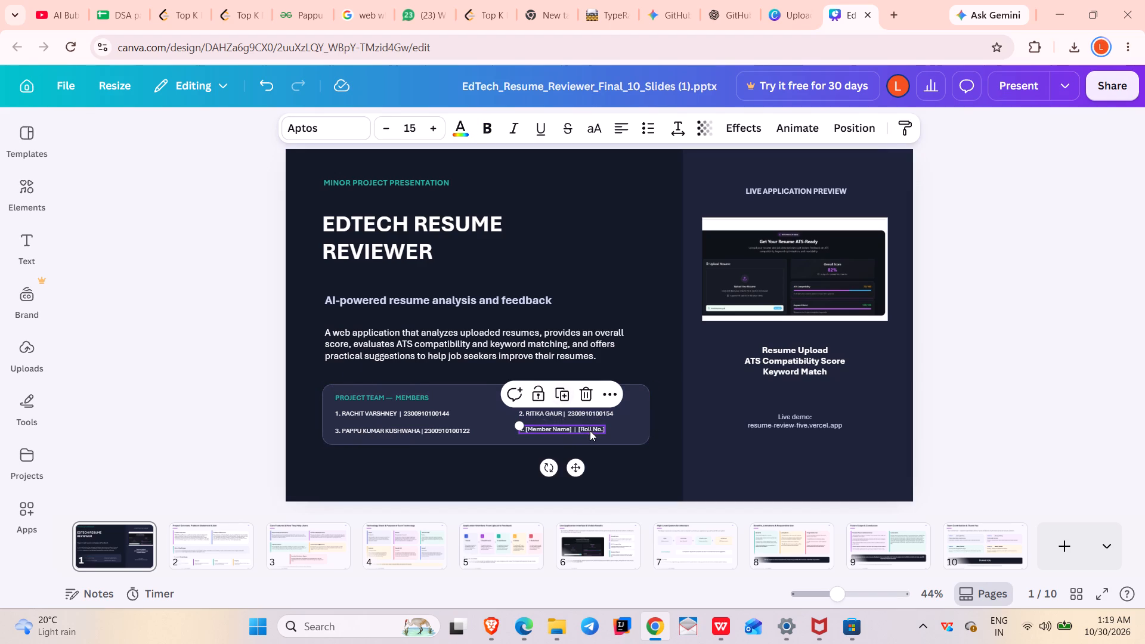
left_click(590, 431)
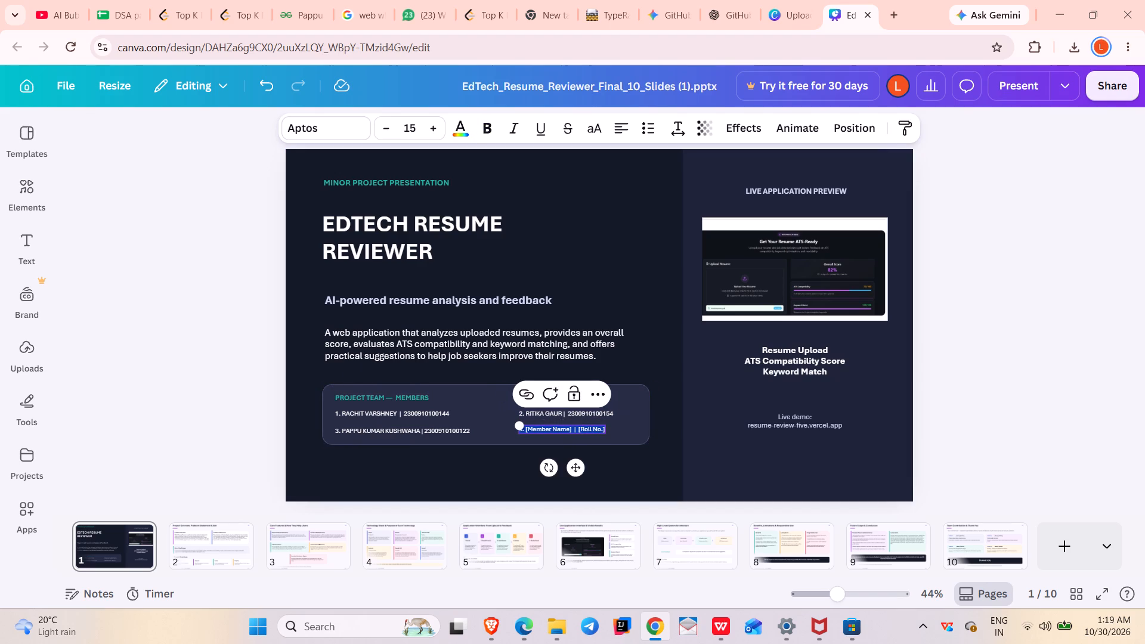
key("Right")
key("Right")
key("Right")
key("Right")
left_click(590, 431)
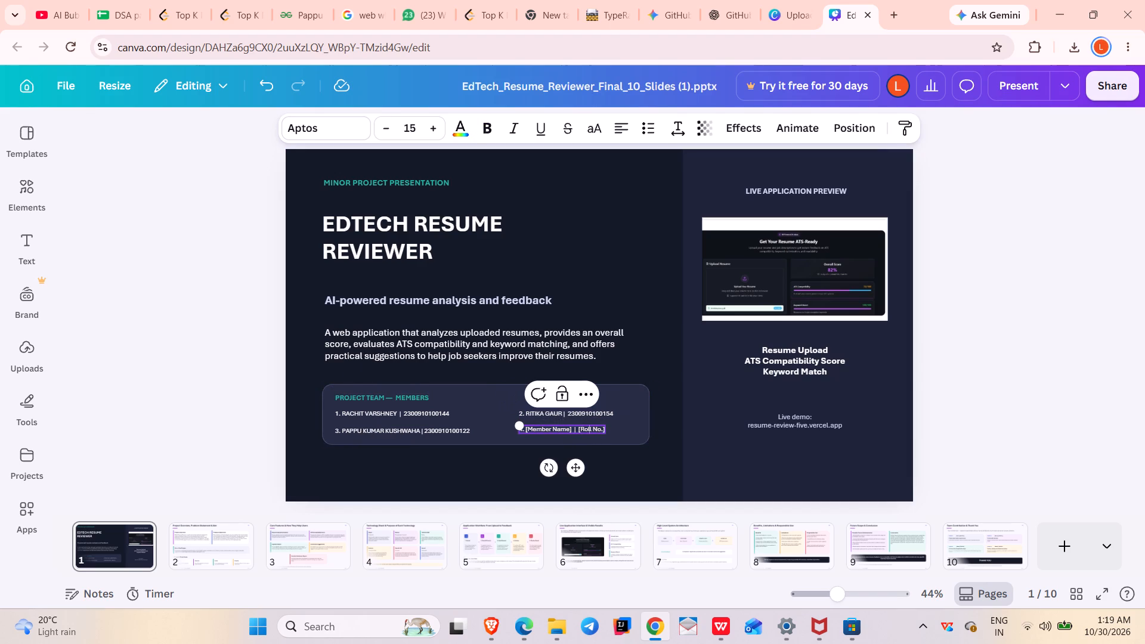
key("BackSpace")
key("BackSpace")
key("BackSpace")
key("BackSpace")
key("BackSpace")
key("BackSpace")
key("BackSpace")
key("BackSpace")
key("BackSpace")
key("BackSpace")
key("BackSpace")
key("BackSpace")
key("BackSpace")
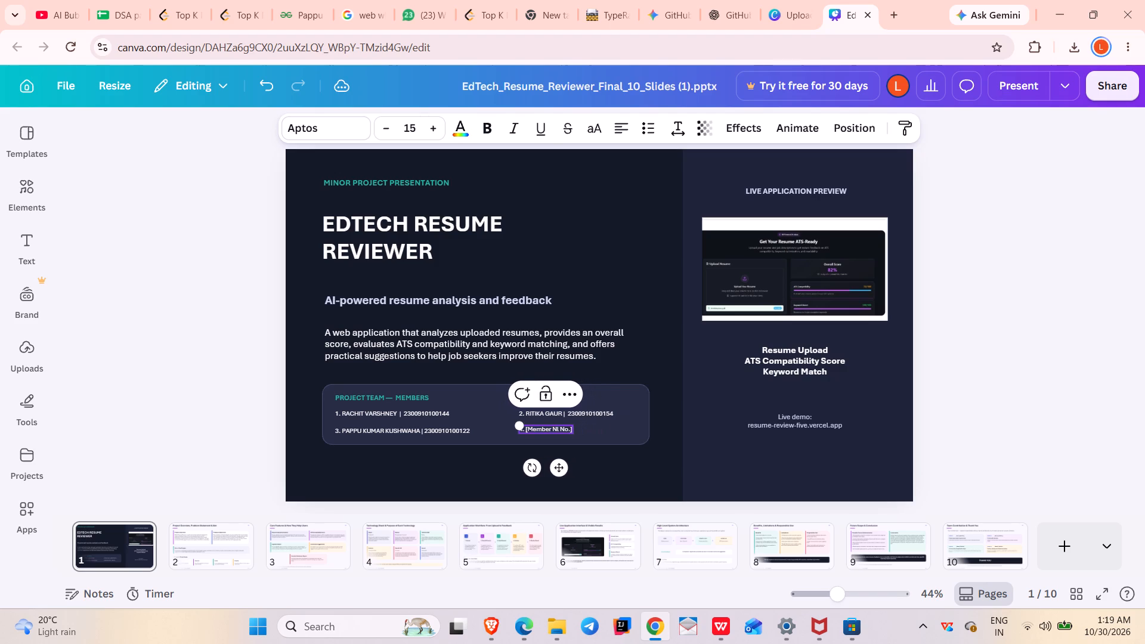
key("BackSpace")
key("BackSpace")
key("BackSpace")
key("BackSpace")
key("BackSpace")
key("BackSpace")
key("BackSpace")
key("BackSpace")
key("BackSpace")
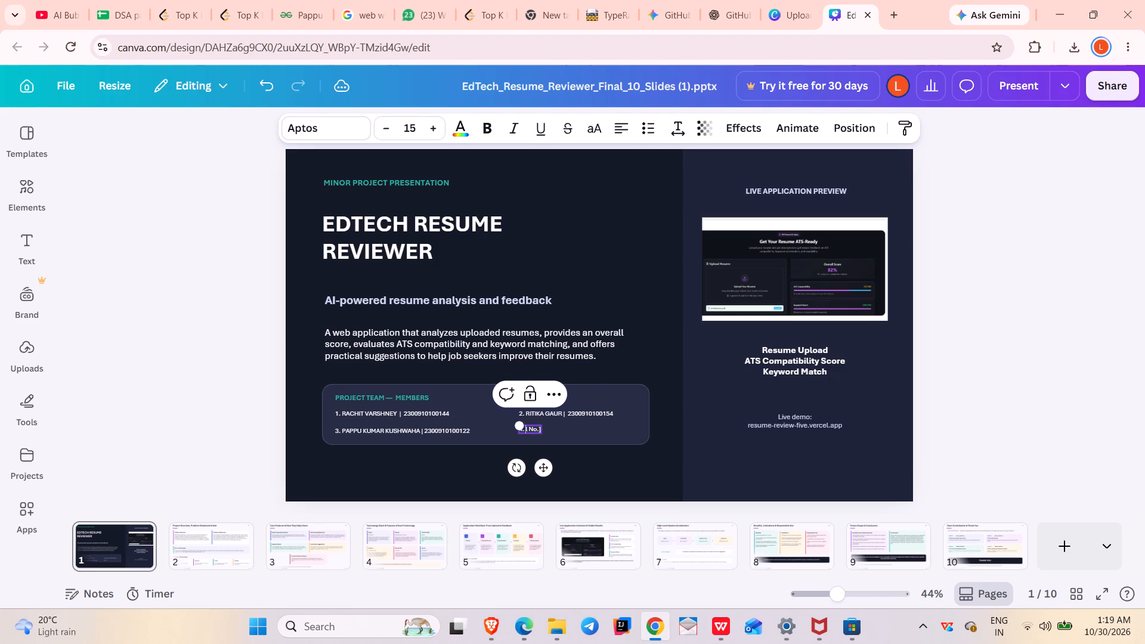
key("Right")
key("Right")
key("Right")
key("Right")
key("Right")
key("BackSpace")
key("BackSpace")
key("BackSpace")
key("BackSpace")
key("BackSpace")
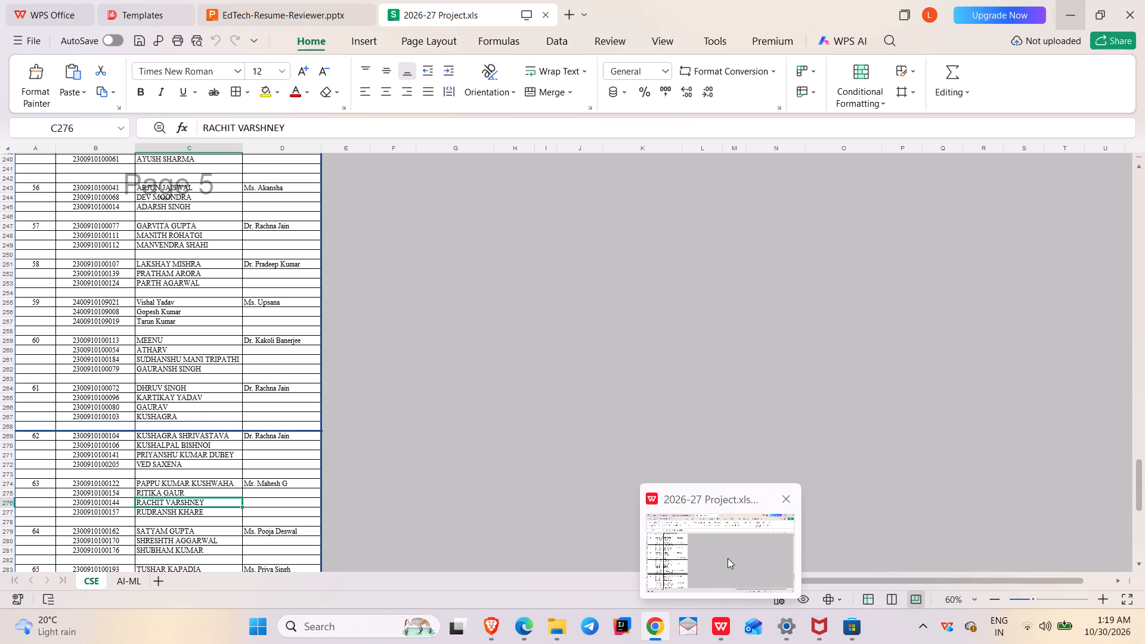
Copy the fourth member's name from 2026-27 Project.xls in WPS Office into the Canva entry after its list number, removing leftover characters and the line break.
left_click(728, 558)
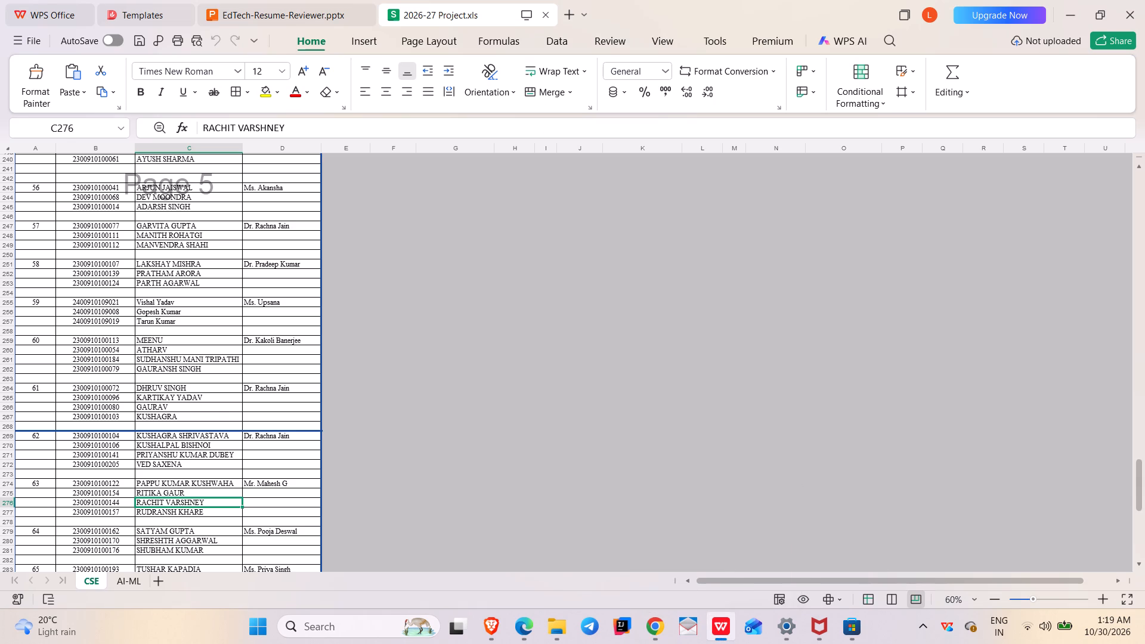
left_click(180, 511)
right_click(180, 511)
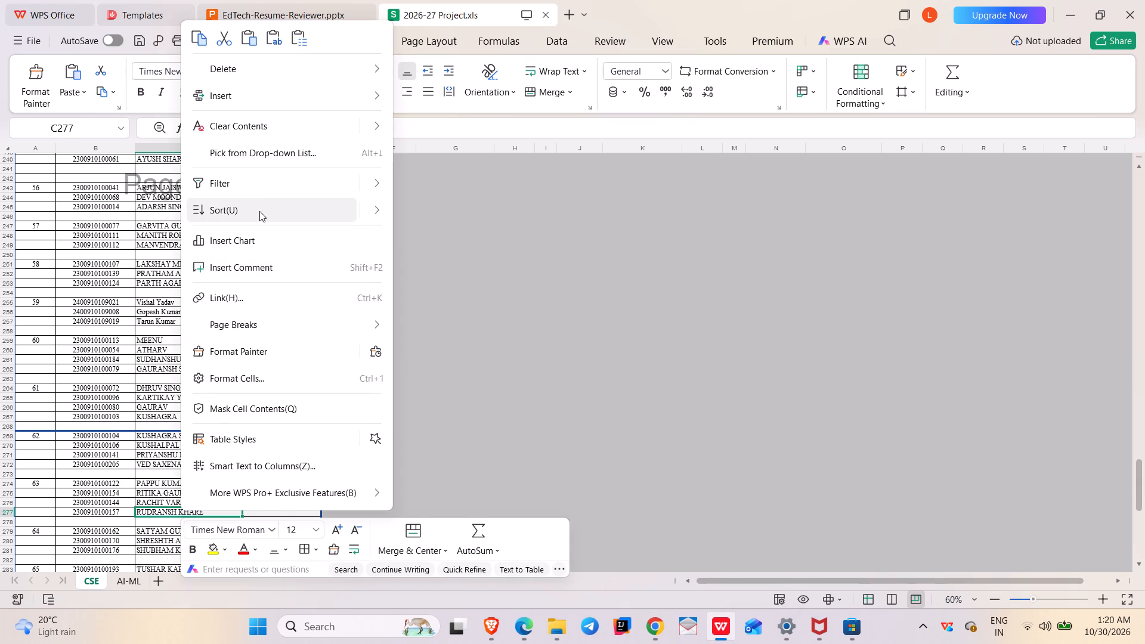
left_click(199, 38)
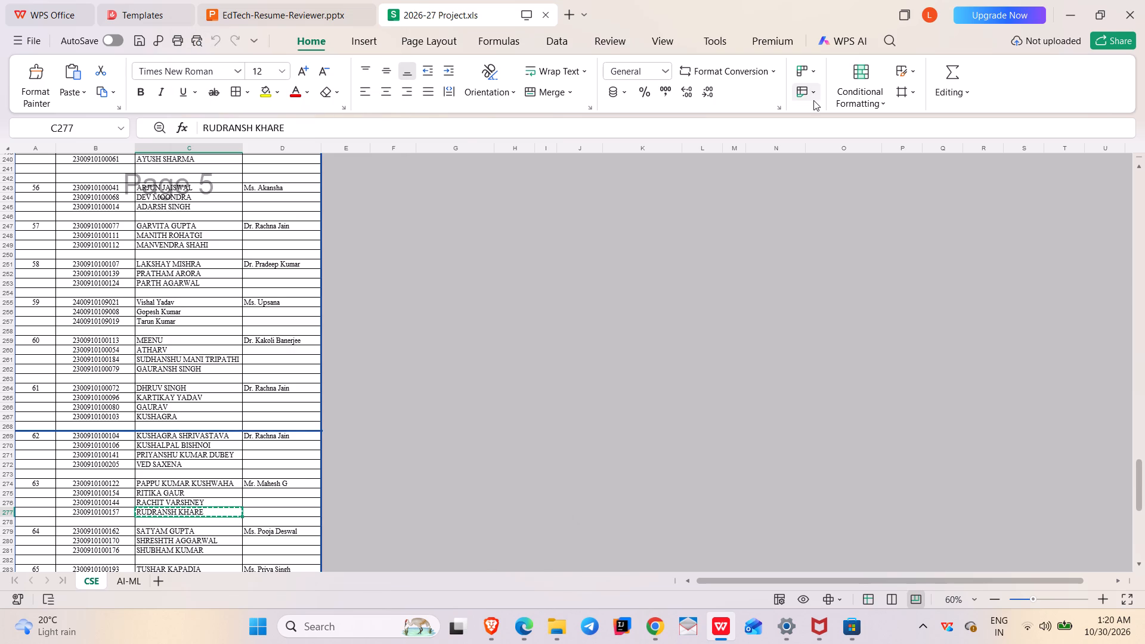
left_click(1066, 16)
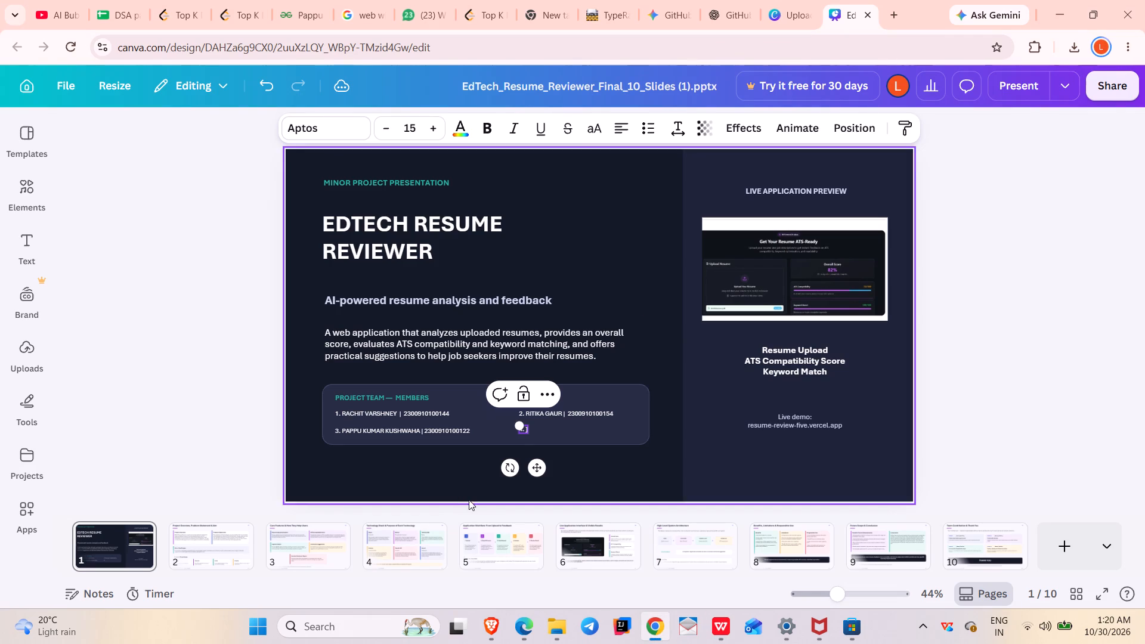
left_click(526, 429)
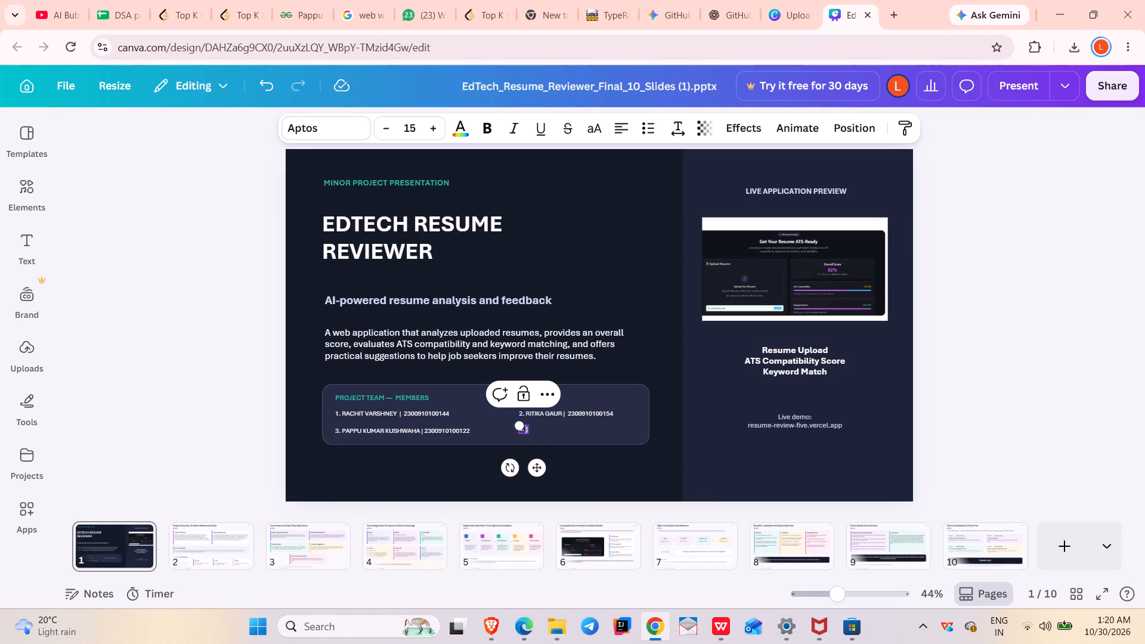
key("ctrl+v")
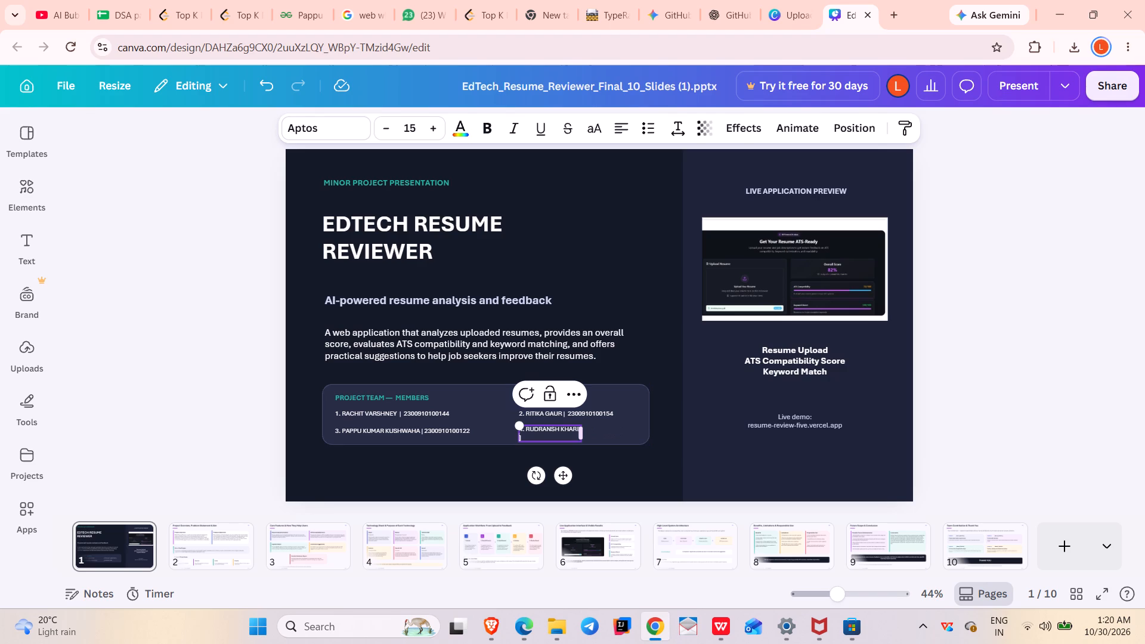
key("Right")
key("BackSpace")
key("BackSpace")
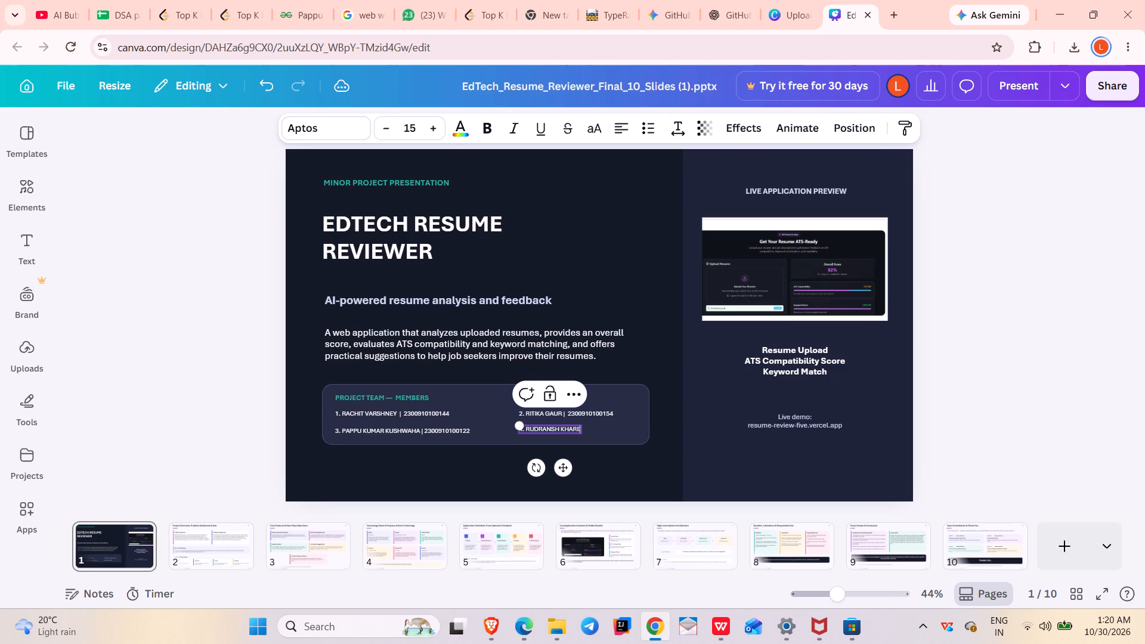
Add a vertical-bar divider with two spaces on each side after the fourth member's name, followed by their roll number from the spreadsheet.
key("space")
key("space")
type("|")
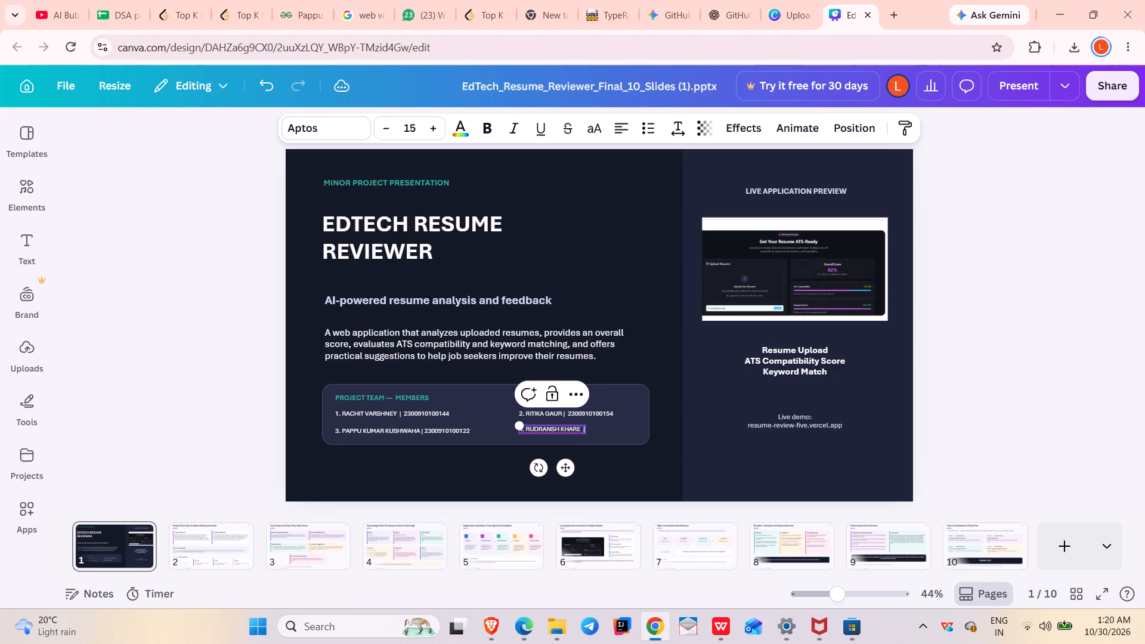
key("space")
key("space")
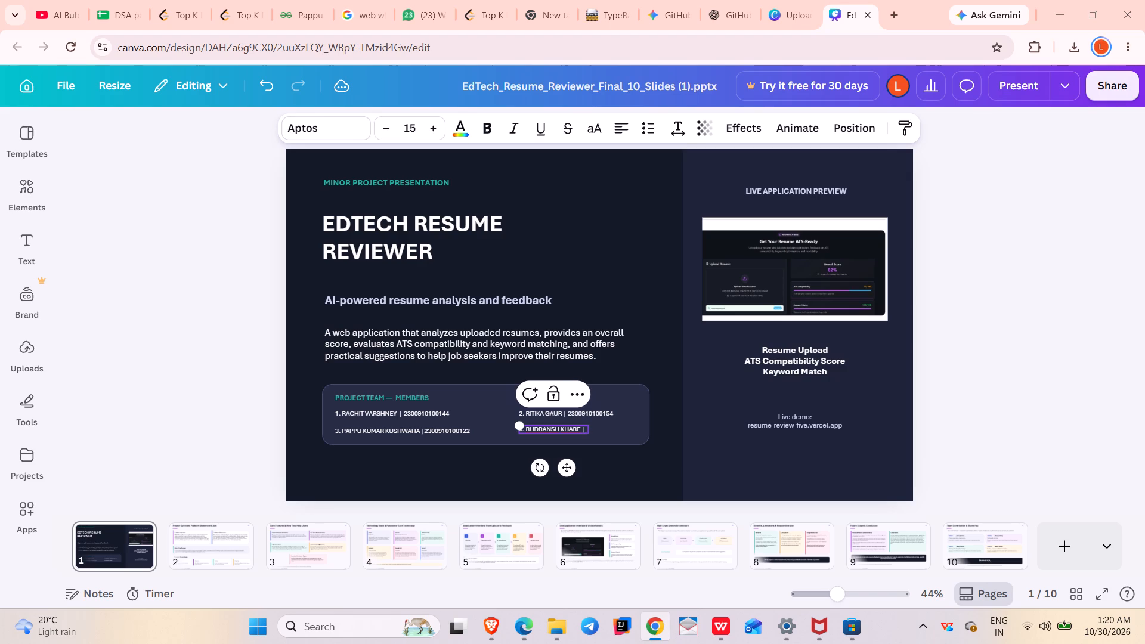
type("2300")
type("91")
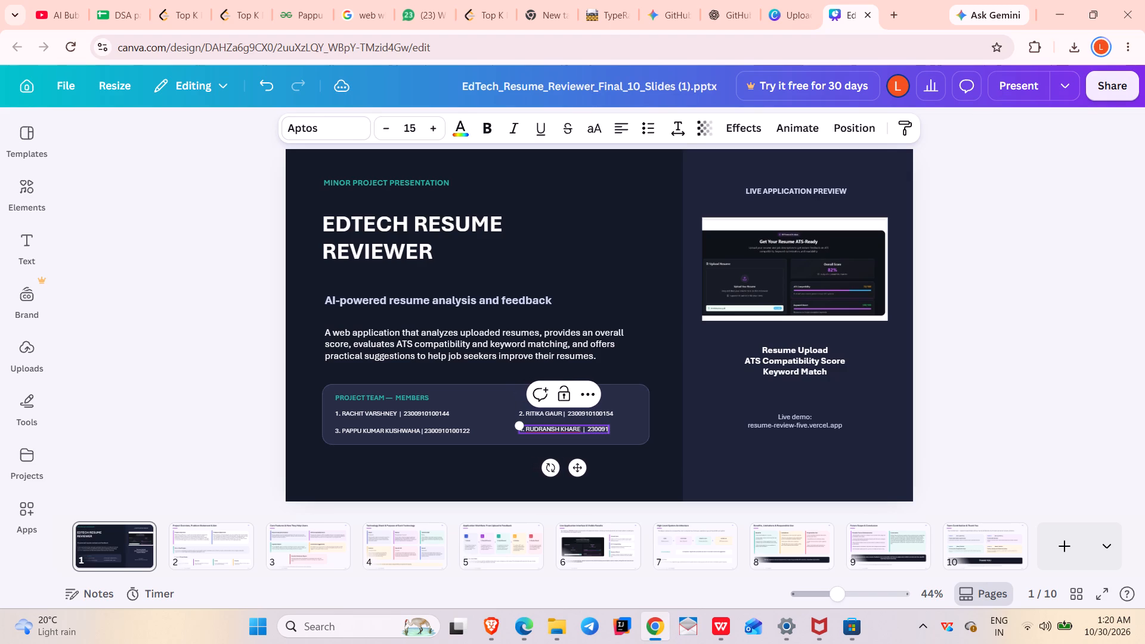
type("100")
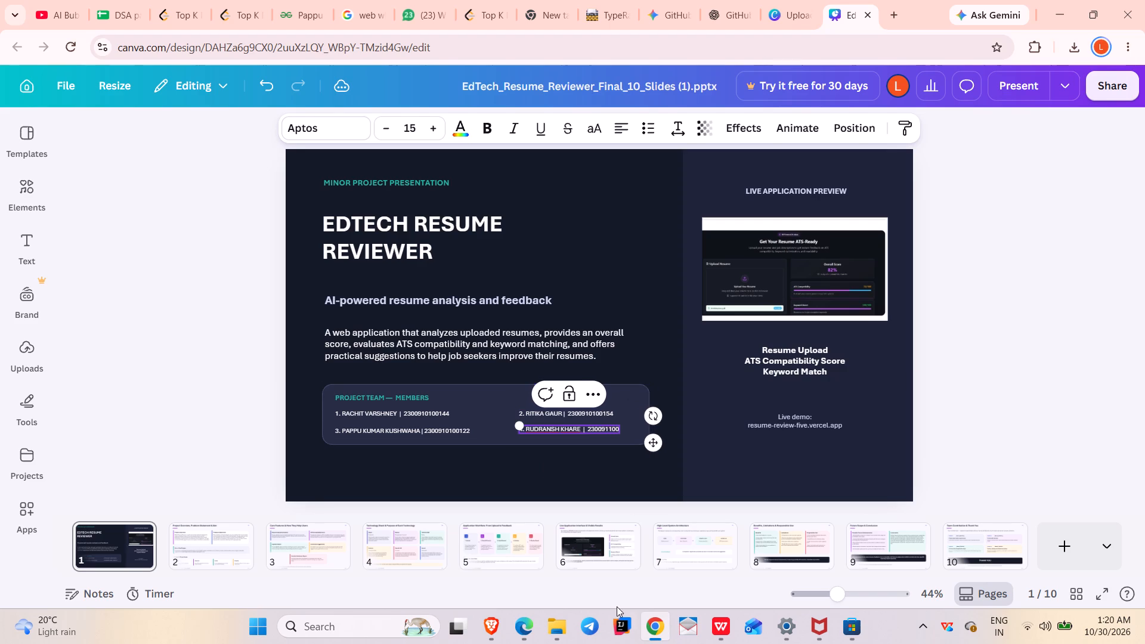
left_click(719, 633)
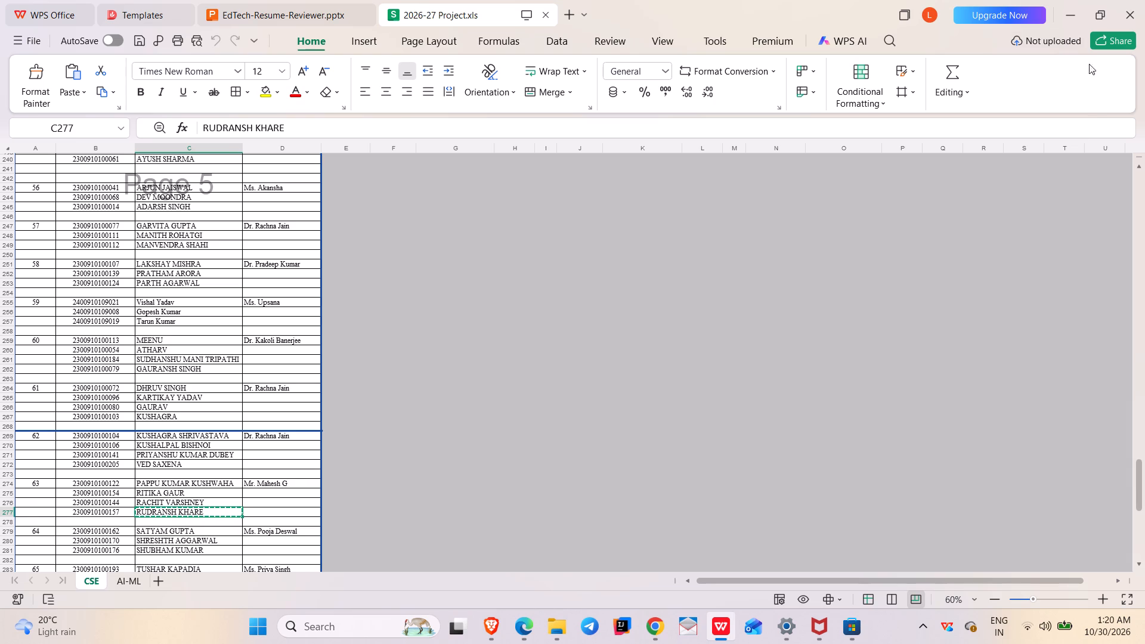
left_click(1056, 13)
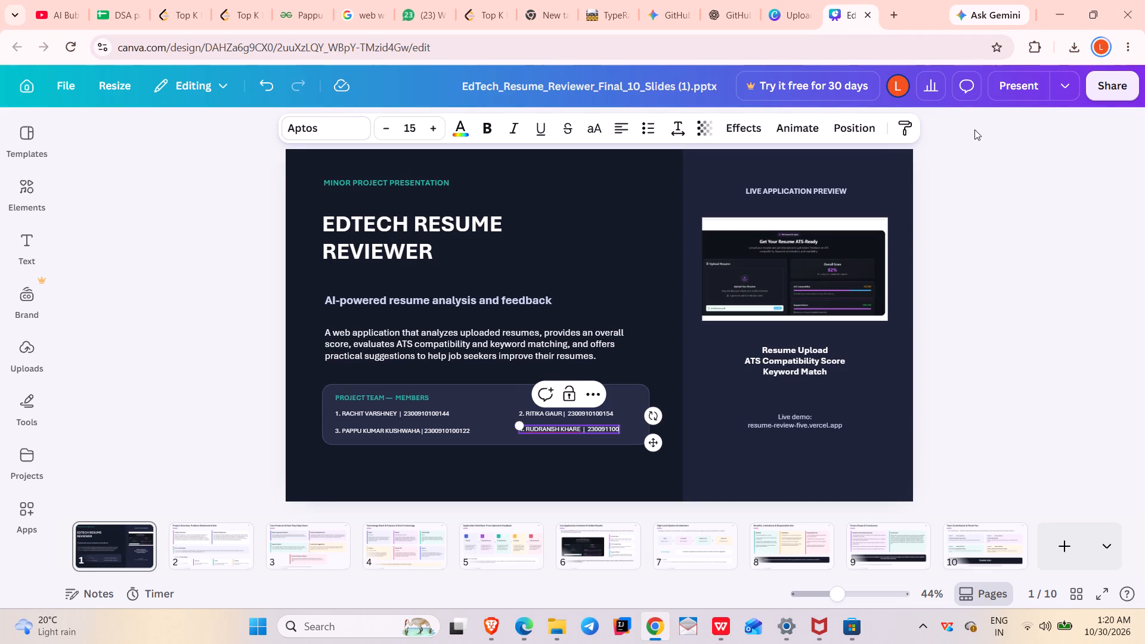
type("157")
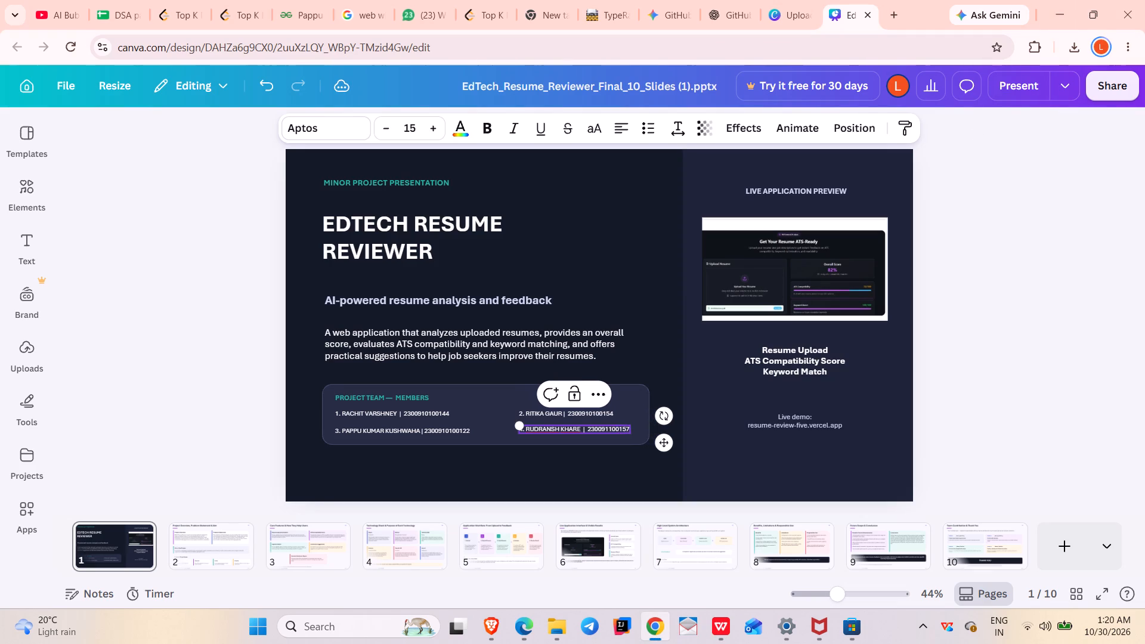
left_click(658, 271)
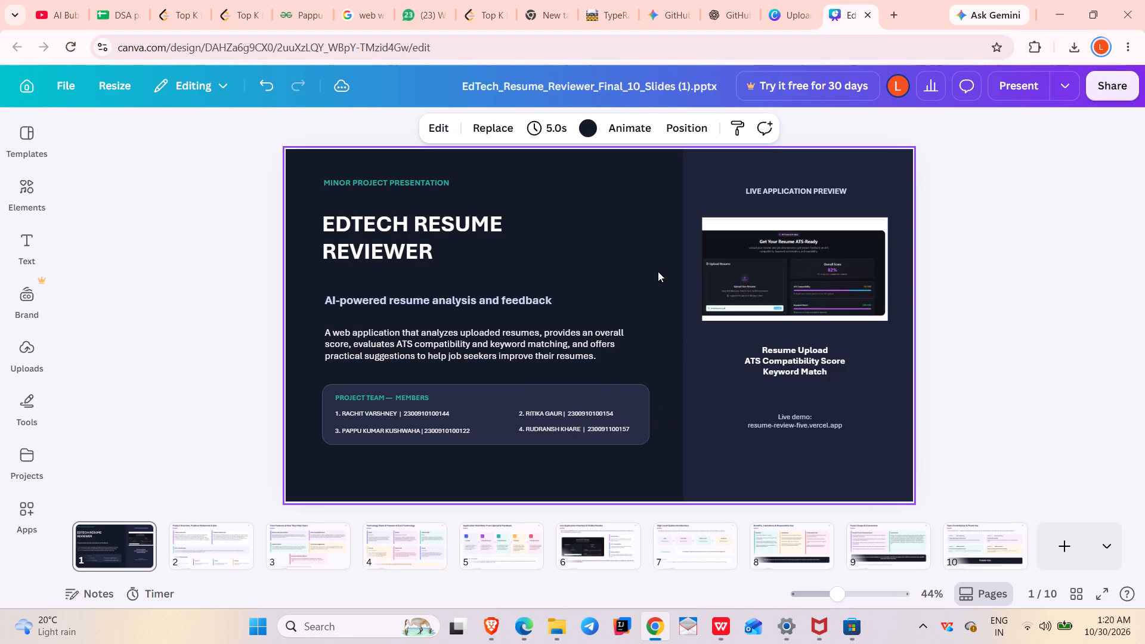
Remove the extra space between the dash and "MEMBERS" in the project team heading.
left_click(407, 397)
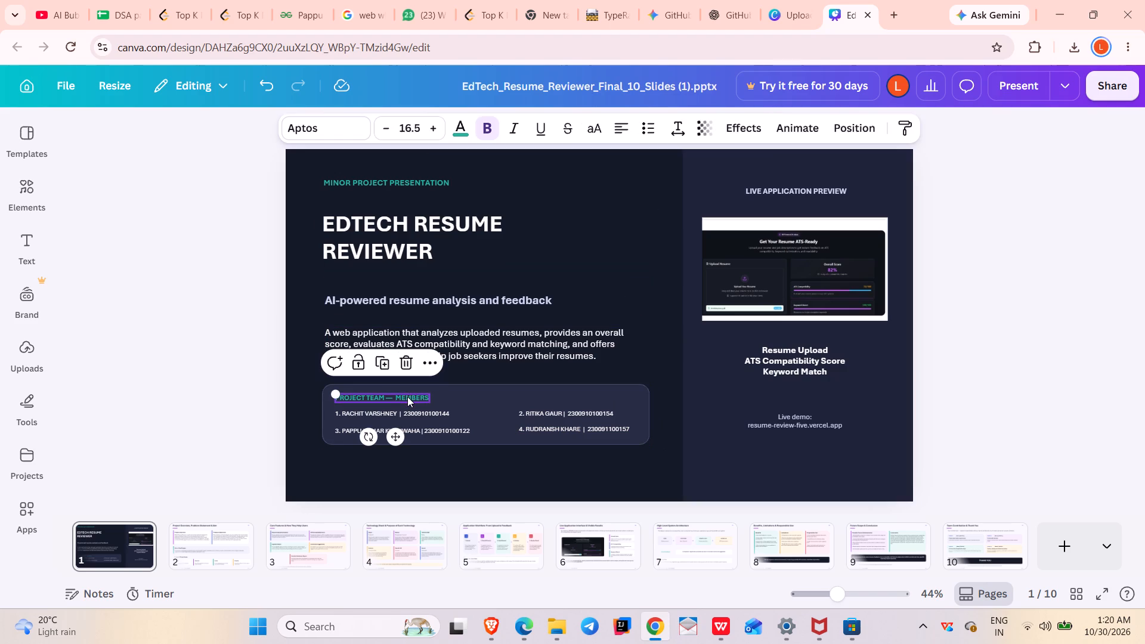
left_click(395, 394)
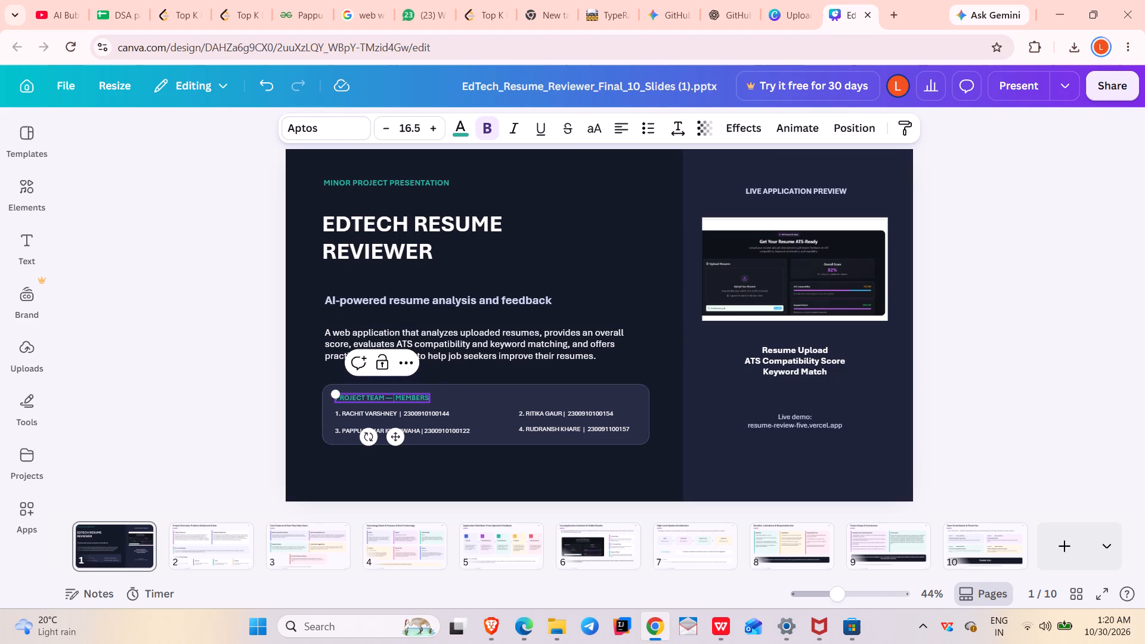
key("Right")
key("BackSpace")
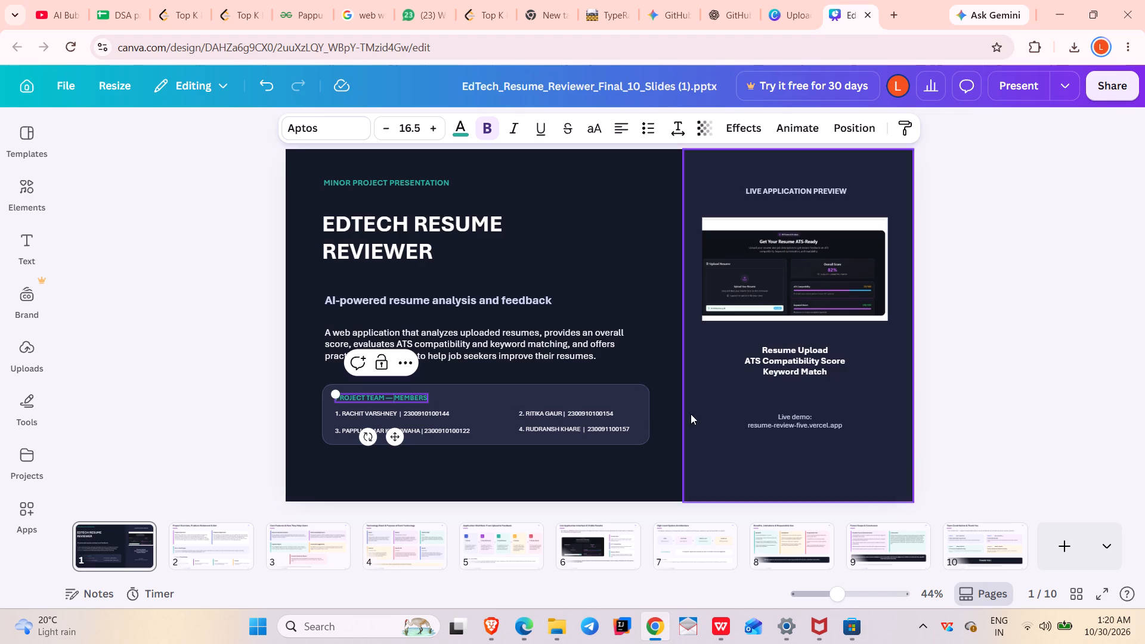
left_click(642, 298)
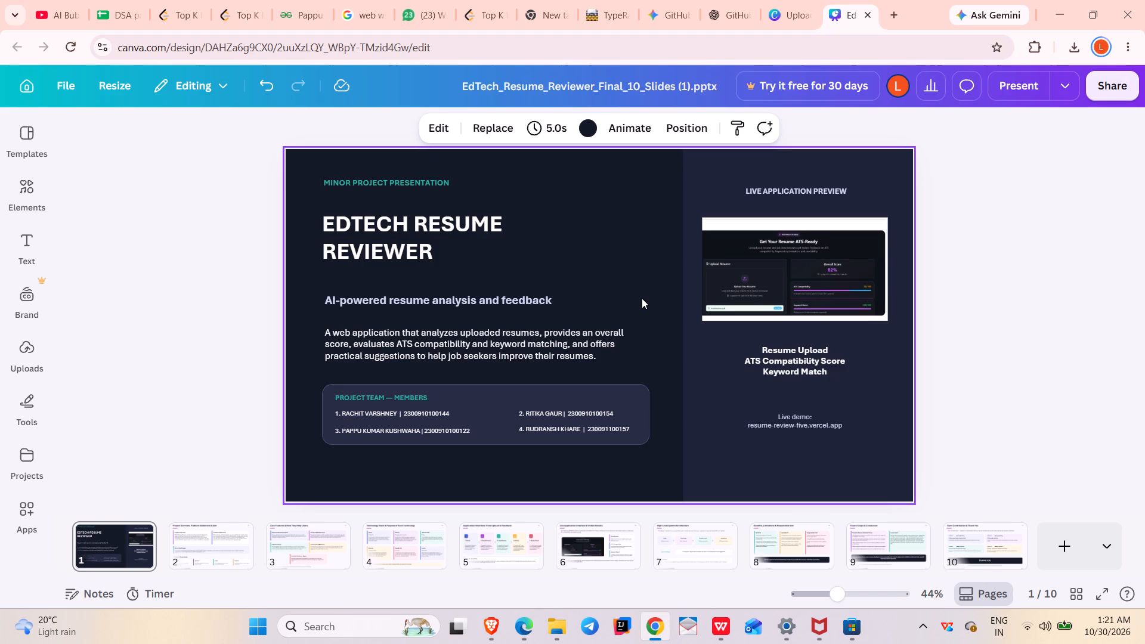
Delete the "EDTECH RESUME REVIEWER | MINOR PROJECT" footer text from slide 2.
scroll(642, 298, "left", 1)
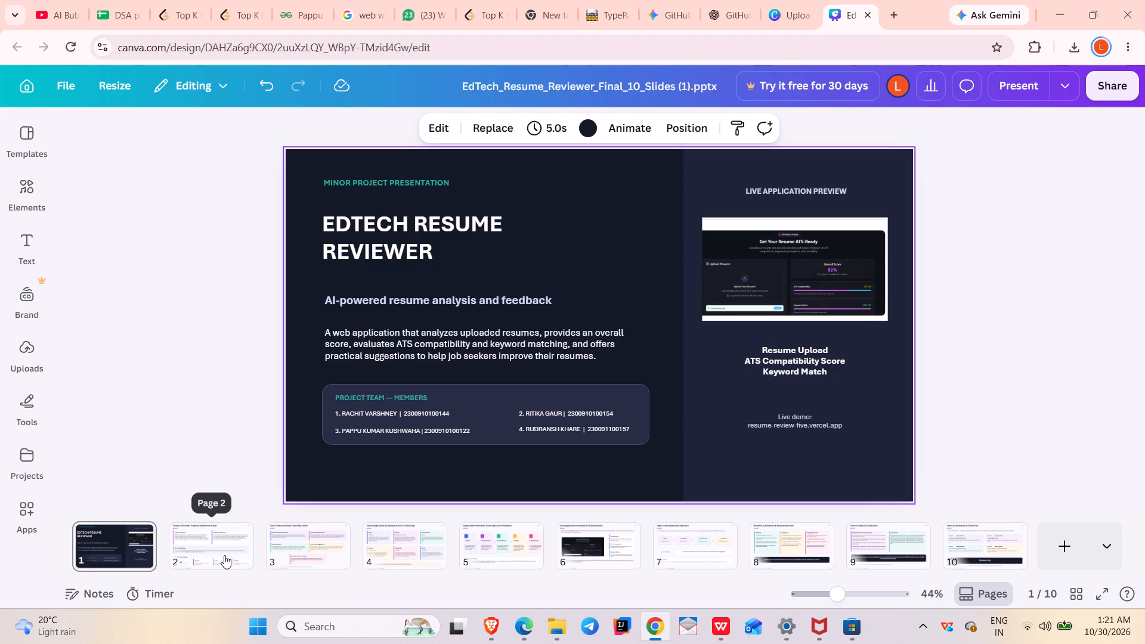
left_click(224, 555)
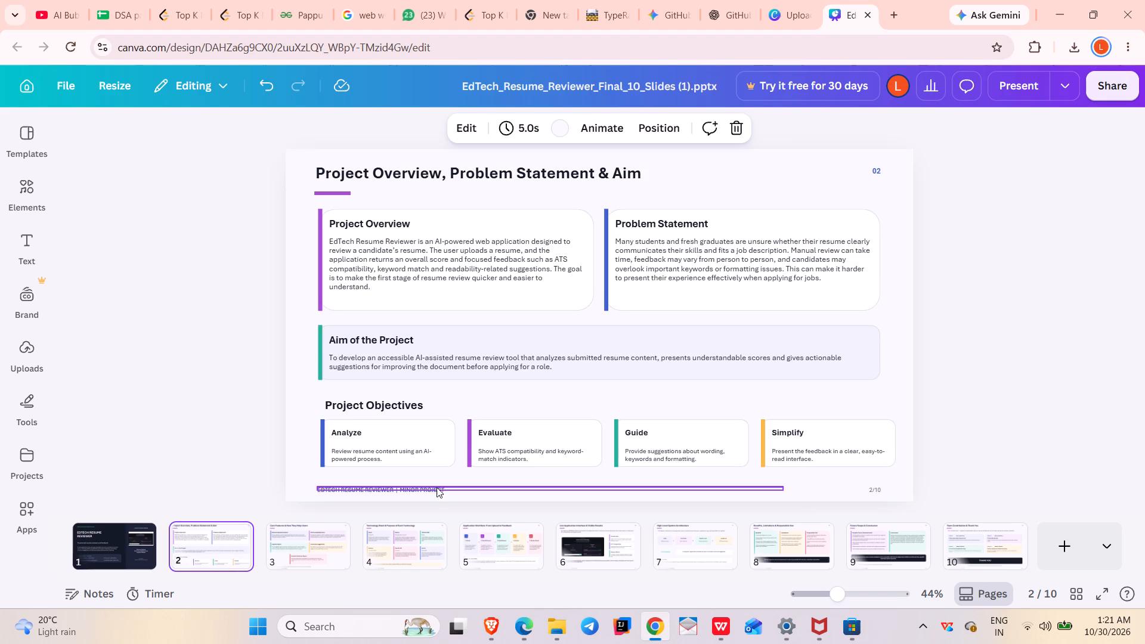
left_click(437, 493)
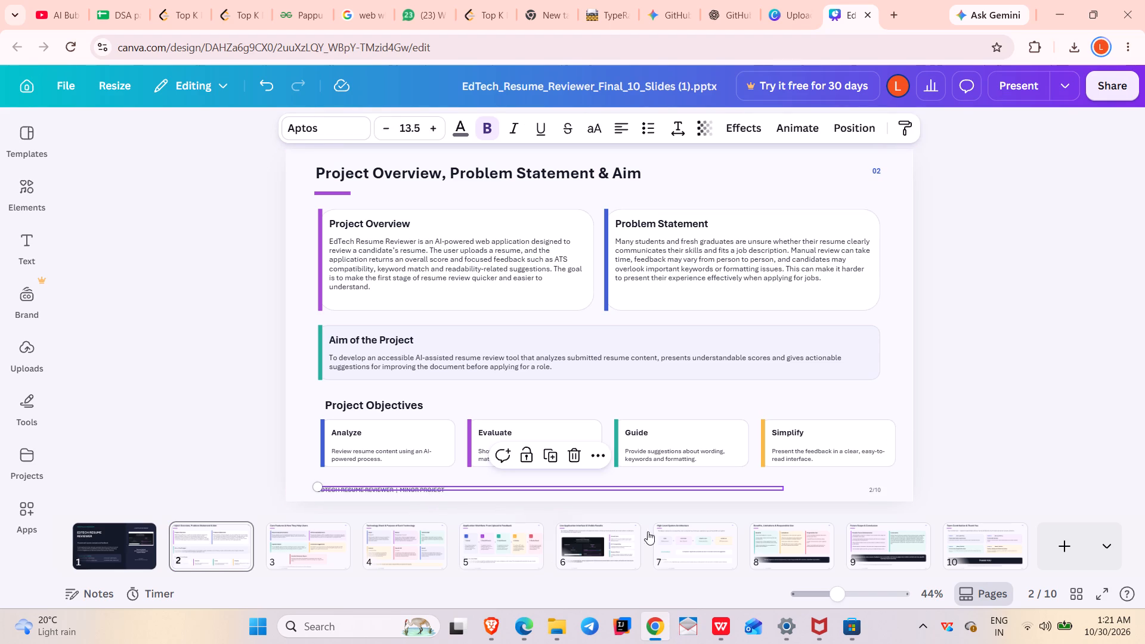
left_click(1029, 363)
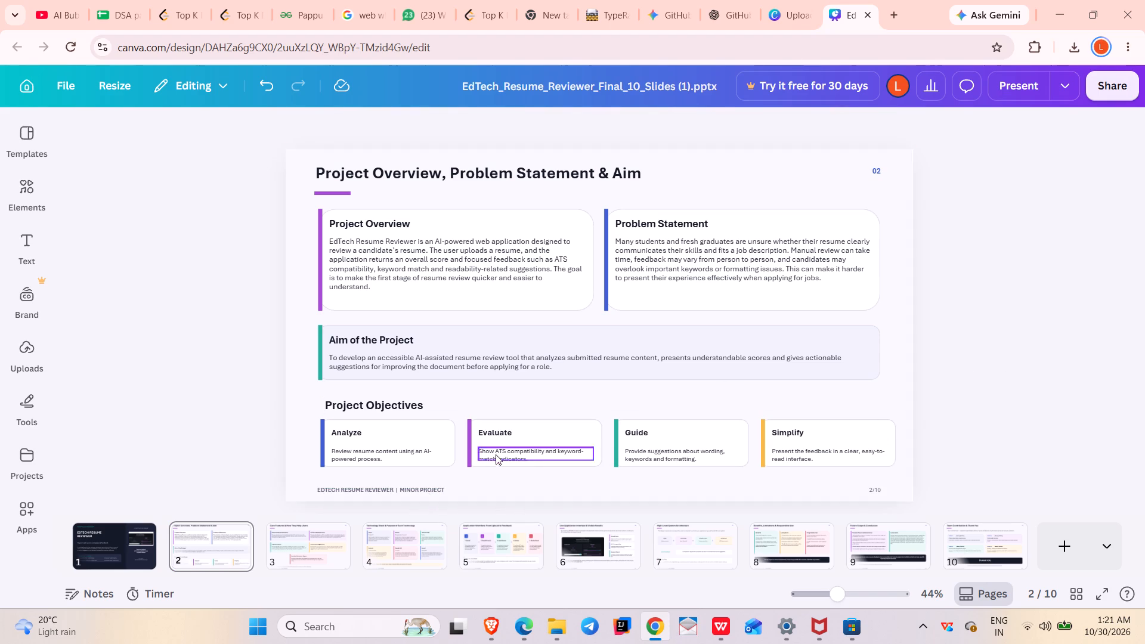
left_click(377, 491)
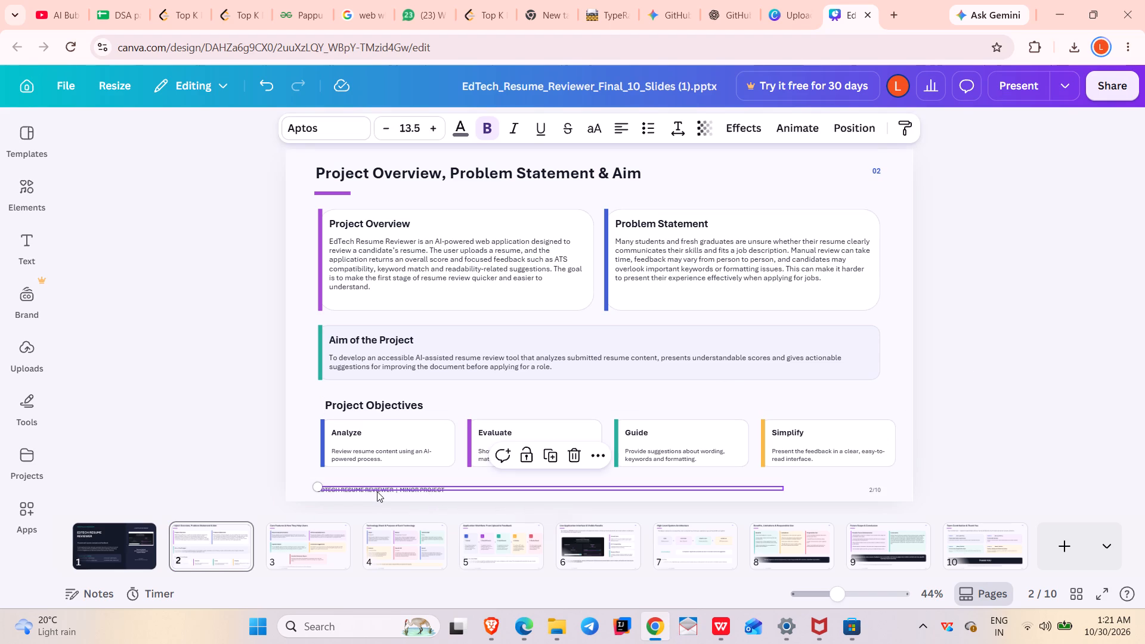
key("BackSpace")
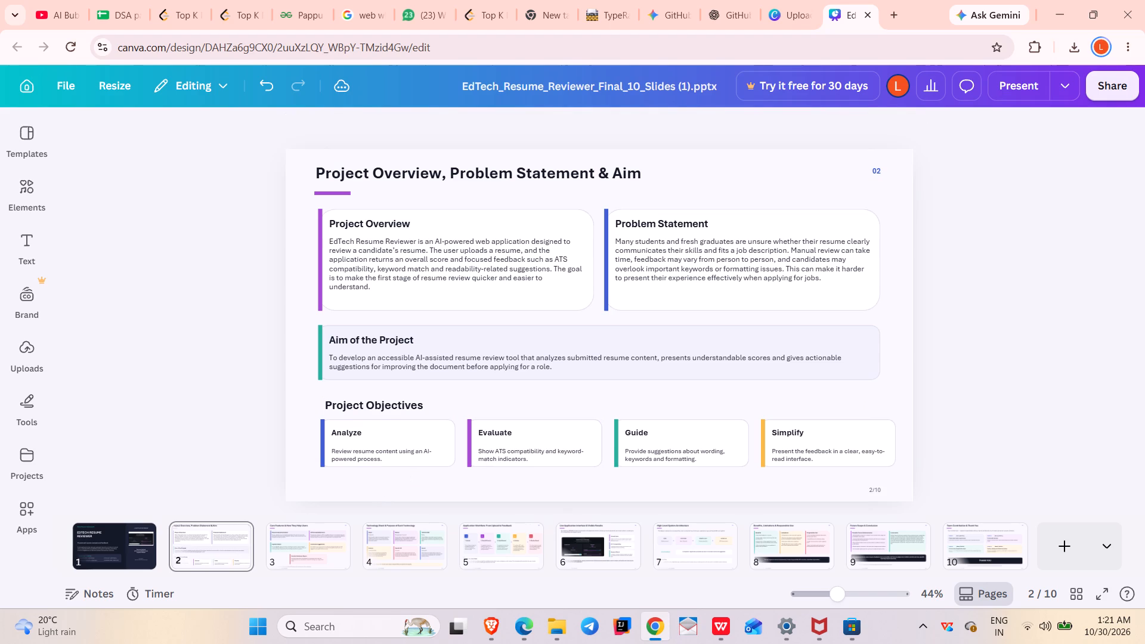
Delete the "EDTECH RESUME REVIEWER | MINOR PROJECT" footer text from slide 3, Core Features & How They Help Users.
scroll(377, 491, "down", 1)
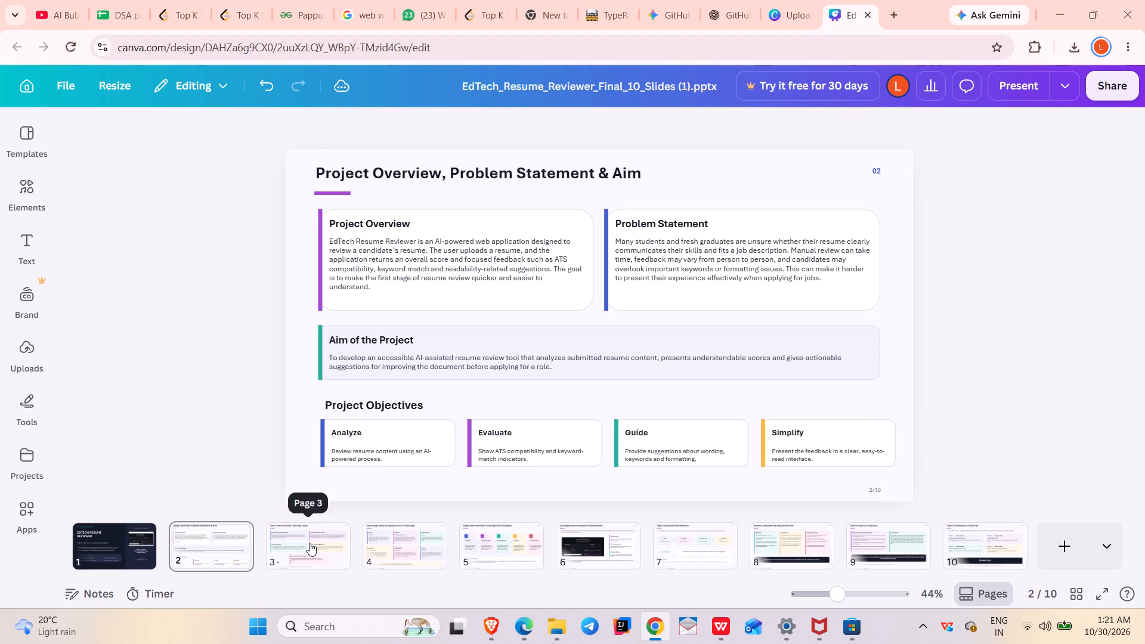
left_click(310, 543)
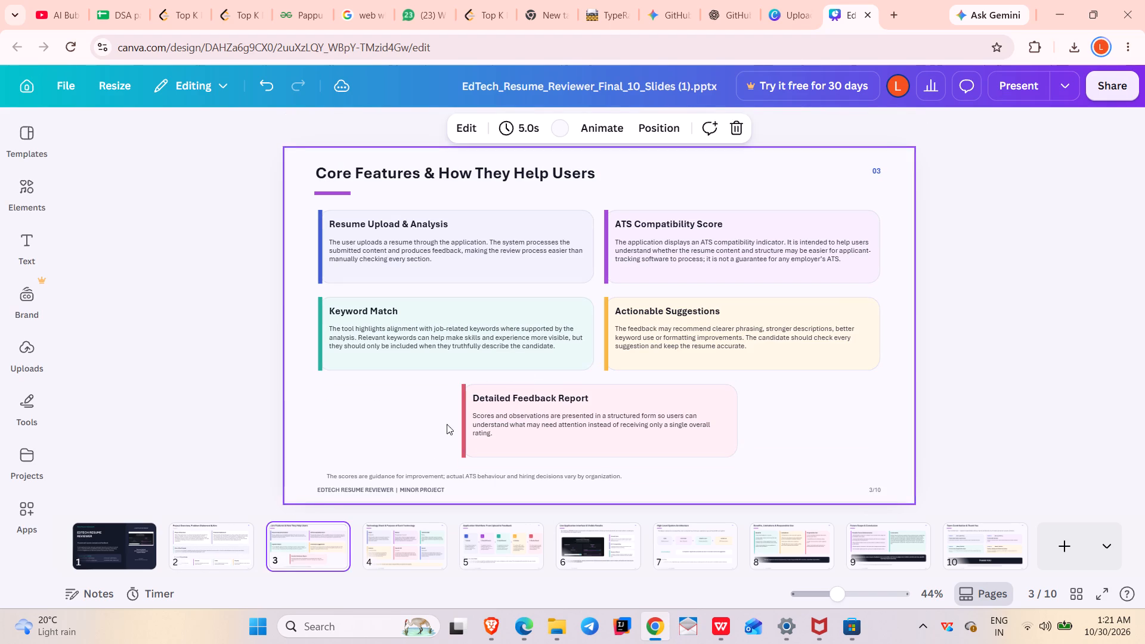
left_click(401, 488)
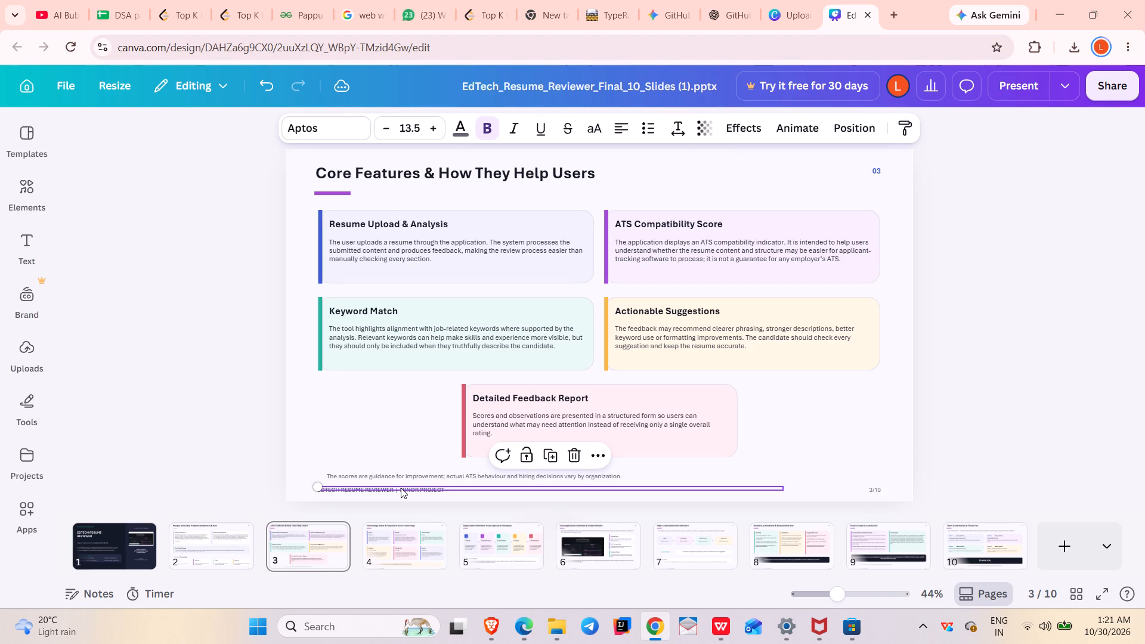
key("BackSpace")
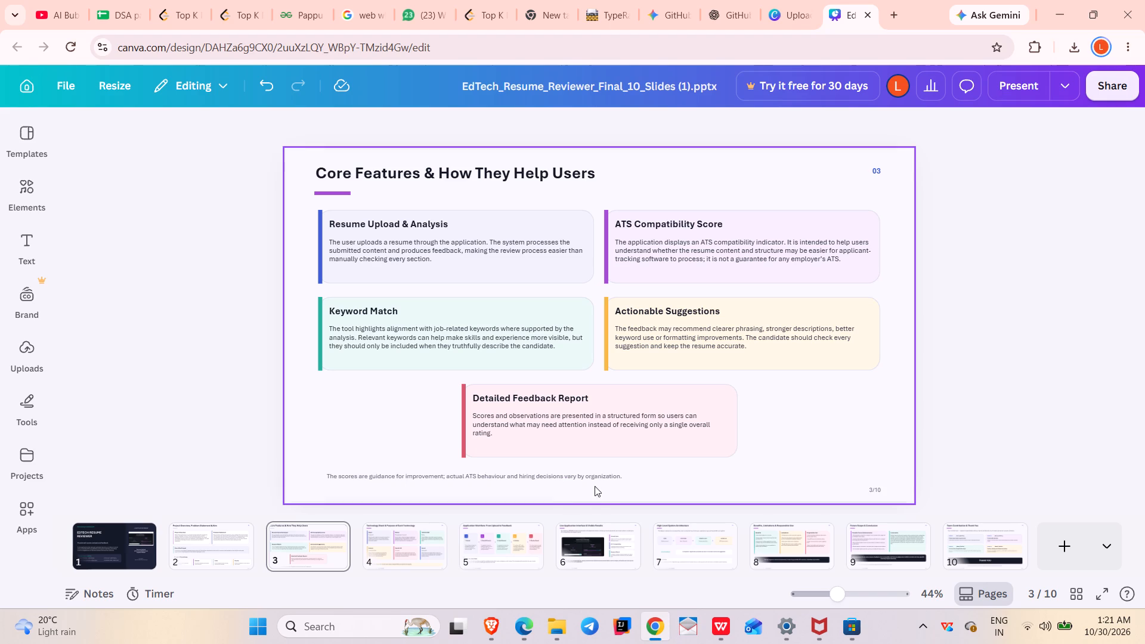
Increase the font size of slide 3's scores guidance note to 16.
left_click(574, 478)
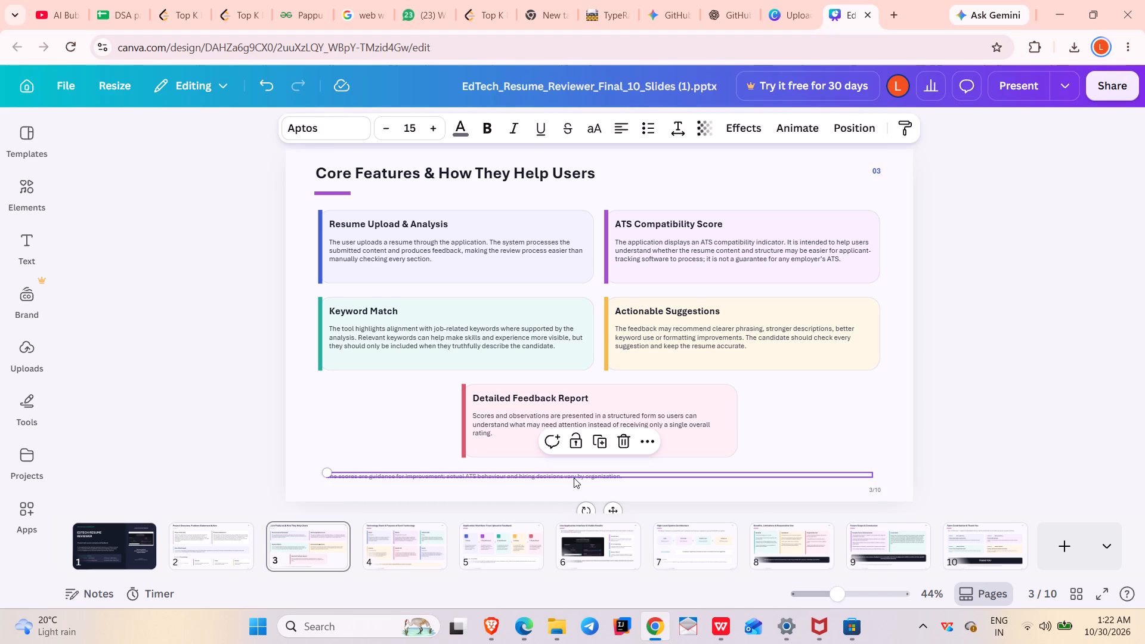
left_click(434, 132)
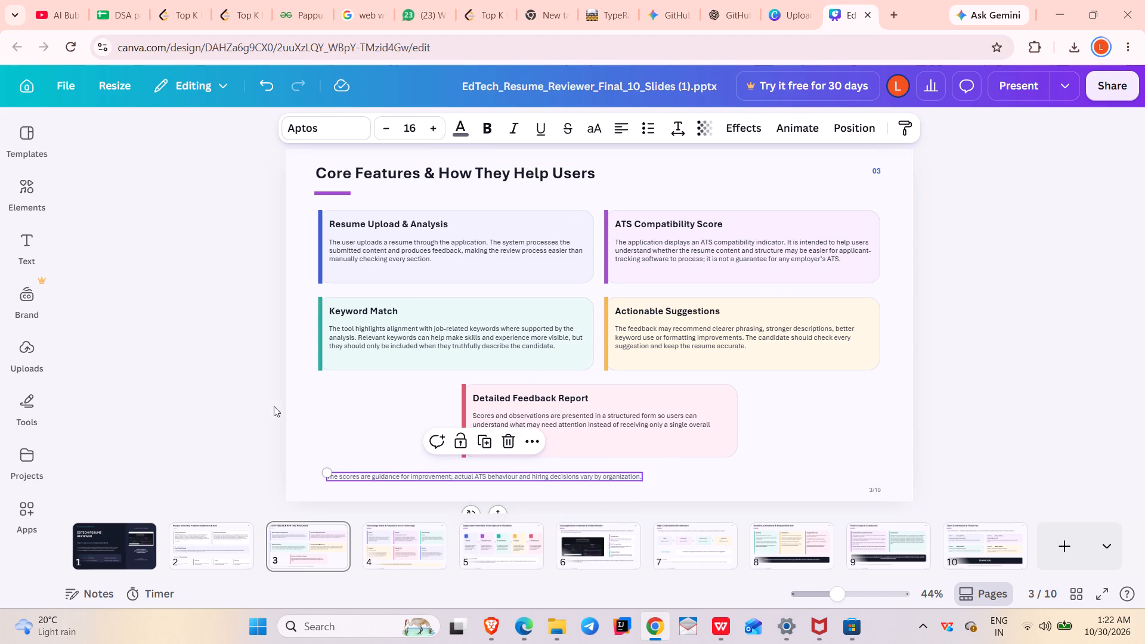
Insert the prefix "Point :-" at the very start of slide 3's scores guidance note, before "The scores".
left_click(335, 476)
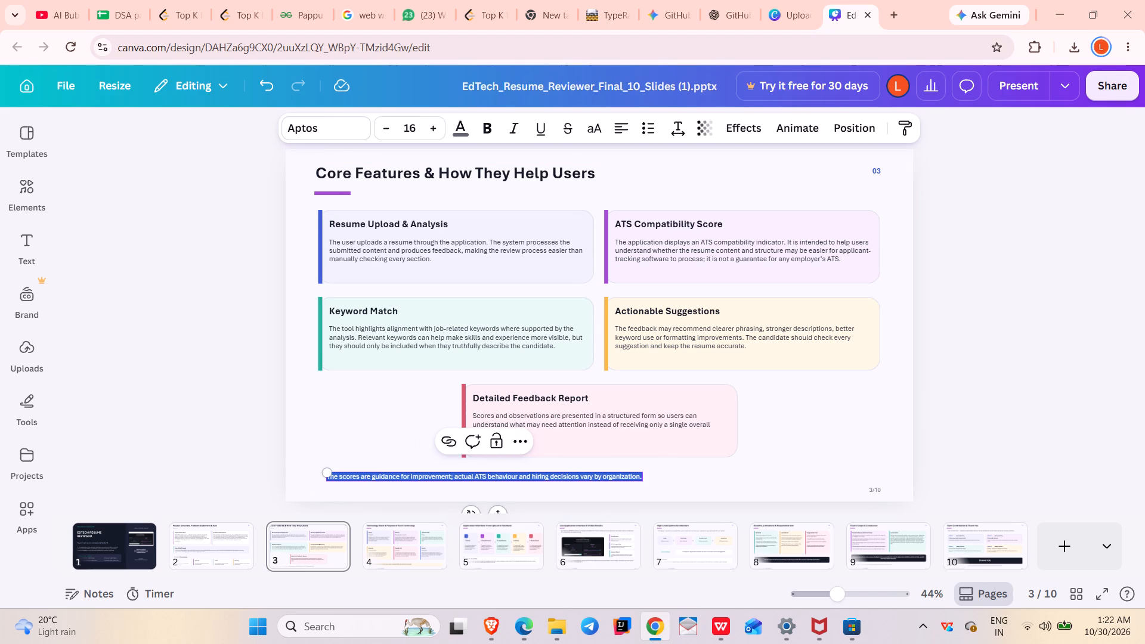
key("Left")
key("Left")
key("Left")
key("Left")
key("Left")
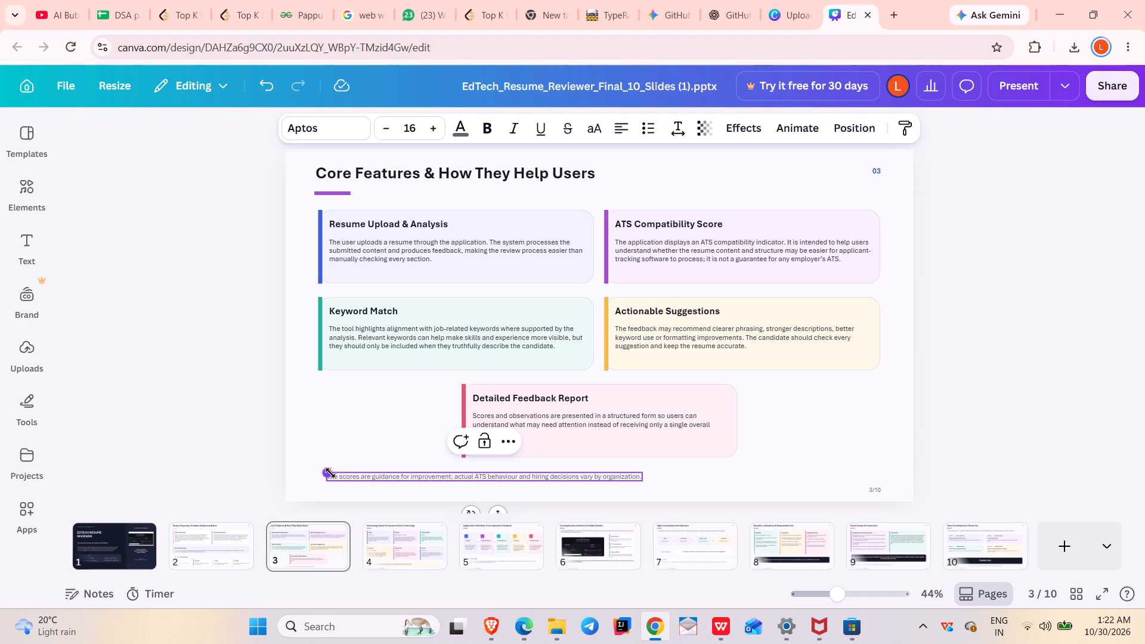
left_click(332, 478)
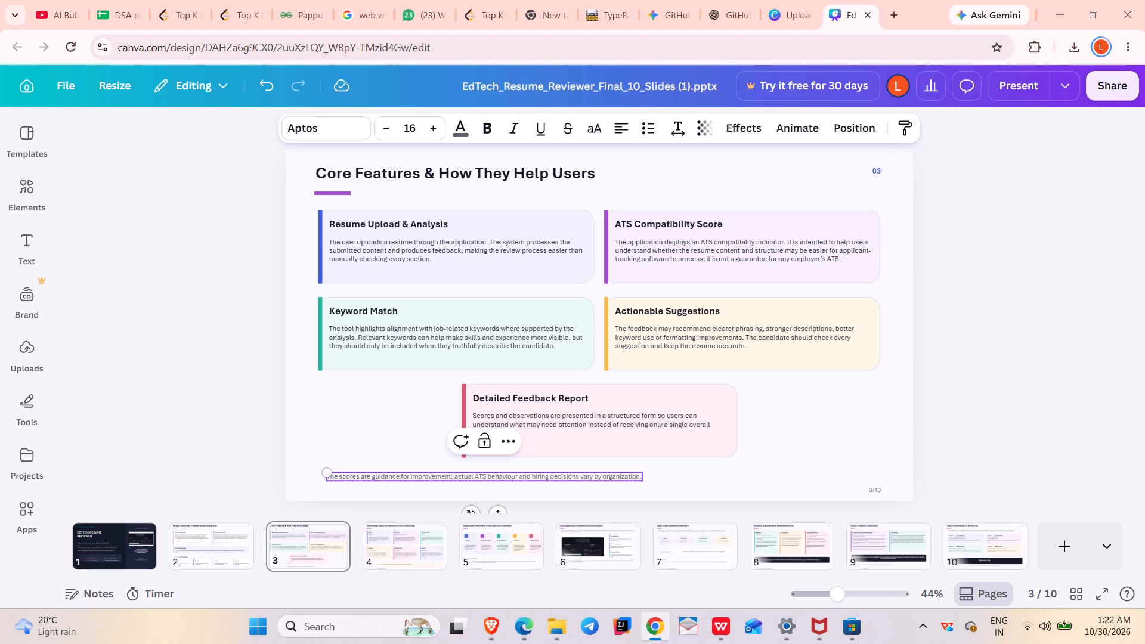
left_click(332, 478)
key("Left")
key("Left")
key("Left")
left_click(481, 477)
left_click(481, 477)
double_click(481, 477)
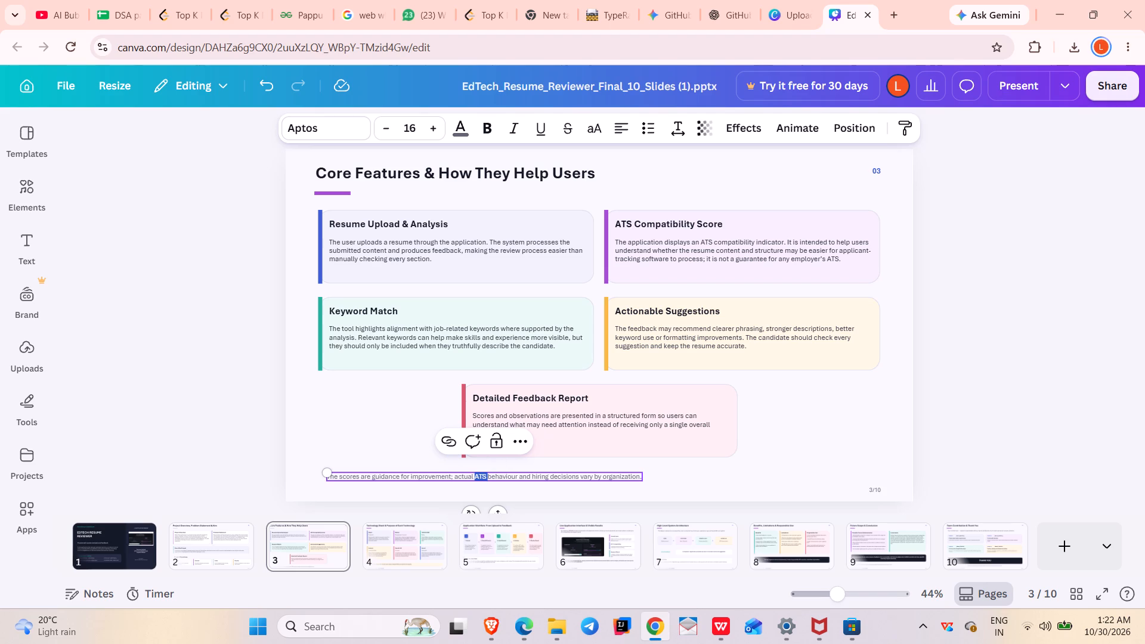
left_click(481, 477)
left_click(481, 477)
left_click(481, 477)
key("Left")
key("Left")
key("Left")
key("Left")
key("Left")
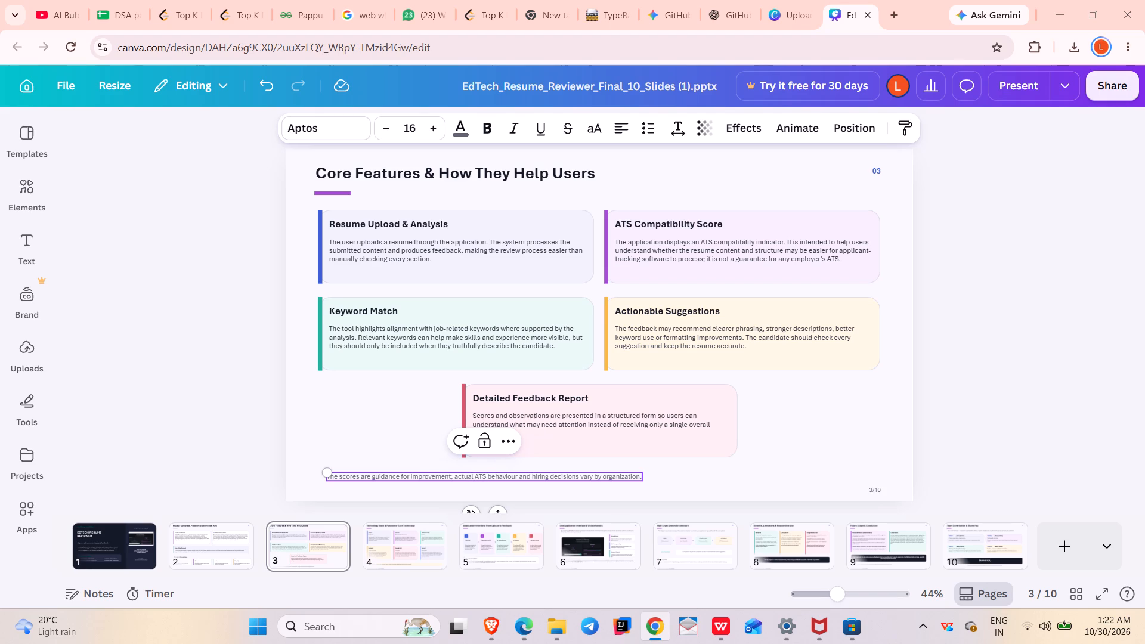
key("Left")
key("Left")
key("Left")
key("Left")
key("Left")
key("Left")
key("Left")
key("Left")
key("Left")
key("Left")
key("Left")
key("Left")
key("Left")
key("Left")
key("Left")
key("Left")
key("Left")
key("Left")
key("Left")
key("Left")
key("Left")
key("Left")
key("Left")
key("Left")
key("Left")
key("Left")
key("Left")
key("Left")
key("Left")
key("Left")
key("Left")
key("Left")
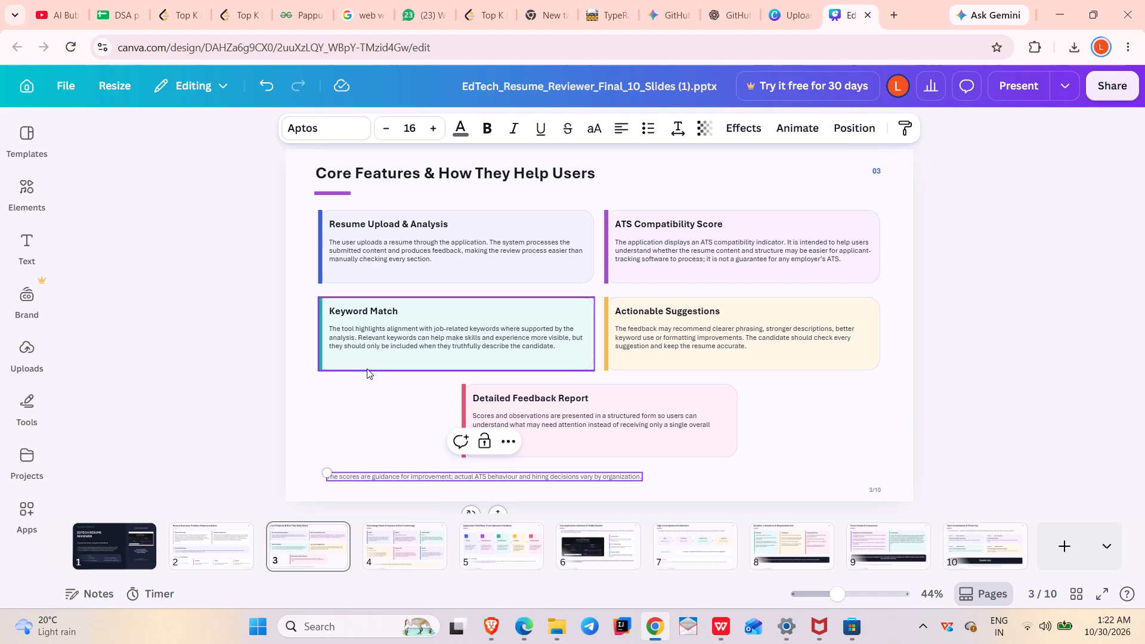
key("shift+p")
key("BackSpace")
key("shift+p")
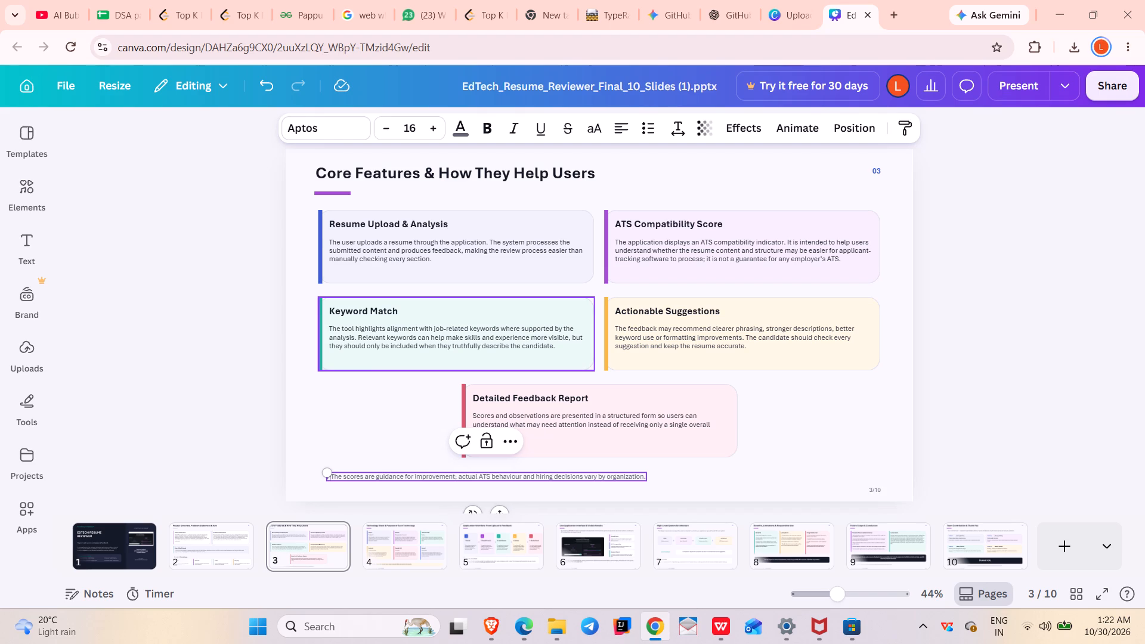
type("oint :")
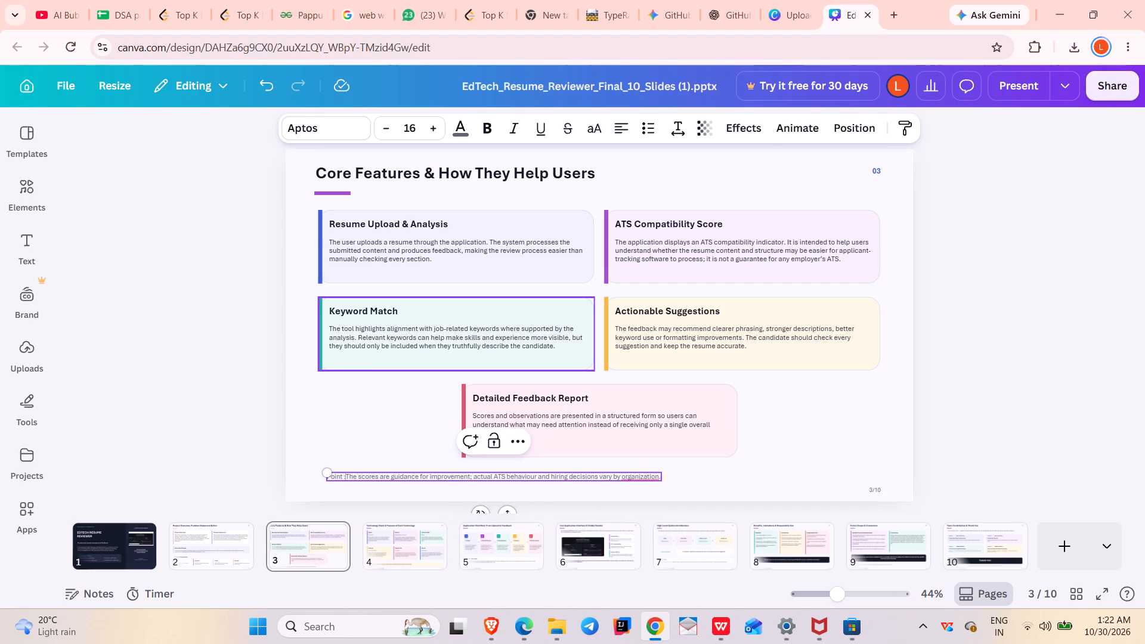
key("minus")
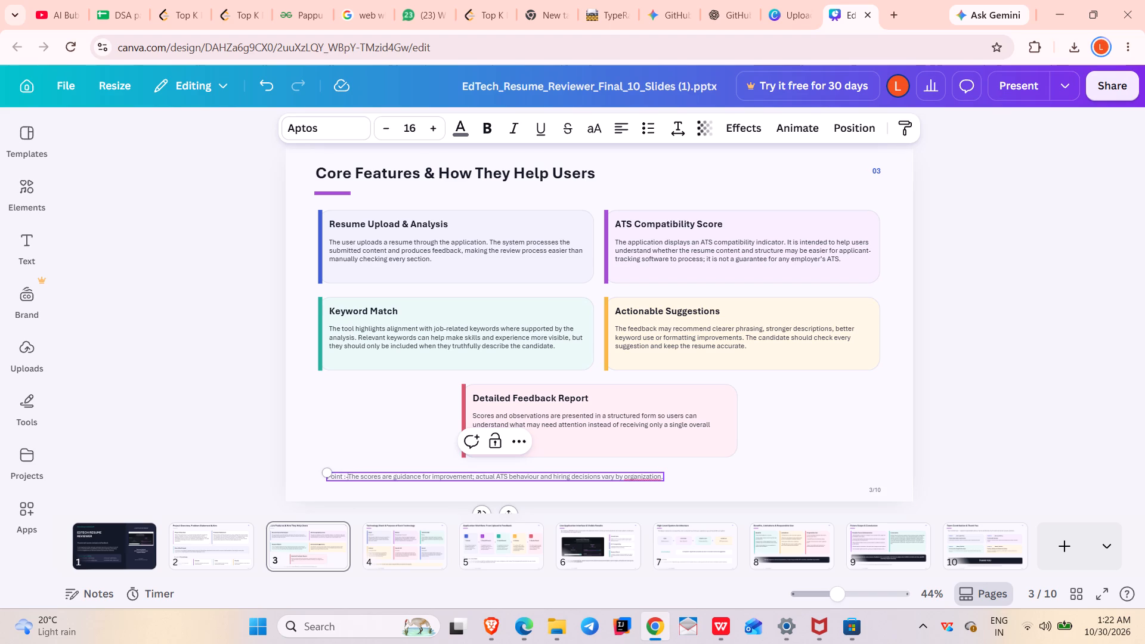
With the "Point :-" prefix selected, raise the font size to 18 and make the prefix bold and italic.
left_click_drag(348, 476, 330, 475)
left_click_drag(330, 475, 331, 475)
left_click(431, 134)
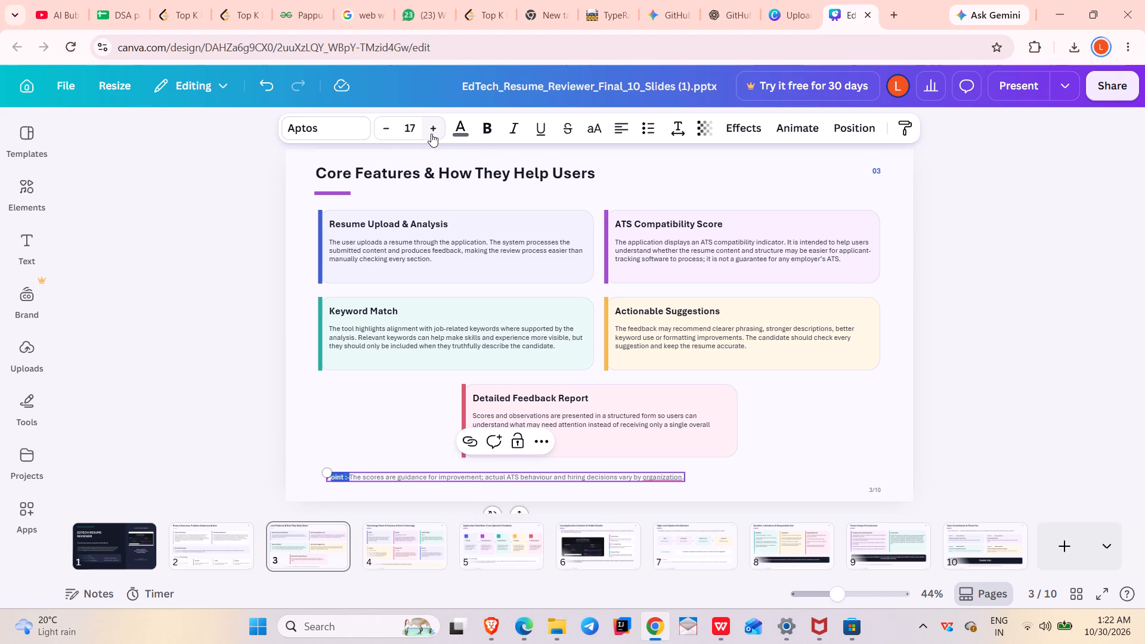
left_click(431, 134)
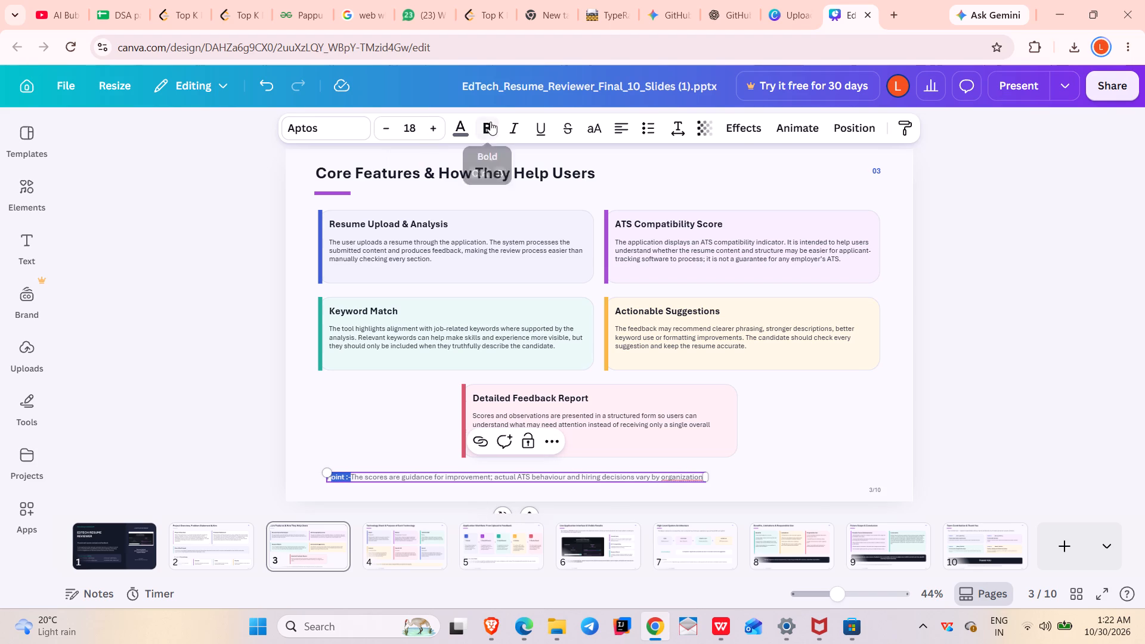
left_click(482, 126)
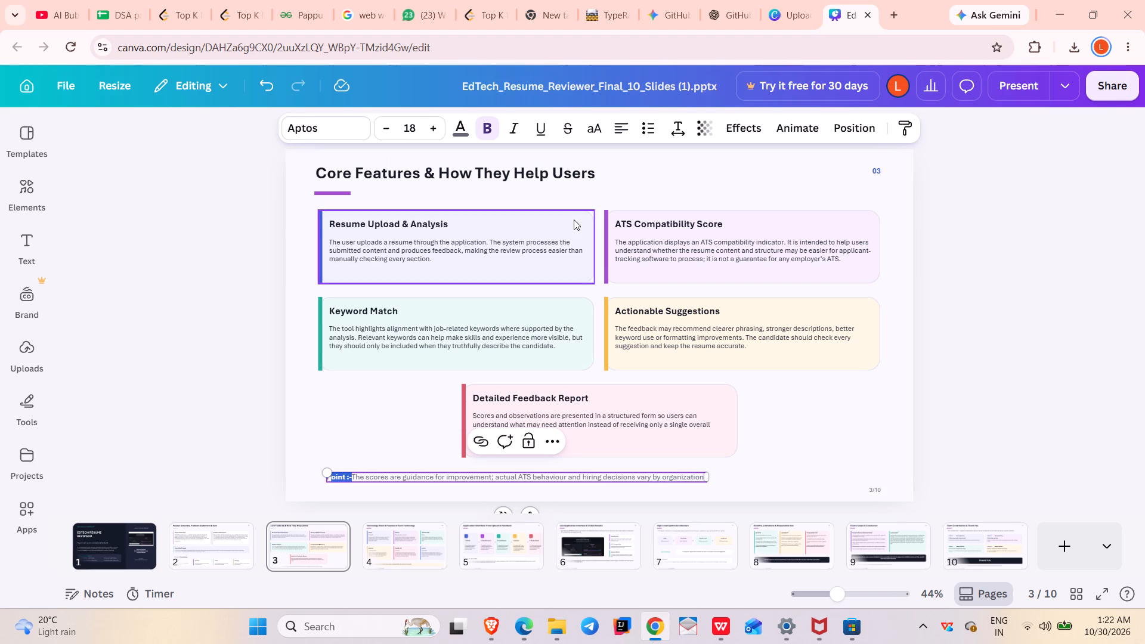
left_click(521, 123)
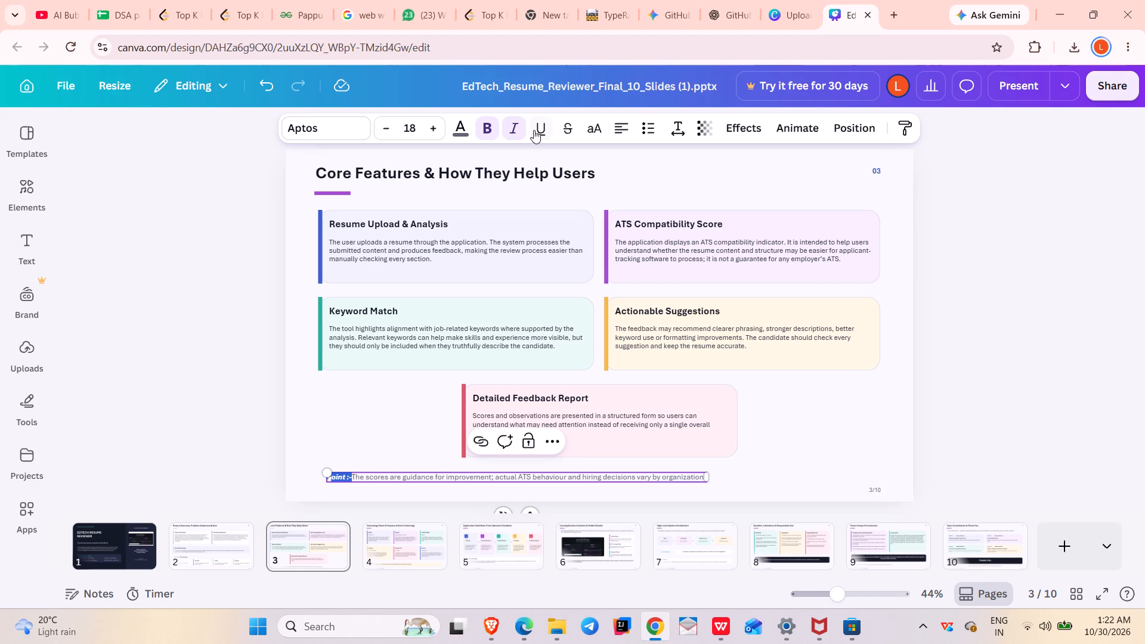
left_click(830, 463)
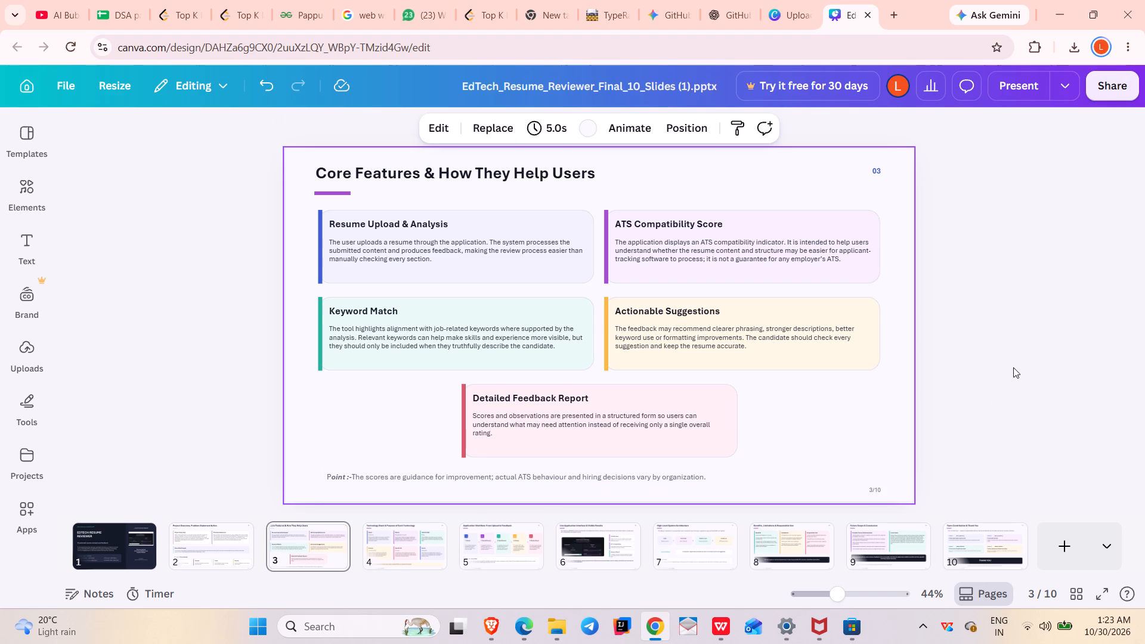
Delete the "Point :-" prefix from the start of slide 3's scores guidance note.
left_click(336, 477)
left_click(339, 477)
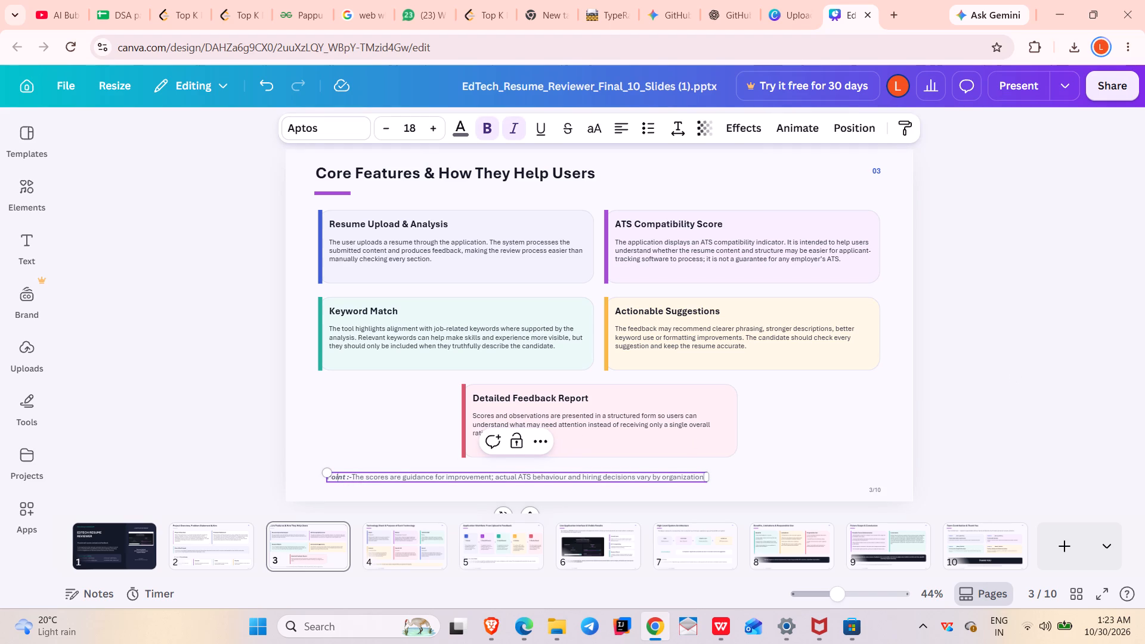
left_click_drag(345, 476, 327, 478)
left_click_drag(327, 478, 330, 478)
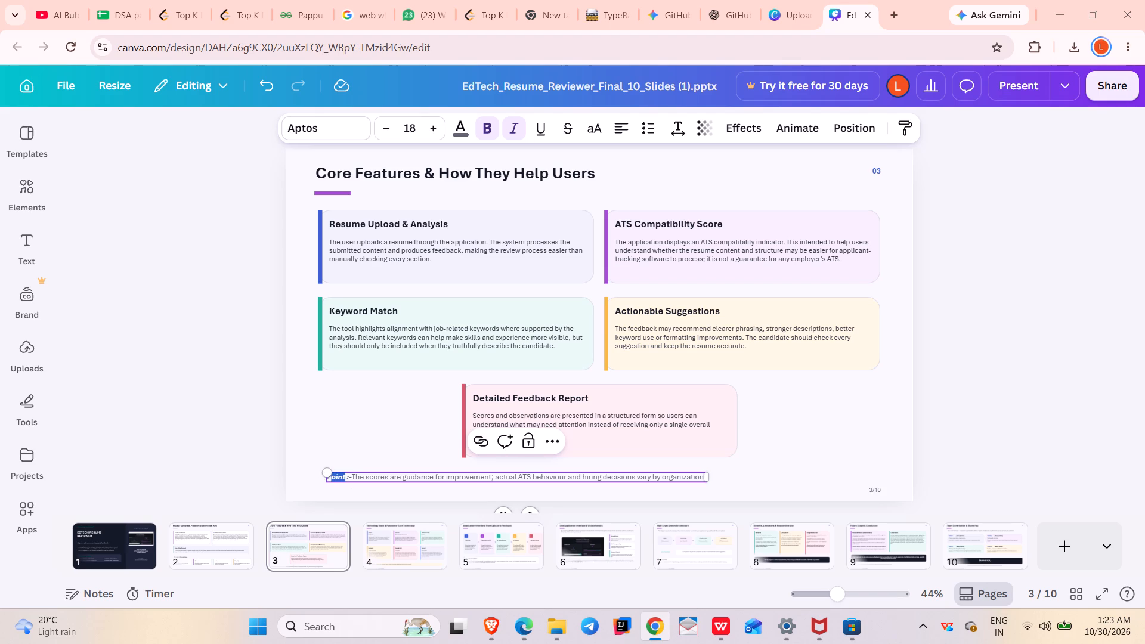
left_click(351, 477)
key("BackSpace")
key("BackSpace")
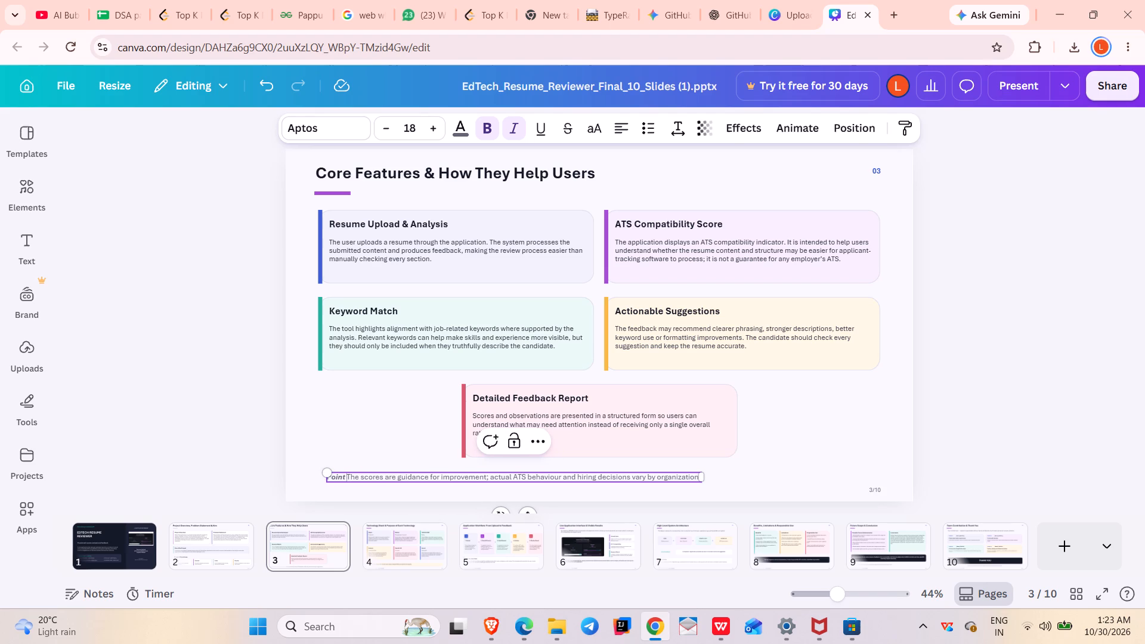
key("BackSpace")
key("BackSpace")
key("BackSpace")
key("BackSpace")
key("BackSpace")
key("BackSpace")
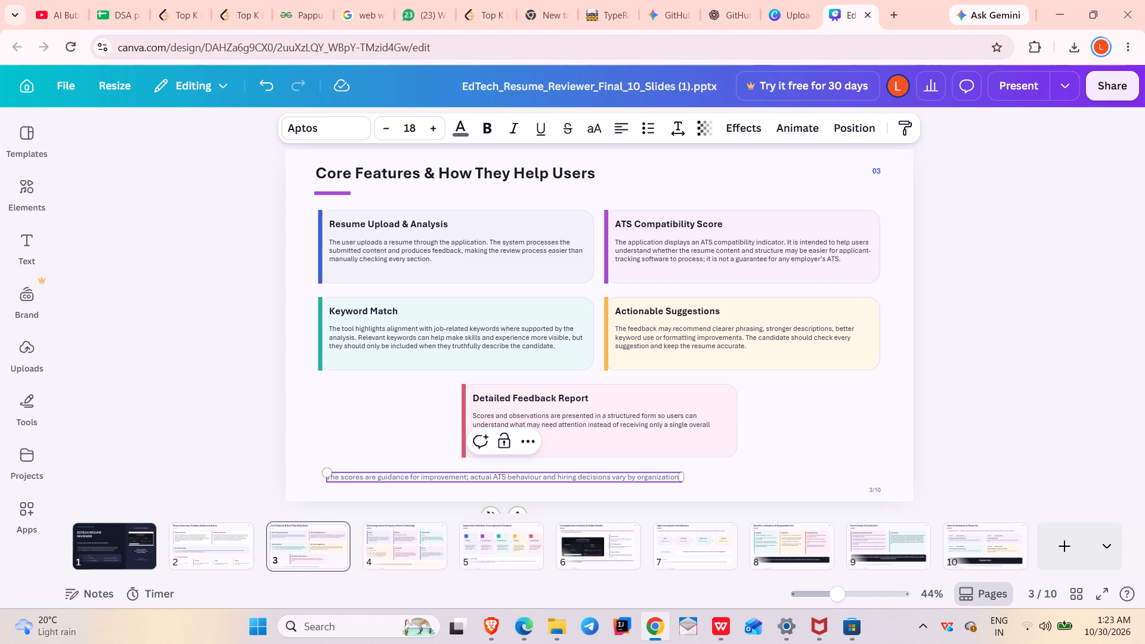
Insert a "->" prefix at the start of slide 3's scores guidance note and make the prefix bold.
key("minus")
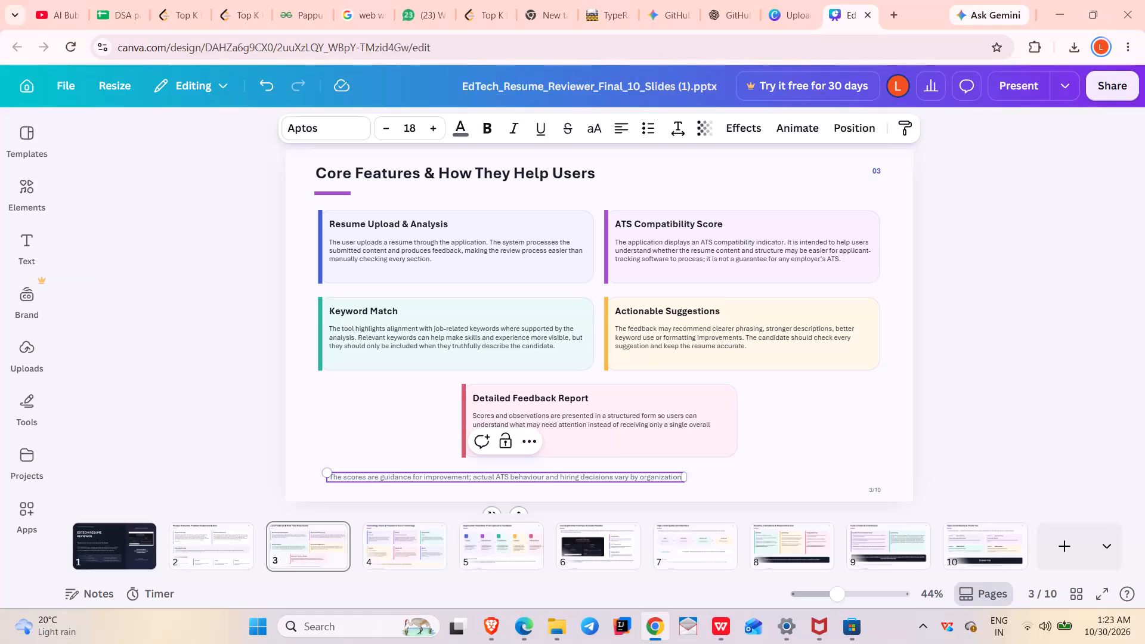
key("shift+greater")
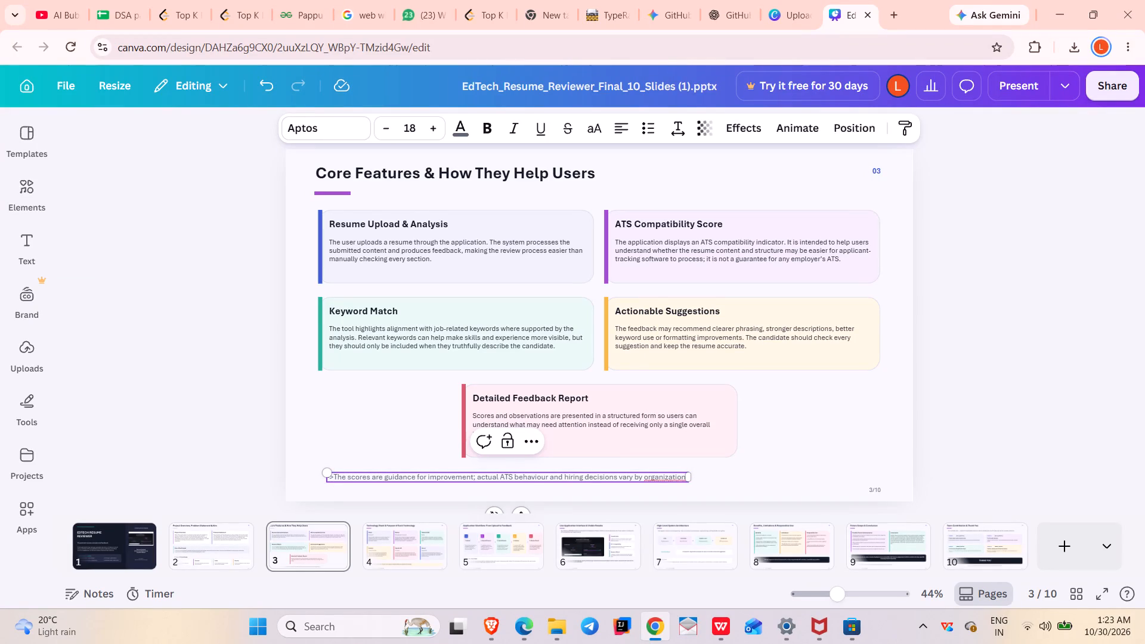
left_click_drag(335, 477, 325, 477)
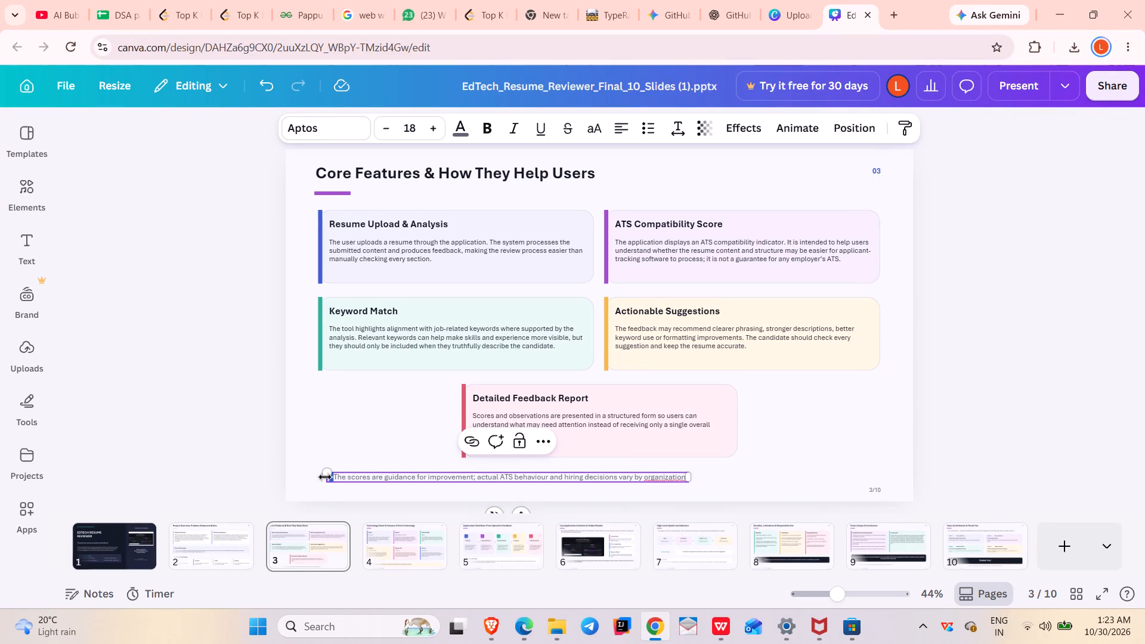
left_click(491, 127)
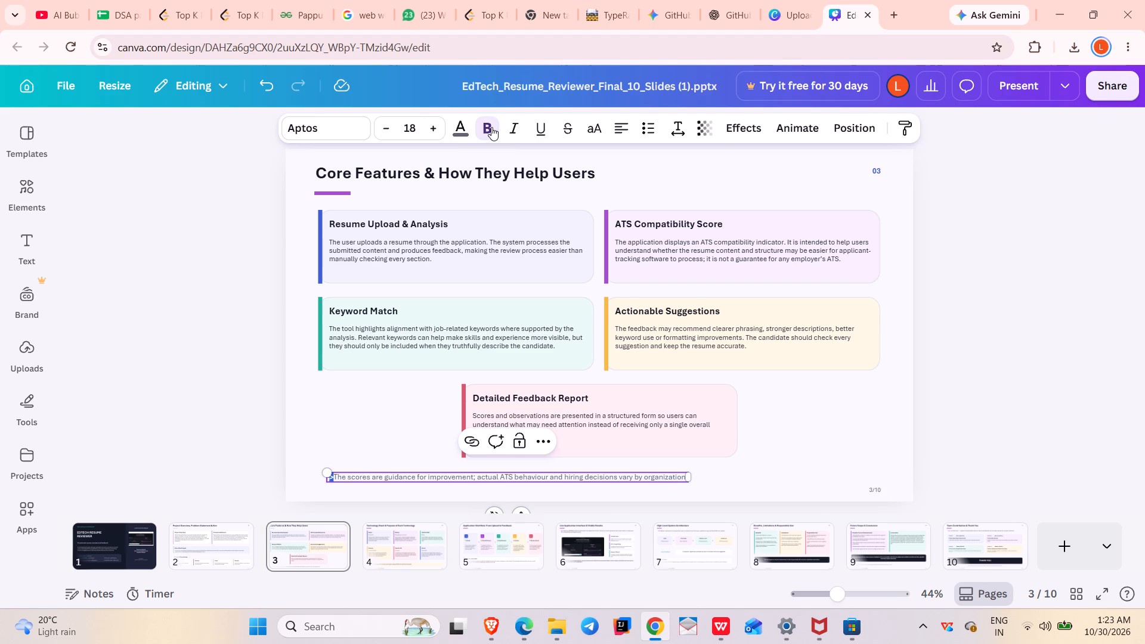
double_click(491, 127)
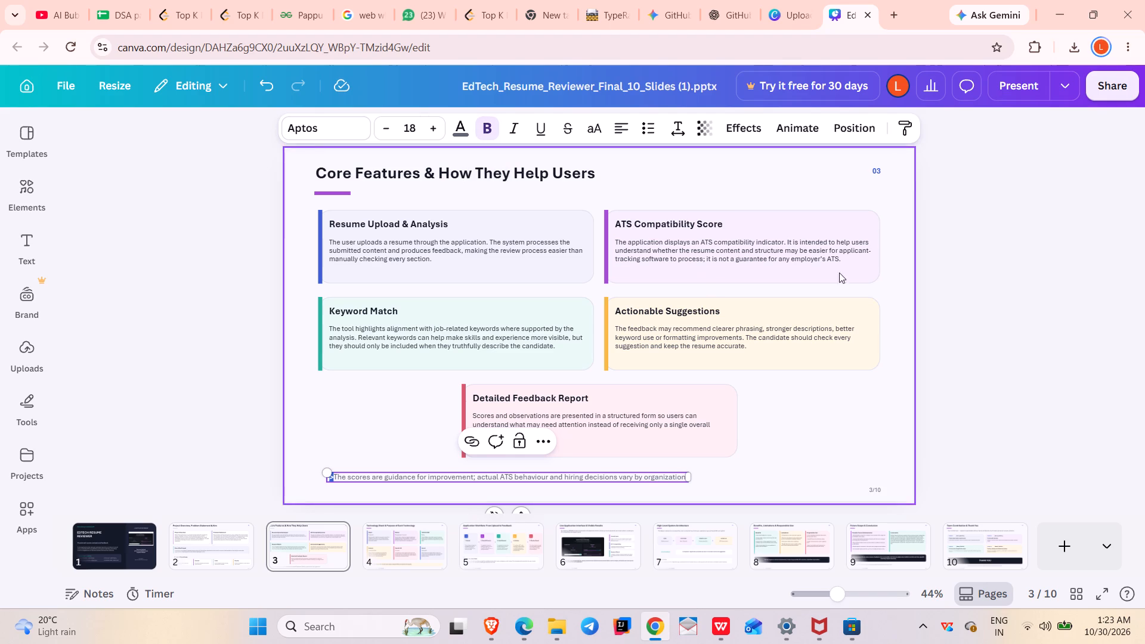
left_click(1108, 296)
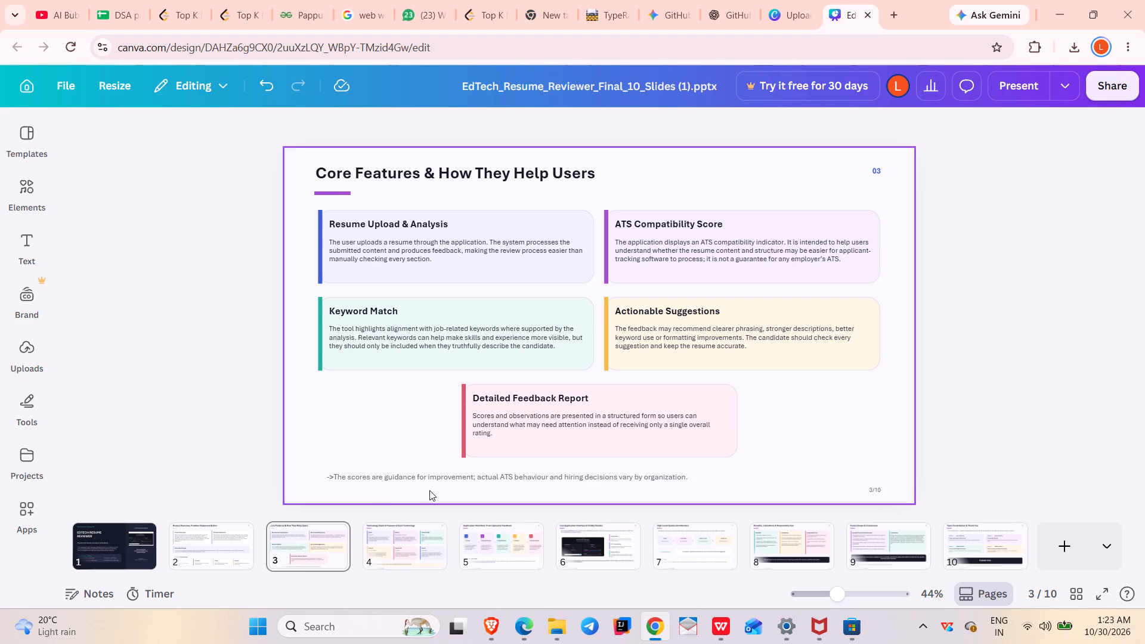
Replace the "->" prefix of slide 3's scores guidance note with "Note:-" followed by two spaces.
left_click(348, 473)
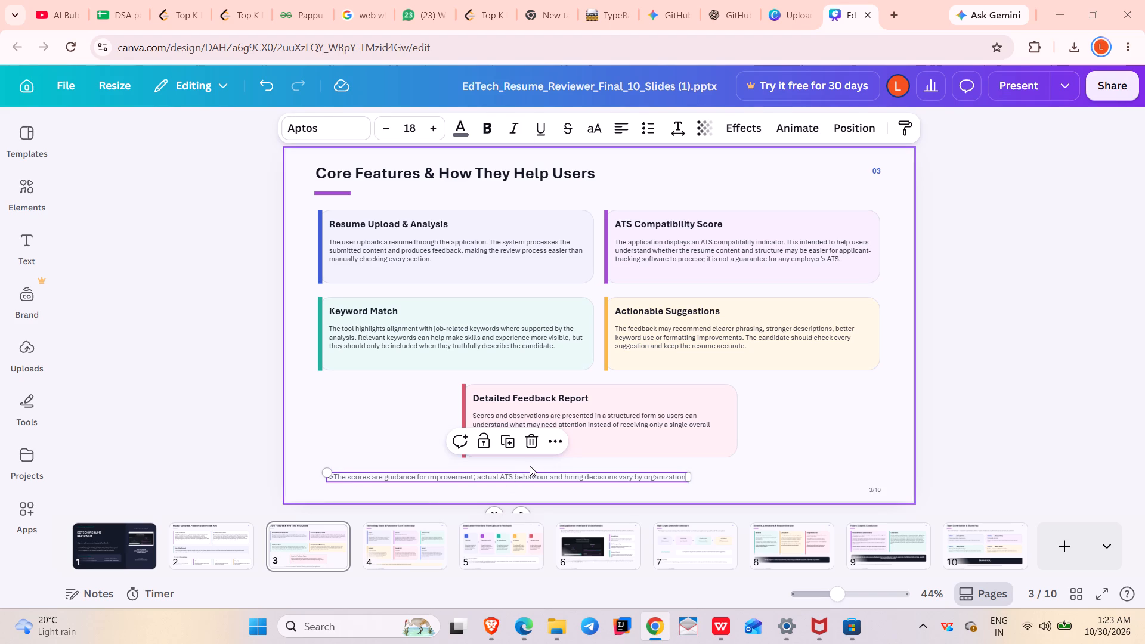
left_click(363, 476)
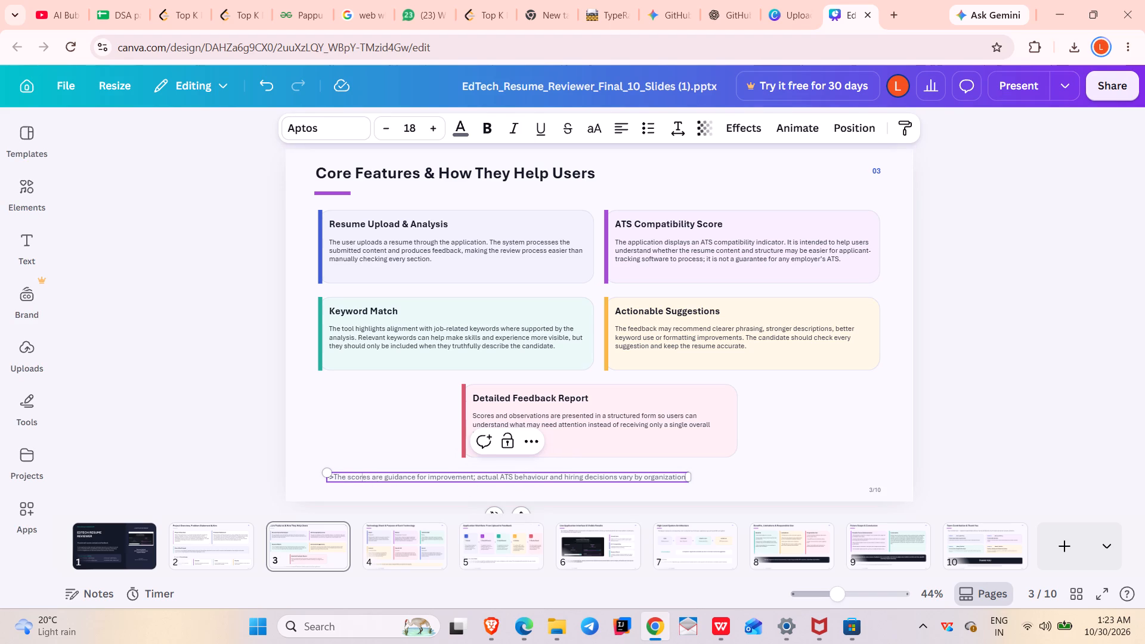
key("Left")
key("Left")
key("Left")
key("Left")
key("Left")
key("Left")
key("Left")
key("Left")
key("BackSpace")
key("BackSpace")
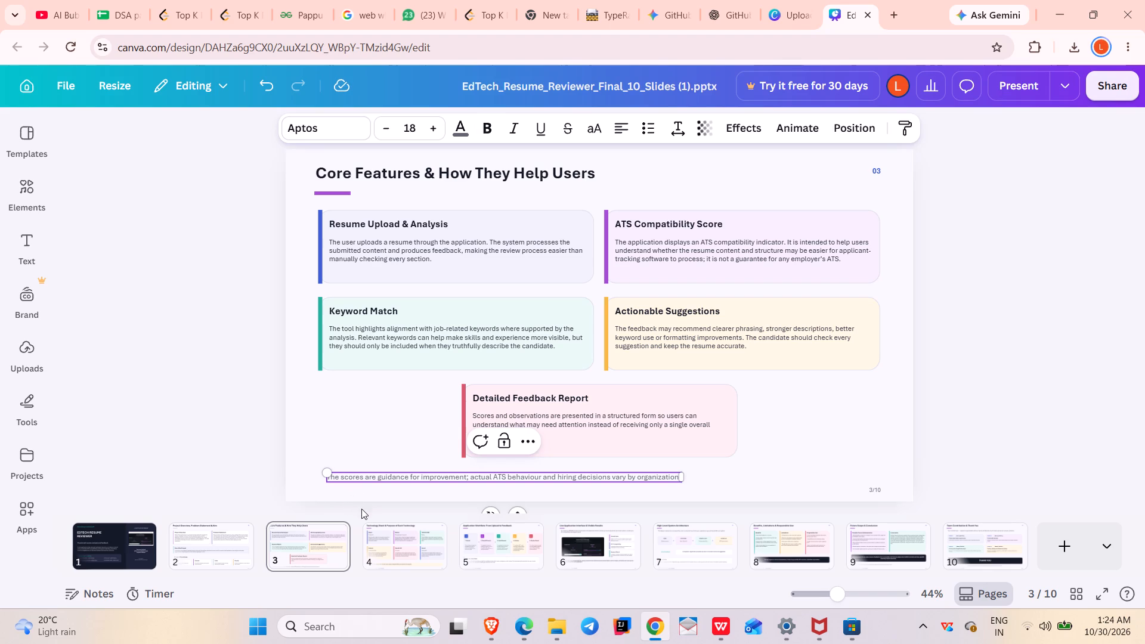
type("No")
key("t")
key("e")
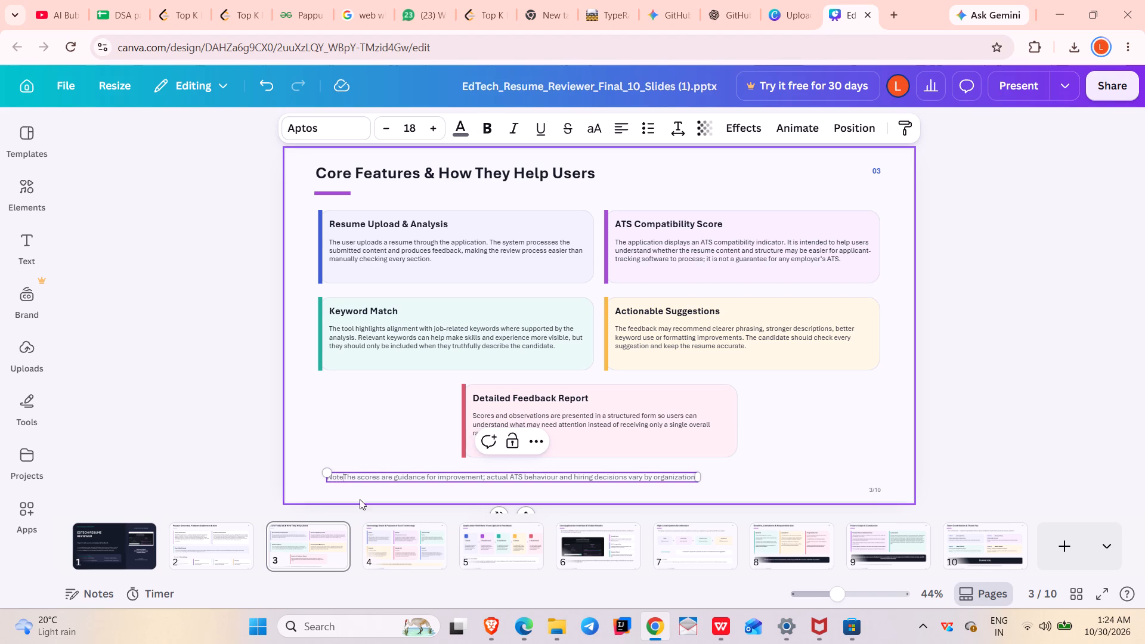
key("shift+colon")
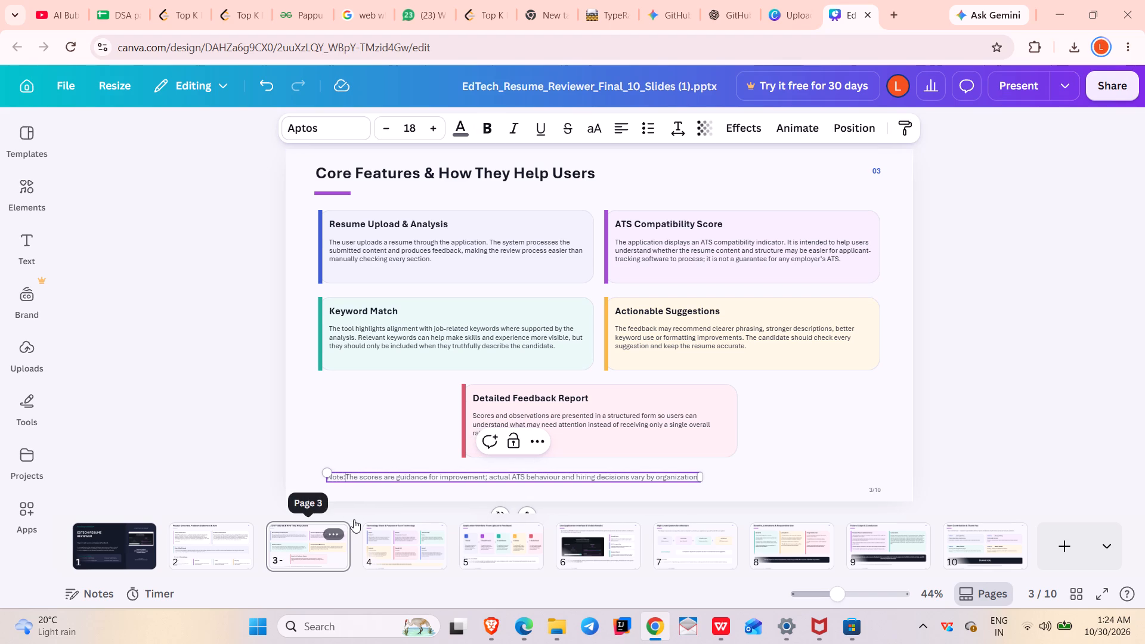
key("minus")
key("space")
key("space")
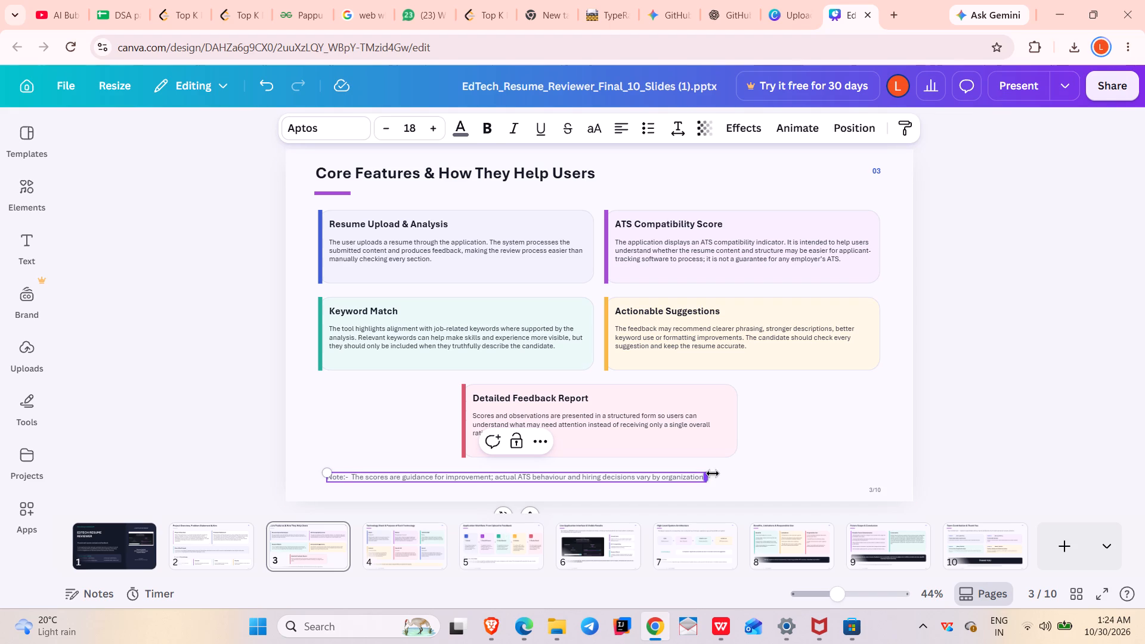
Widen the scores guidance note's text box well past the end of its text, almost to the page number.
left_click_drag(712, 474, 787, 477)
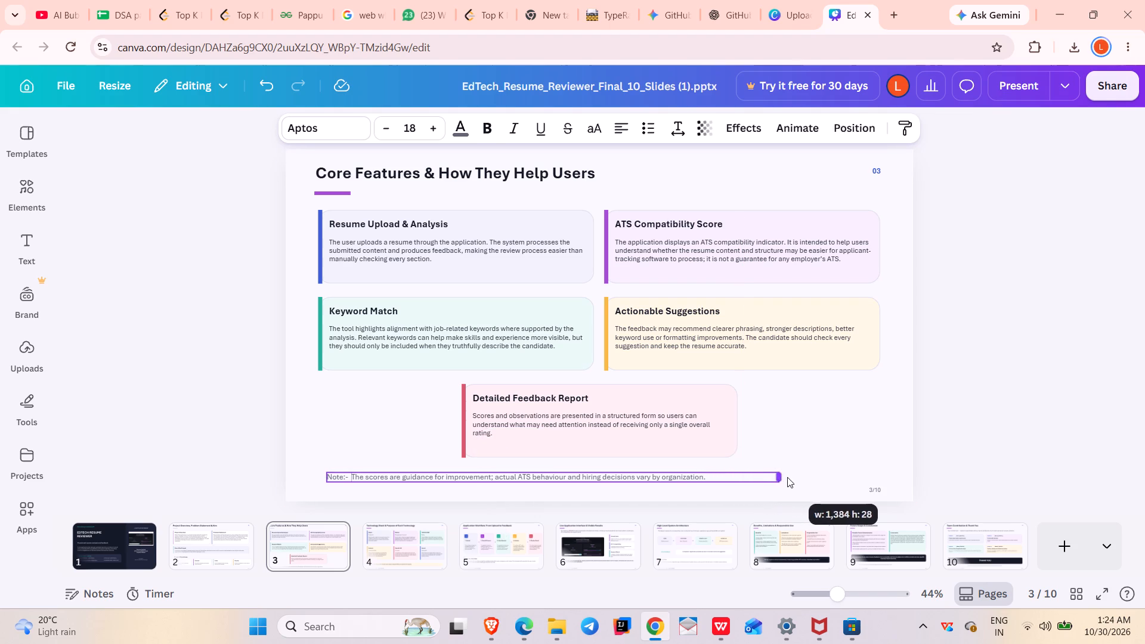
left_click_drag(787, 477, 832, 478)
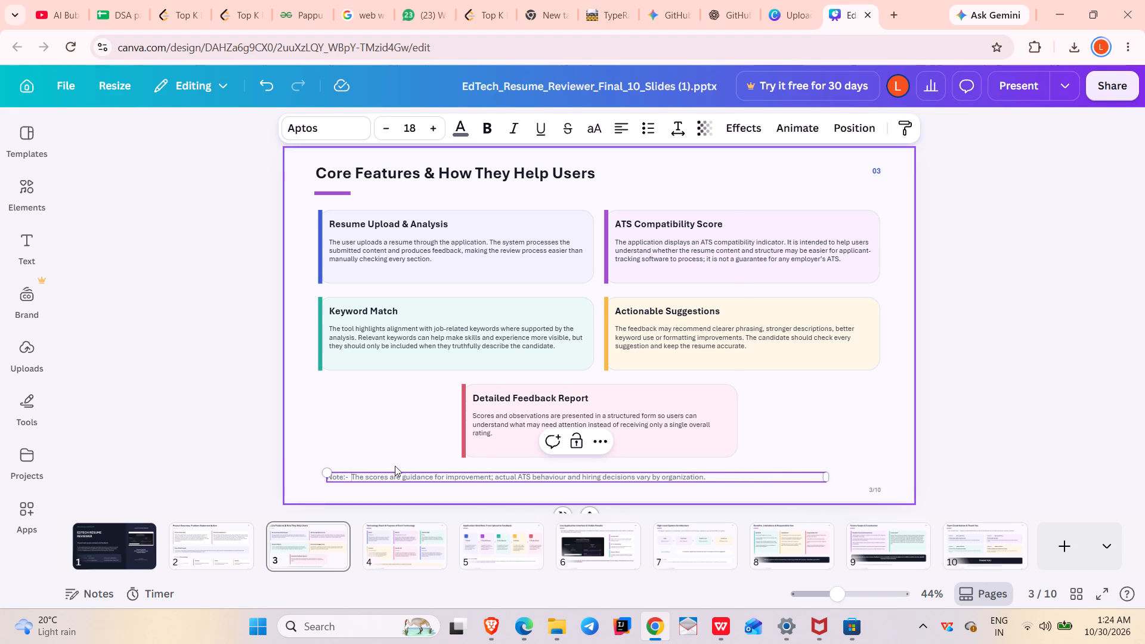
With the "Note:-" prefix selected, raise the font size to 19 and make the prefix bold.
left_click(350, 480)
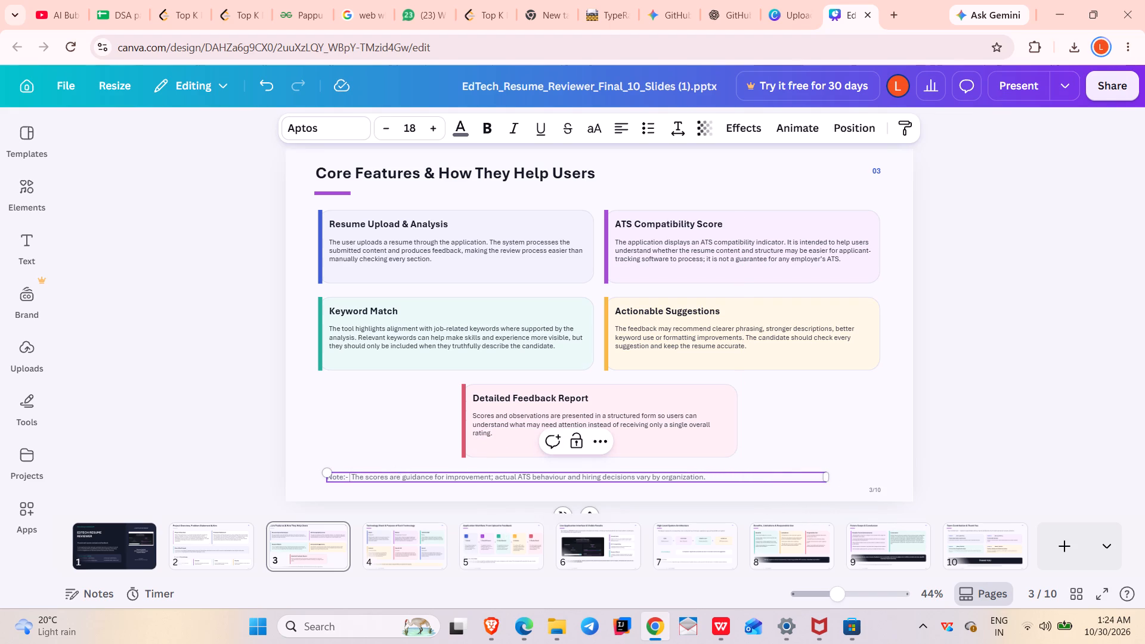
left_click_drag(348, 477, 337, 475)
left_click_drag(337, 475, 326, 476)
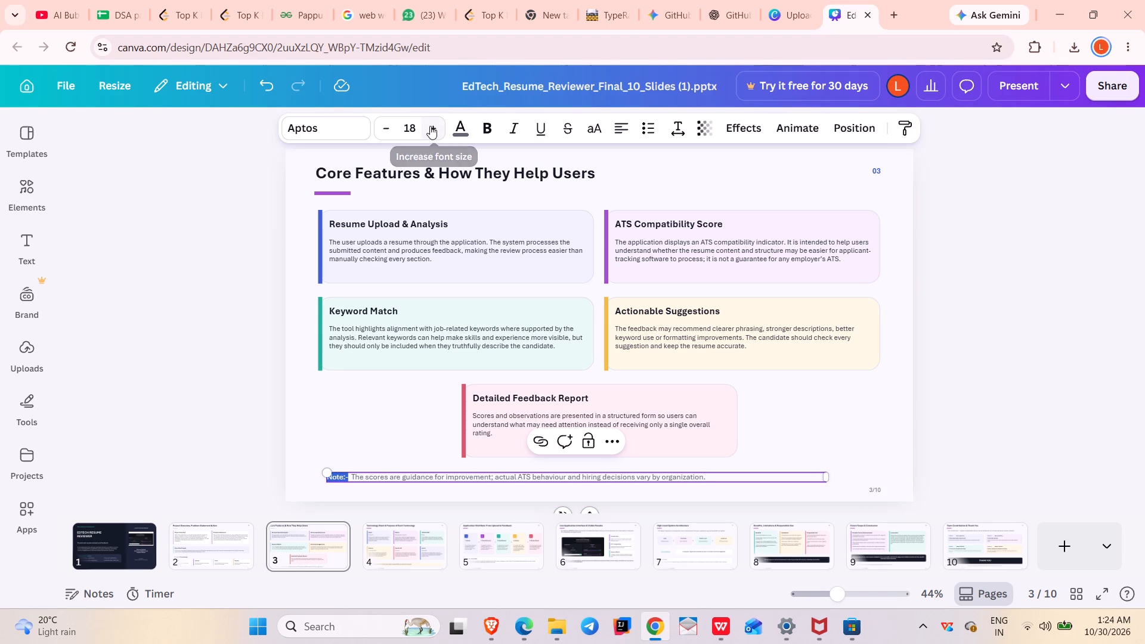
left_click(430, 126)
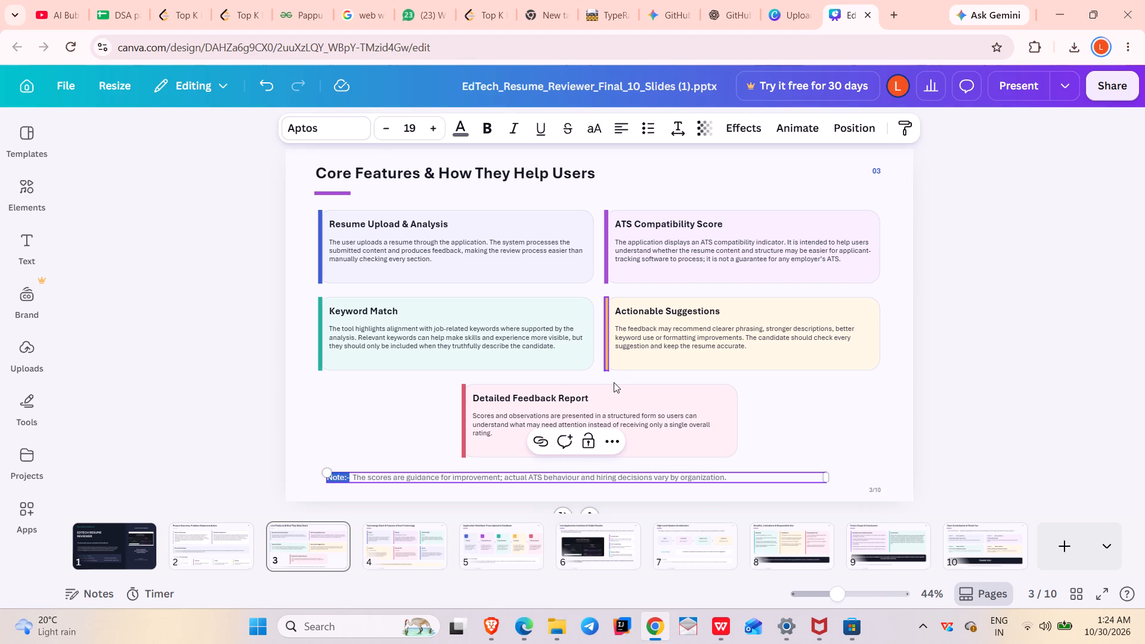
left_click(488, 126)
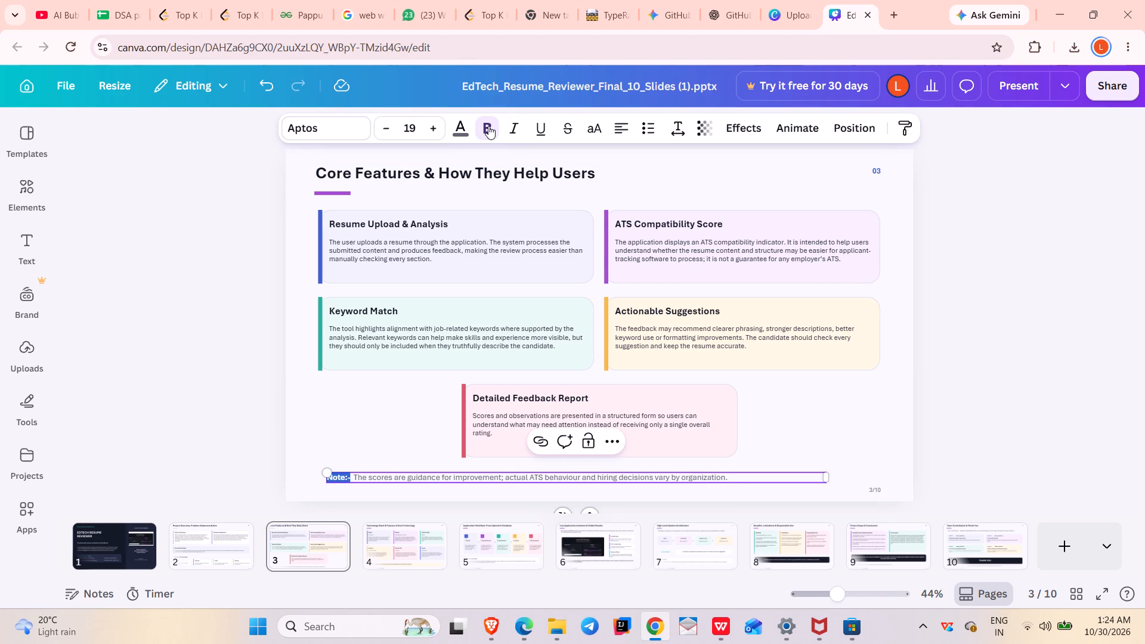
left_click(848, 423)
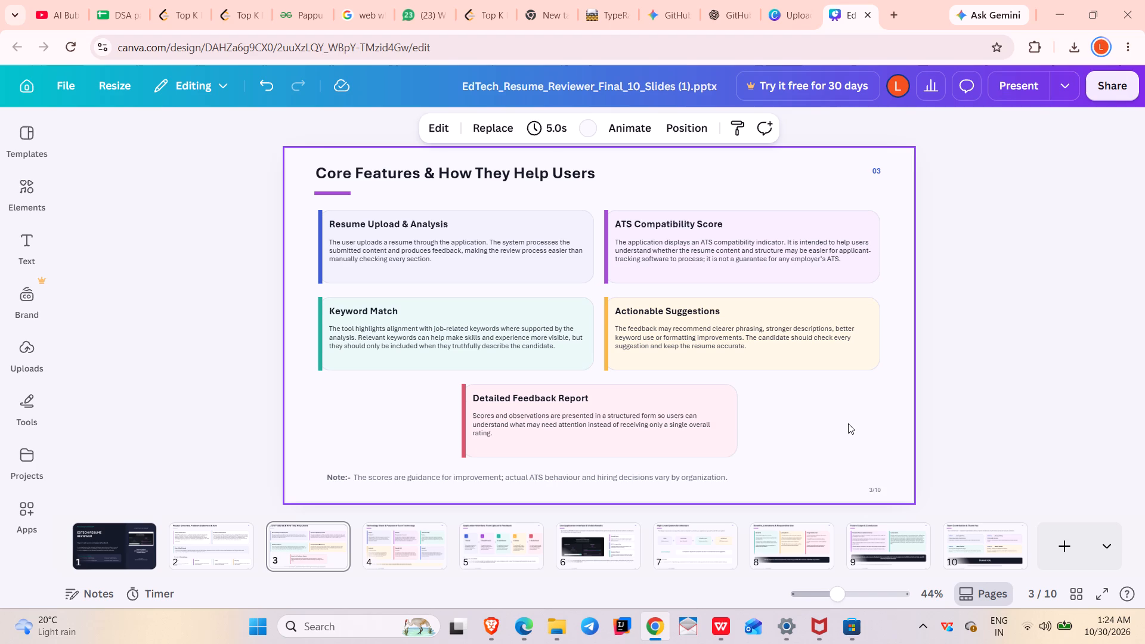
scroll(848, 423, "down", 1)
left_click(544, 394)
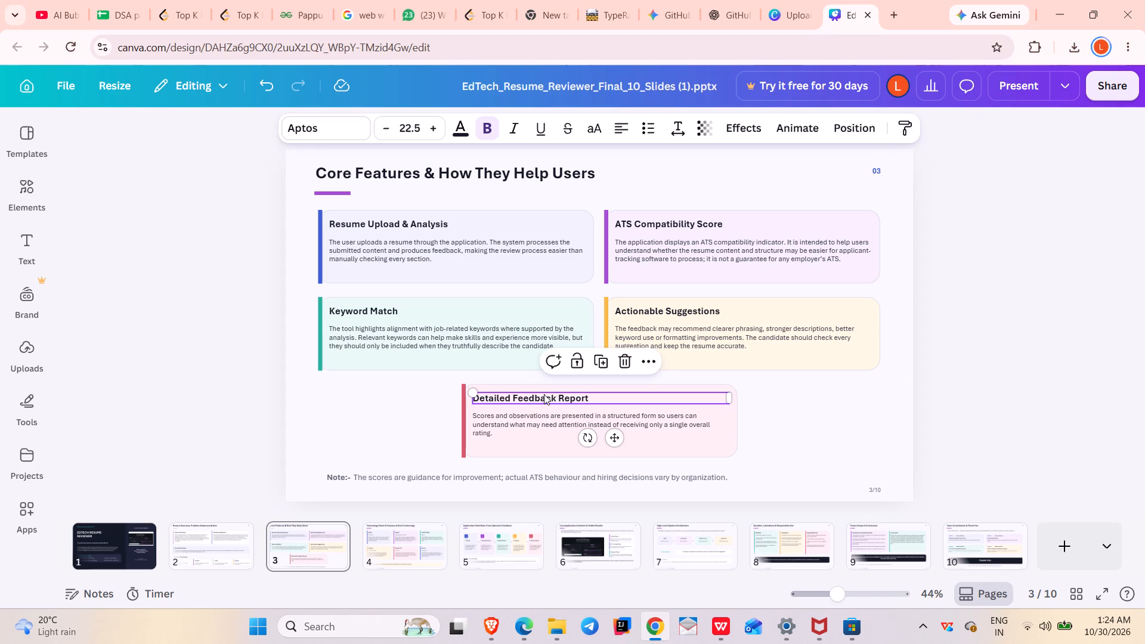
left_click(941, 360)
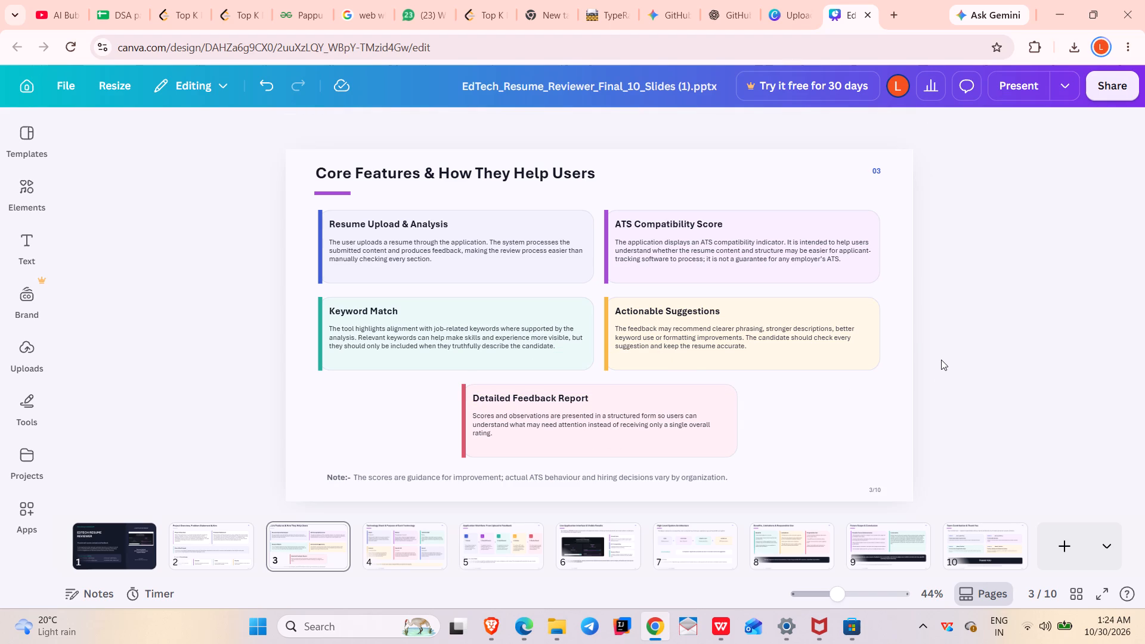
Delete the "EDTECH RESUME REVIEWER | MINOR PROJECT" footer text from slide 4, Technology Stack & Purpose of Each Technology.
left_click(402, 557)
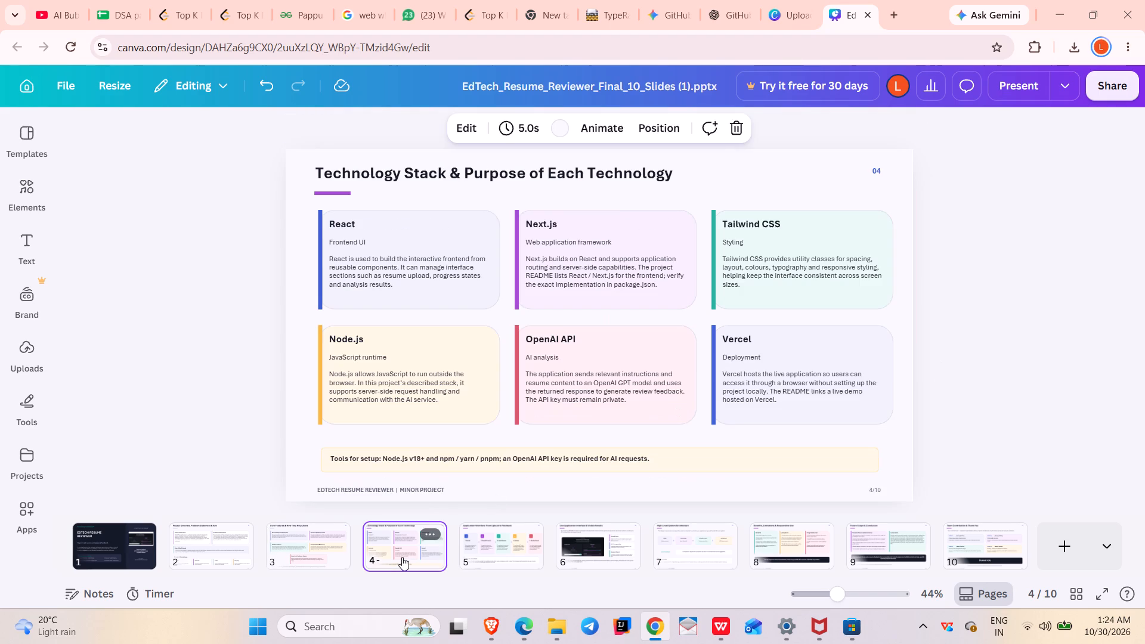
left_click(416, 487)
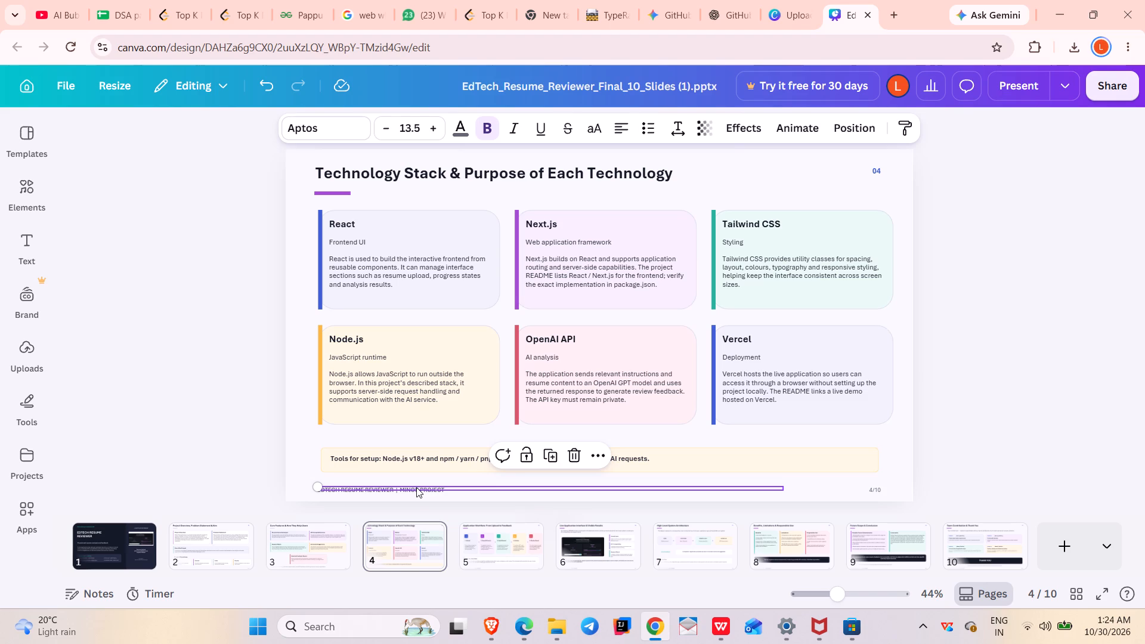
key("BackSpace")
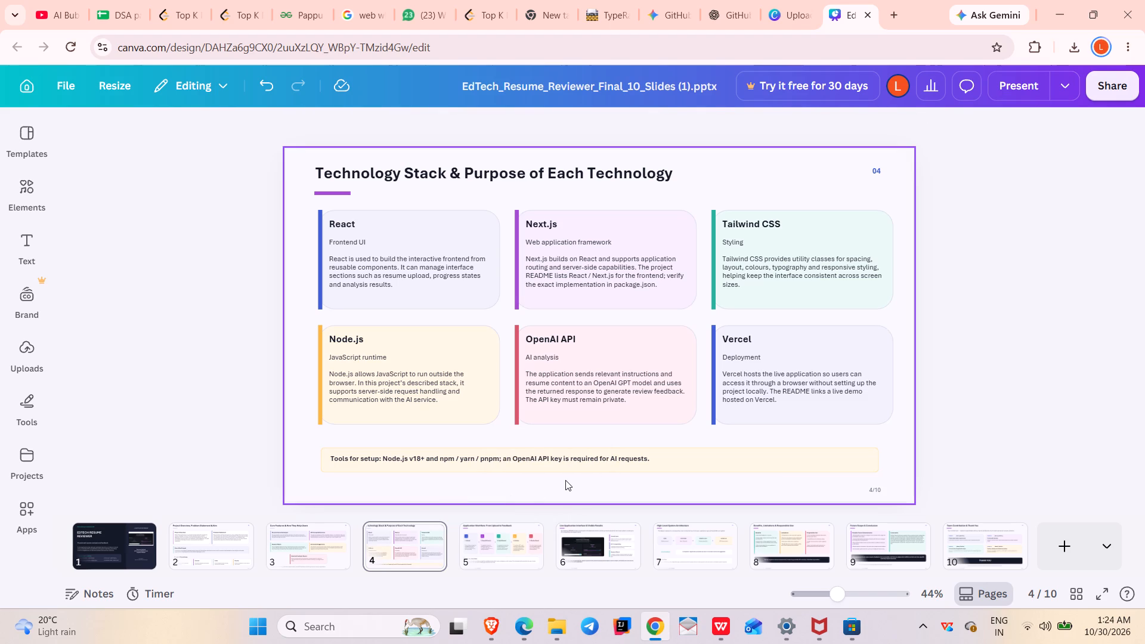
Delete the "EDTECH RESUME REVIEWER | MINOR PROJECT" footer text from slide 5, Application Workflow: From Upload to Feedback.
left_click(520, 547)
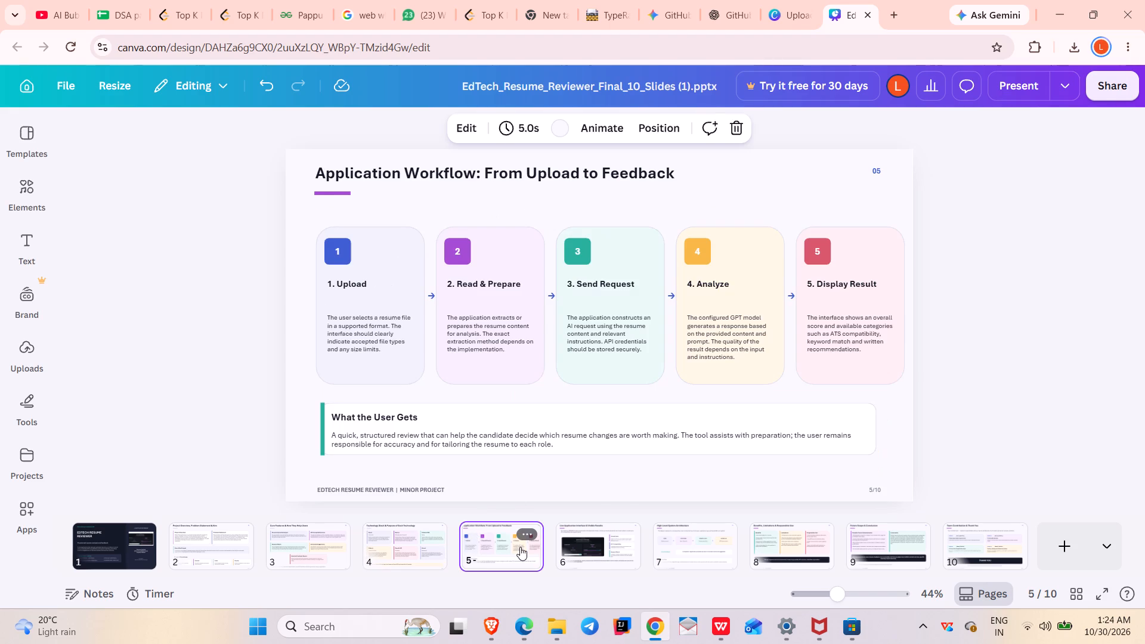
left_click(422, 493)
key("BackSpace")
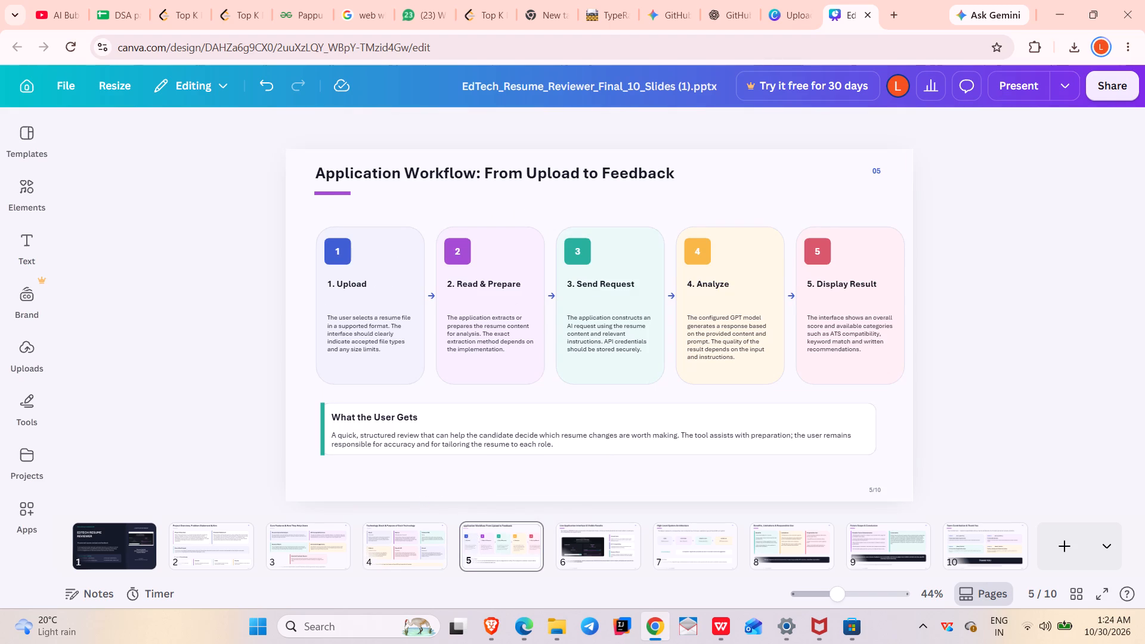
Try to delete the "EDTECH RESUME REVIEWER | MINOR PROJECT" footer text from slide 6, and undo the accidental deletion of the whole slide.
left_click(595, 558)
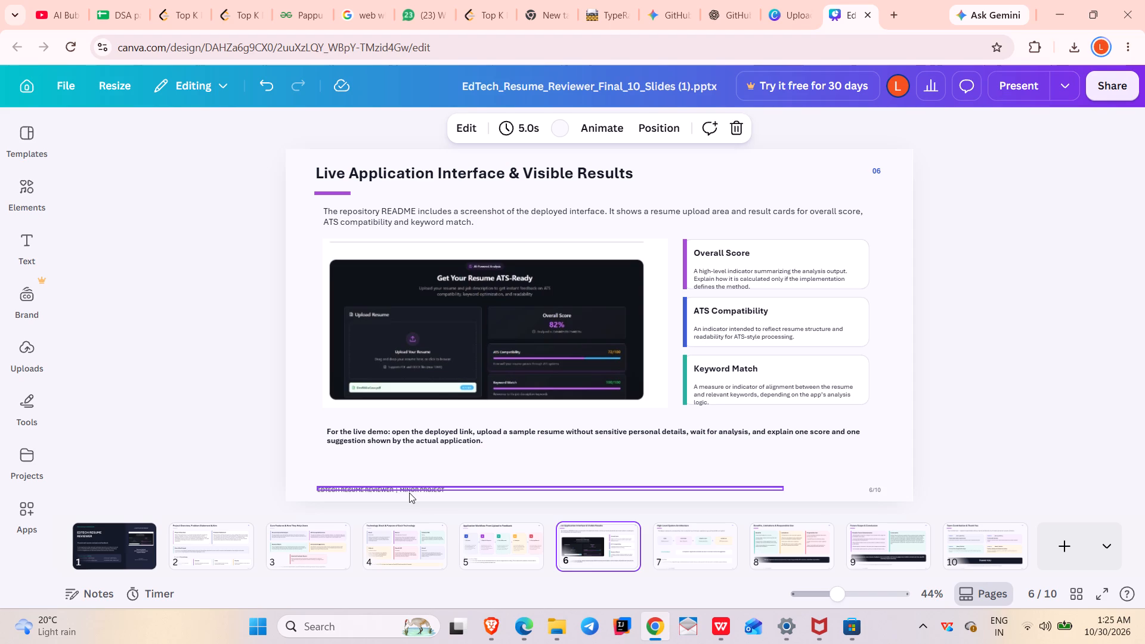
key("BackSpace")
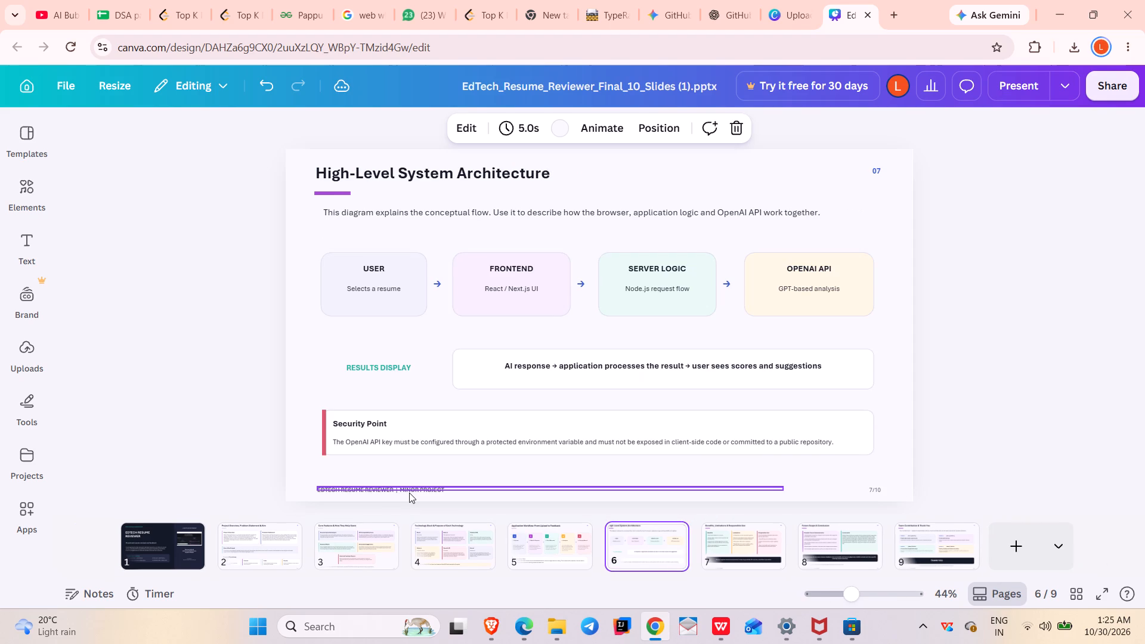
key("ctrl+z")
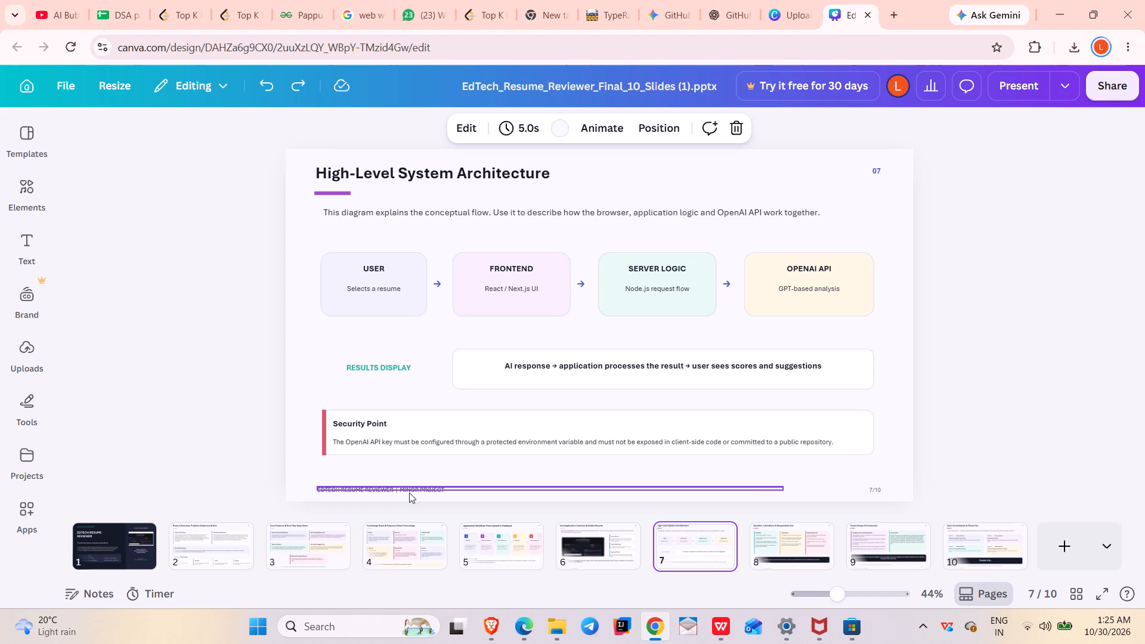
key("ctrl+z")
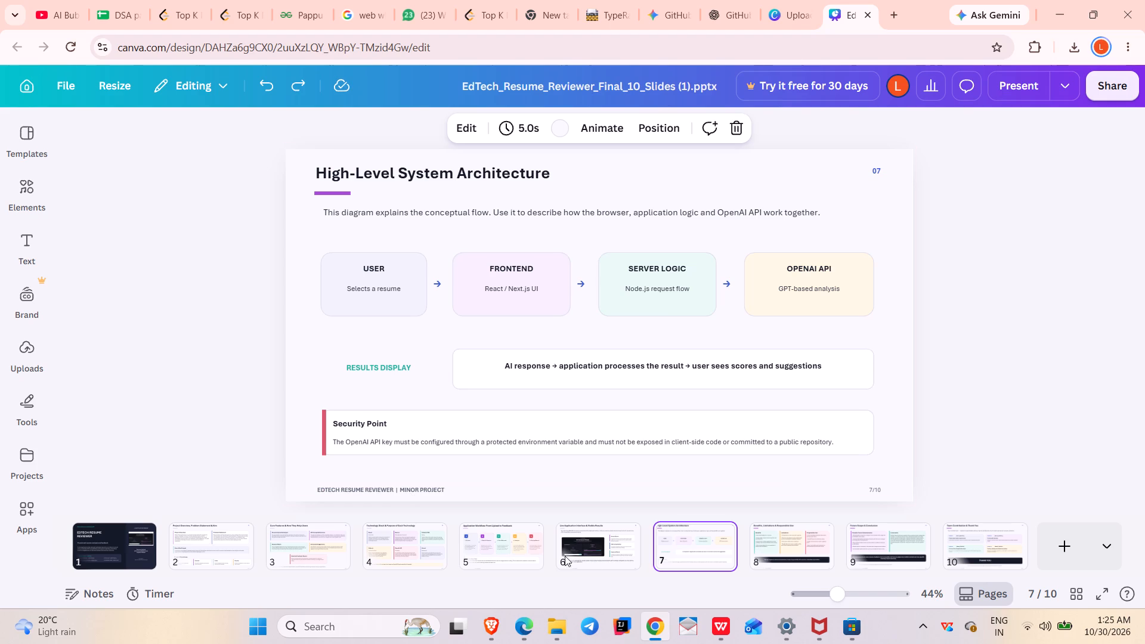
Return to slide 6, Live Application Interface & Visible Results, and undo the last footer deletion made on slide 5.
left_click(603, 568)
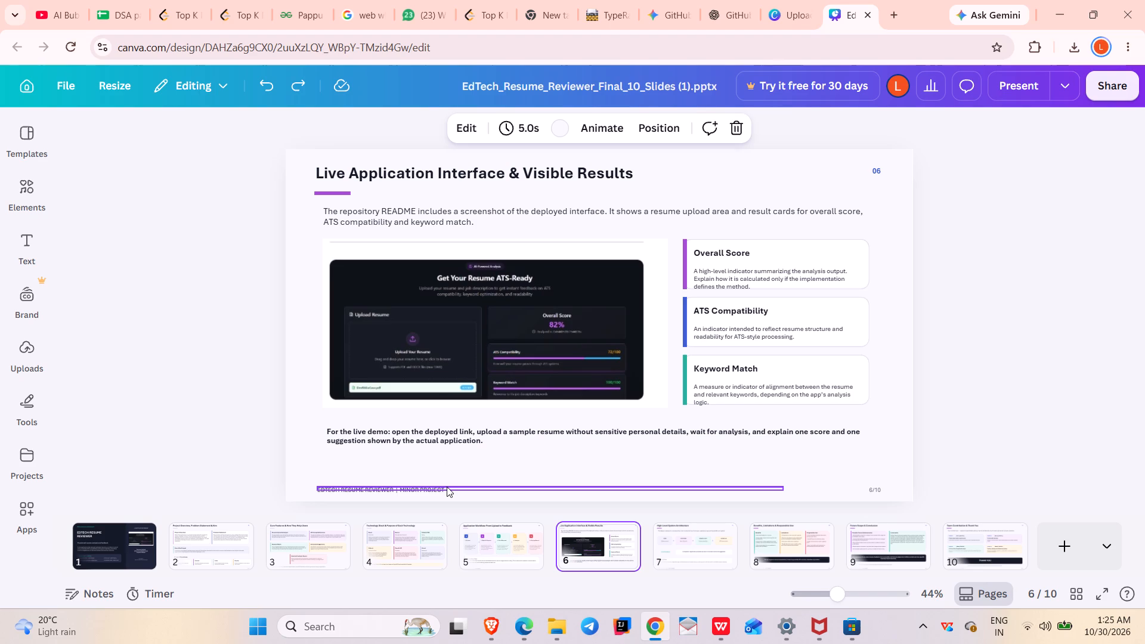
left_click(405, 463)
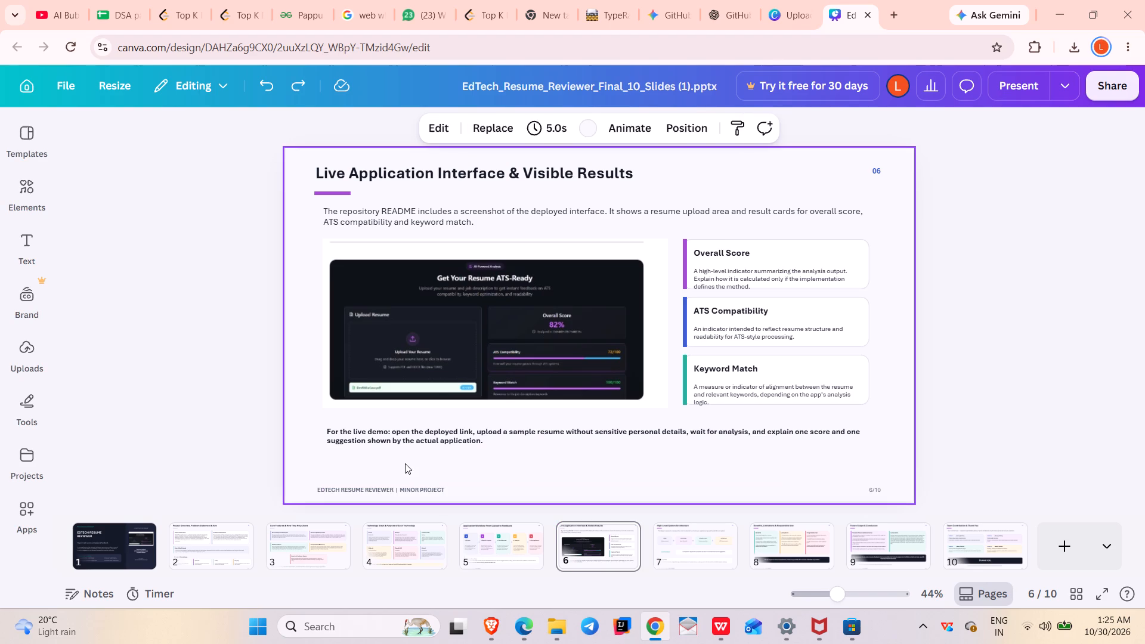
key("ctrl+z")
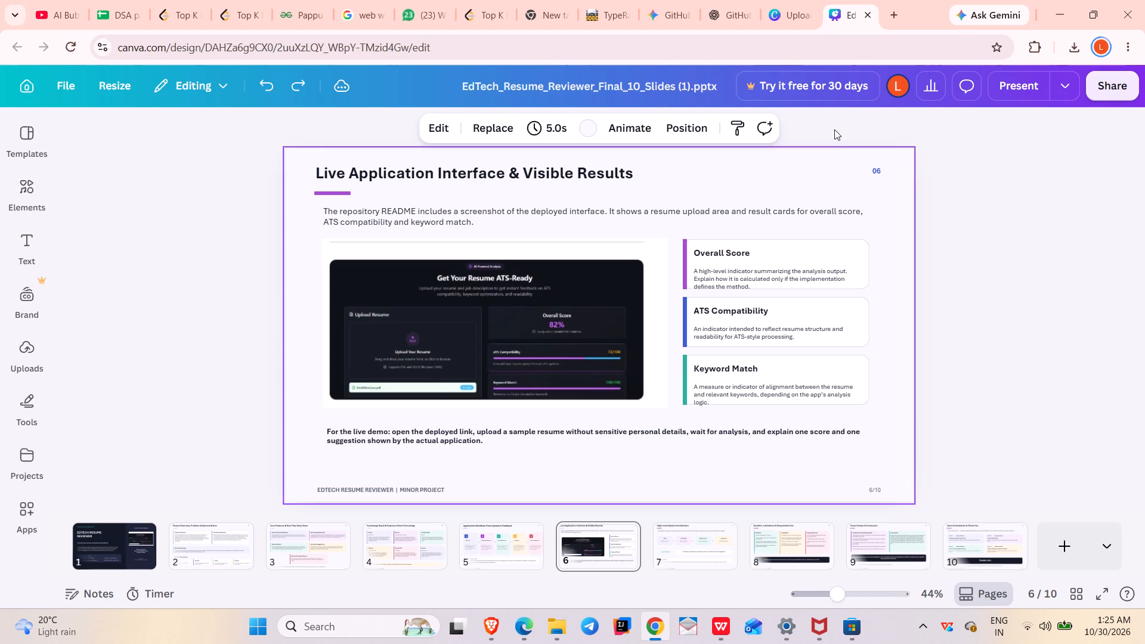
Go back through the earlier slides to the title slide to check the deck.
scroll(767, 223, "up", 7)
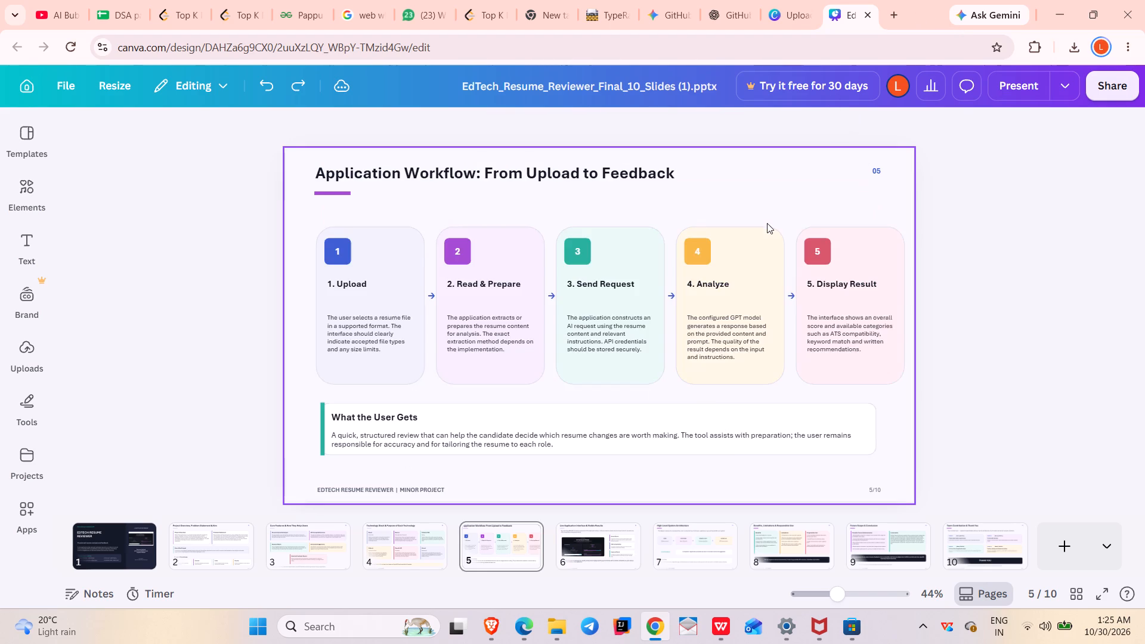
scroll(767, 223, "up", 6)
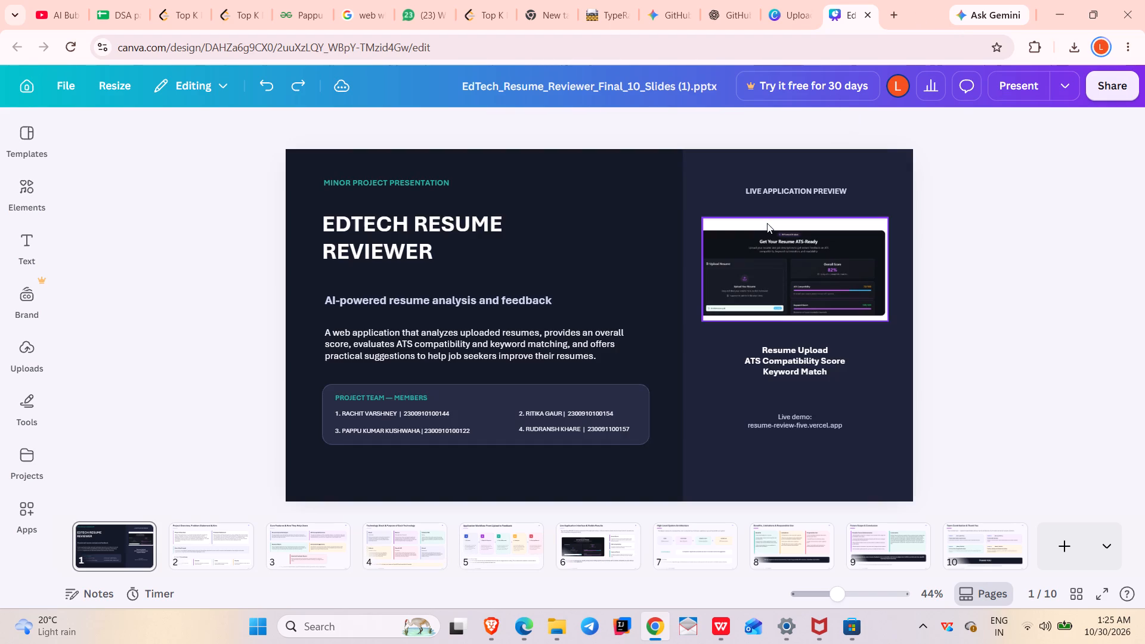
Select the "EDTECH RESUME REVIEWER | MINOR PROJECT" footer text on slide 6, Live Application Interface & Visible Results.
scroll(767, 223, "down", 1)
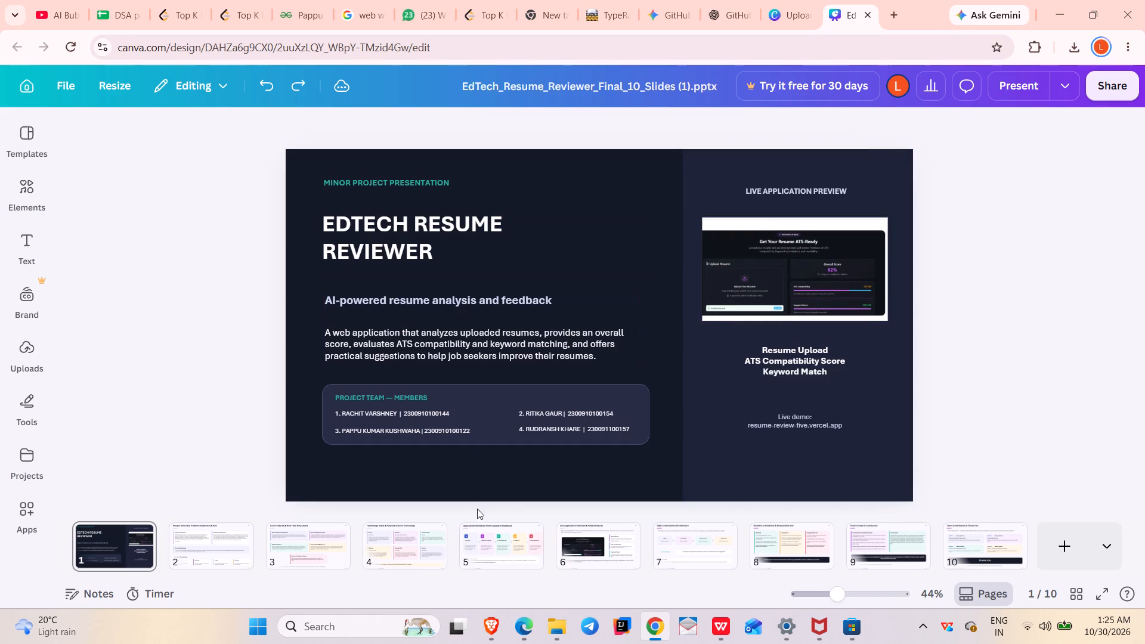
left_click(509, 541)
left_click(606, 558)
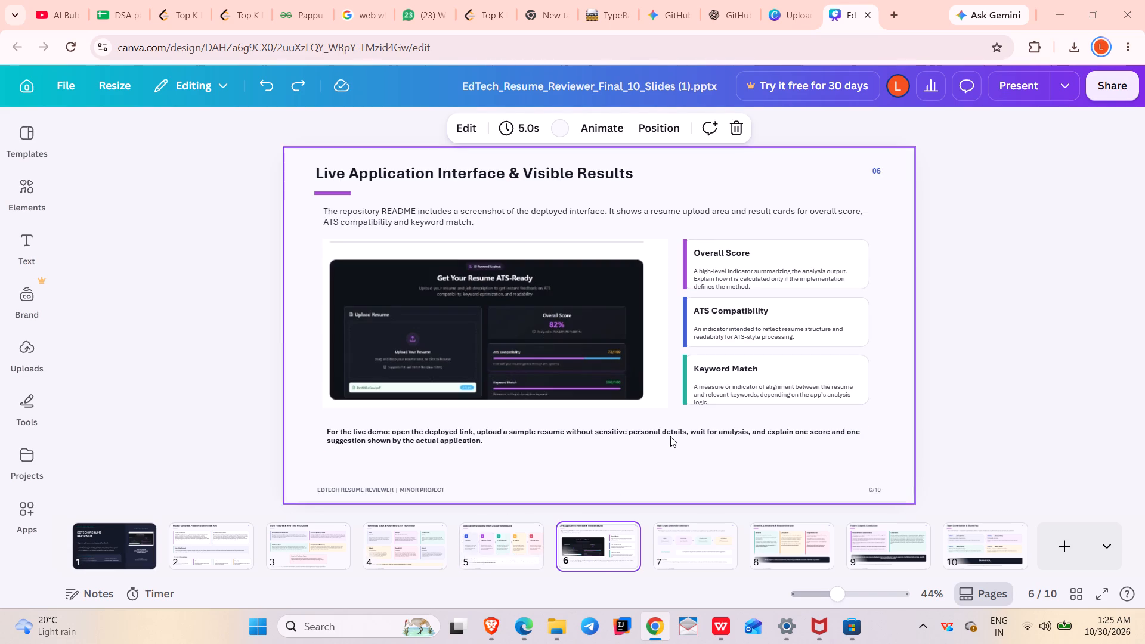
left_click(421, 491)
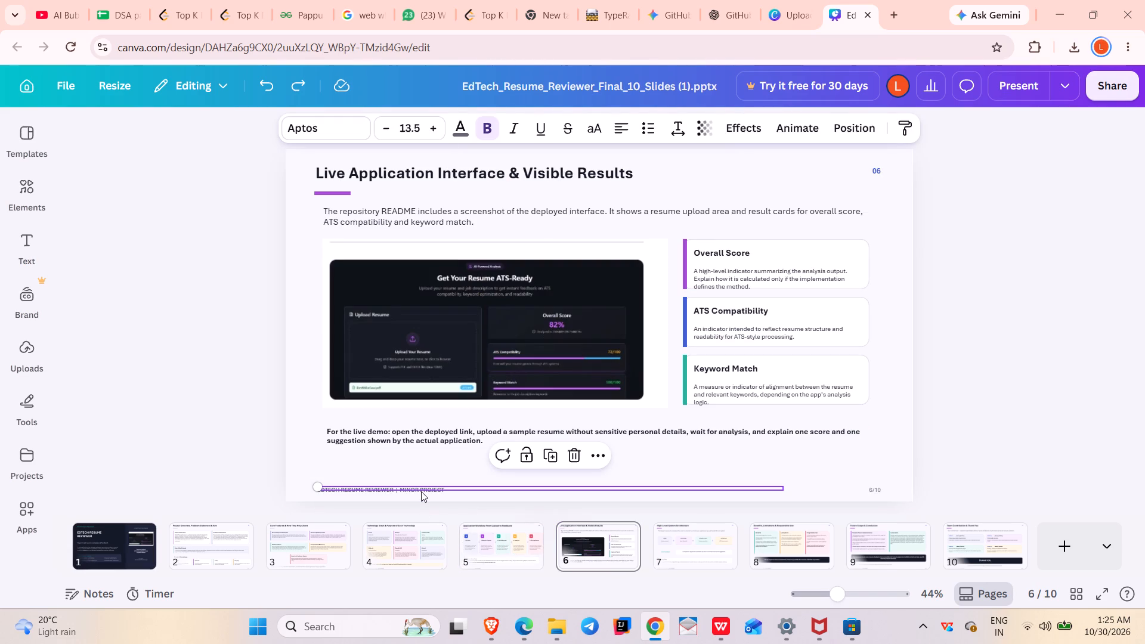
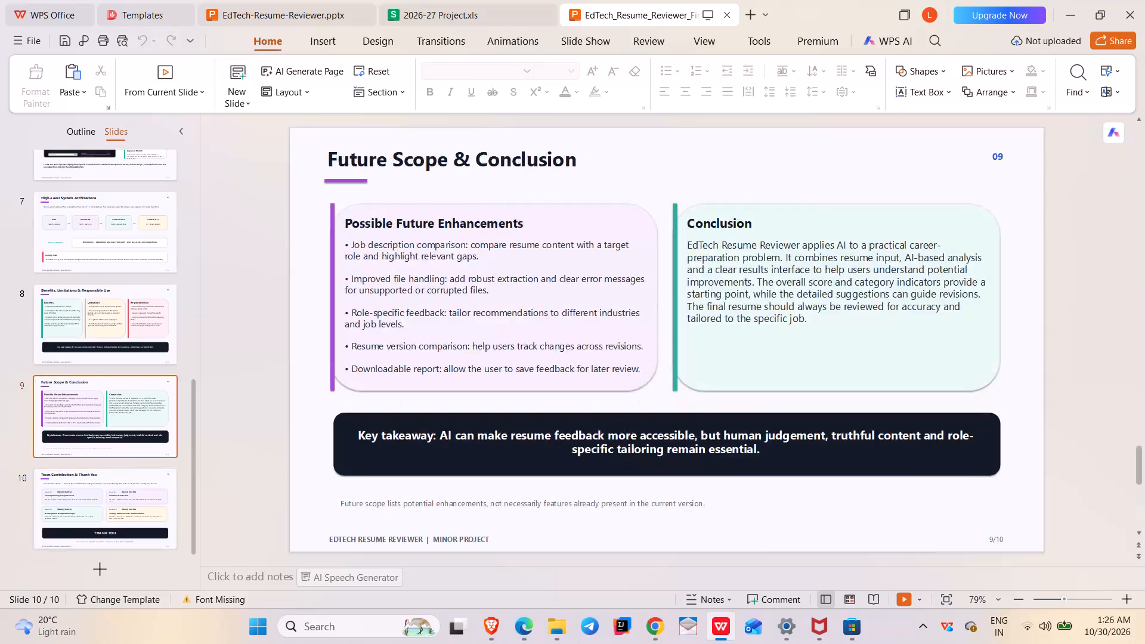
Look through the WPS Office copy of the deck from the title slide to slide 6, Live Application Interface & Visible Results.
scroll(604, 351, "up", 1)
scroll(604, 351, "down", 1)
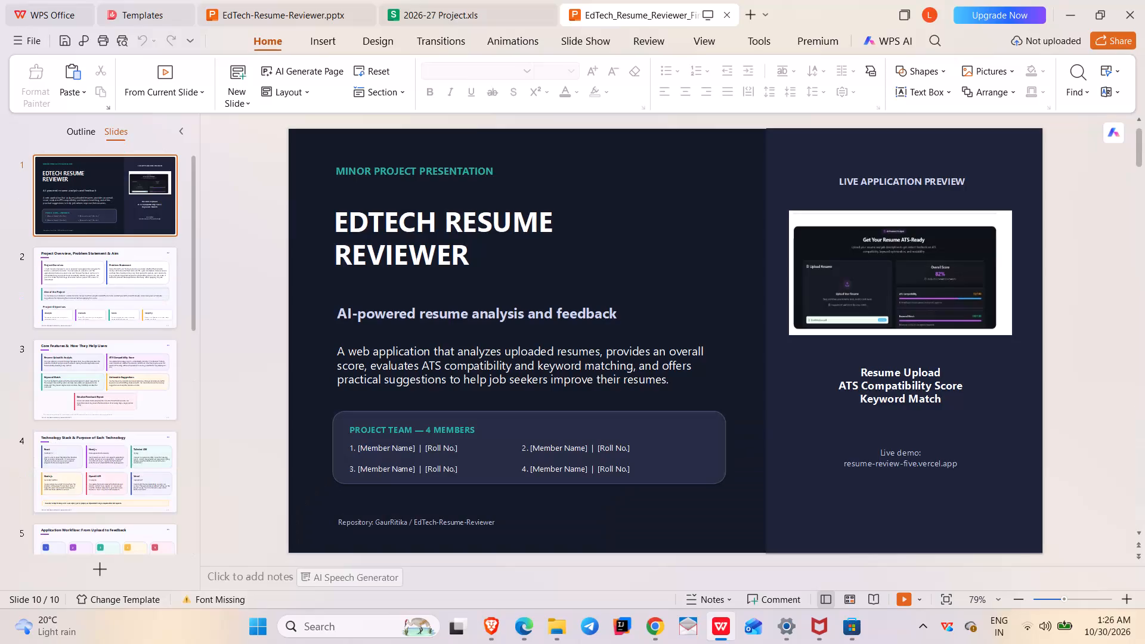
scroll(604, 351, "down", 1)
key("Right")
key("Right")
key("Right")
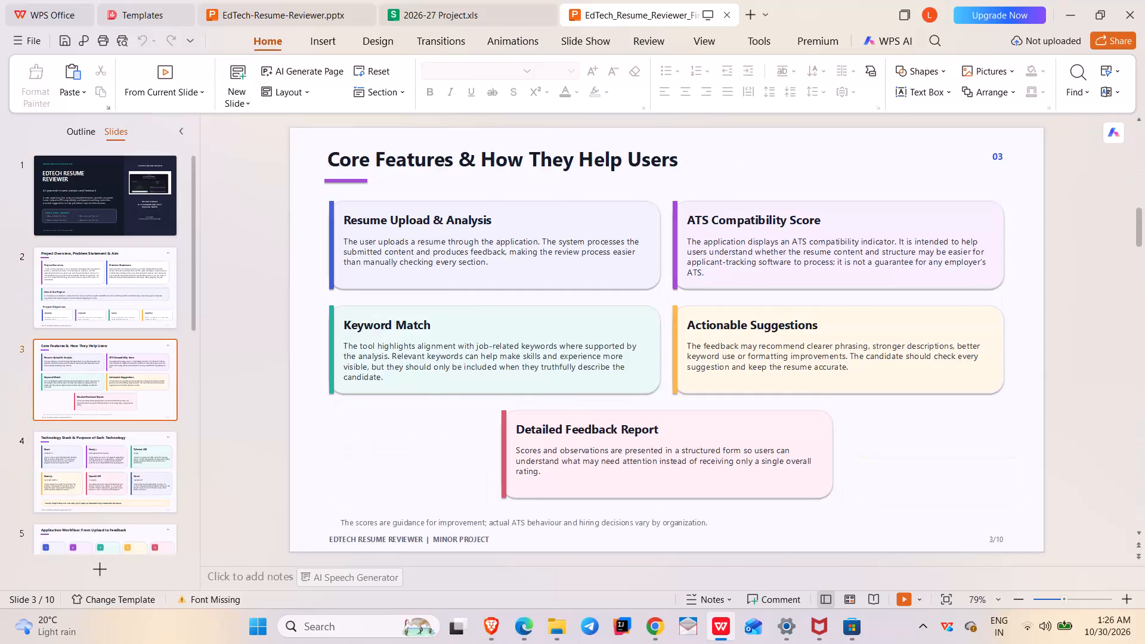
key("Right")
key("Right")
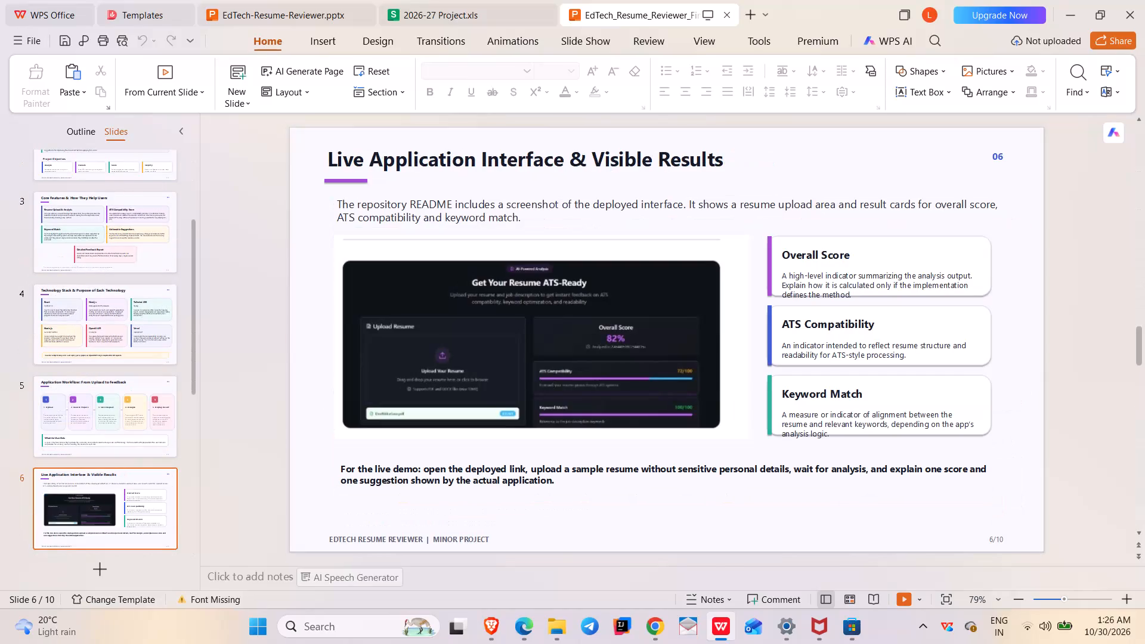
key("Left")
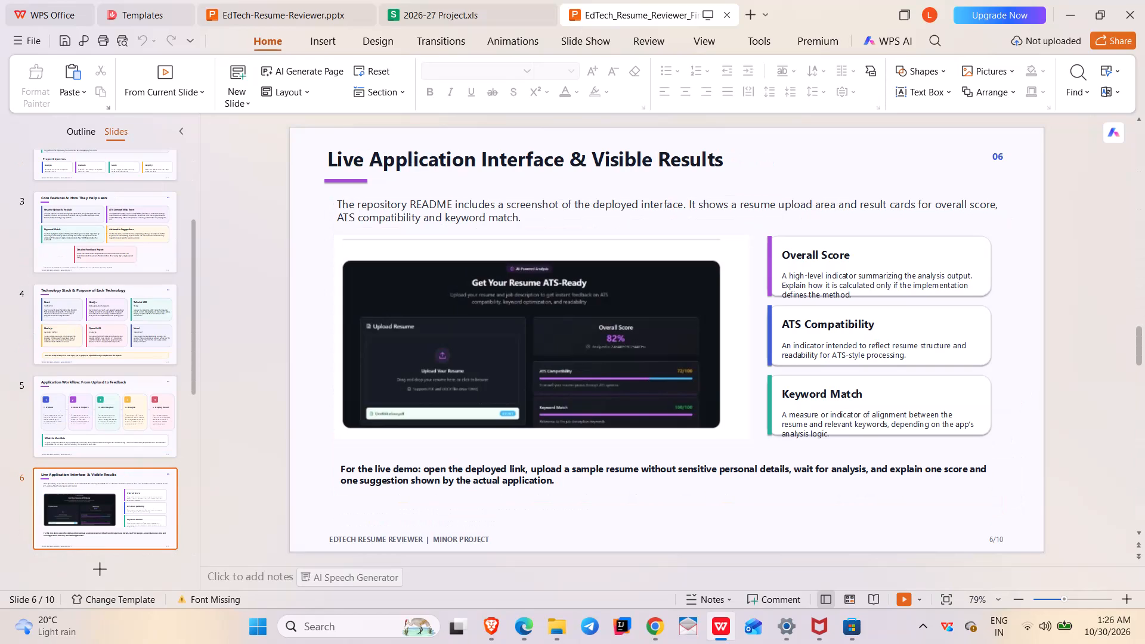
key("Right")
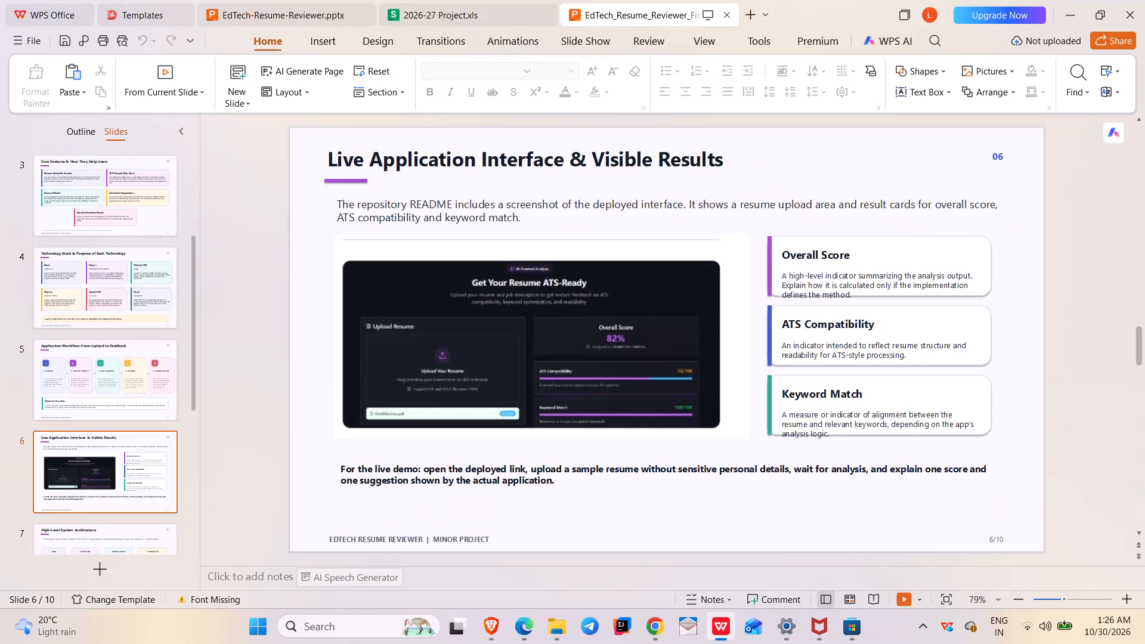
Move the application screenshot on slide 6, Live Application Interface & Visible Results, downward so it overlaps the live demo text.
key("Right")
key("Left")
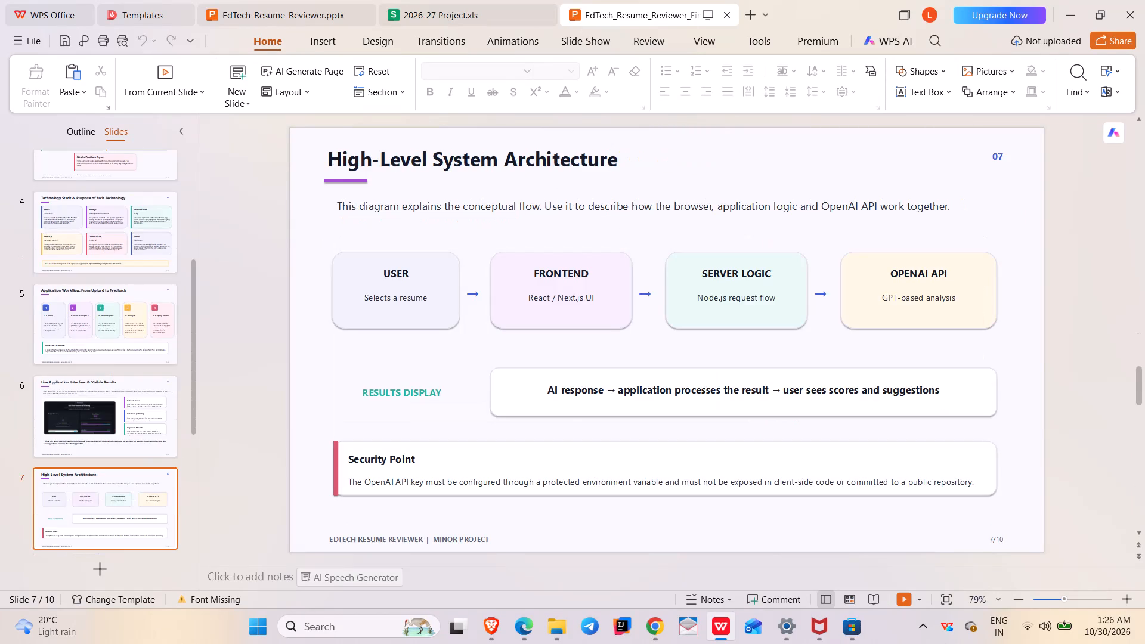
left_click_drag(604, 351, 616, 404)
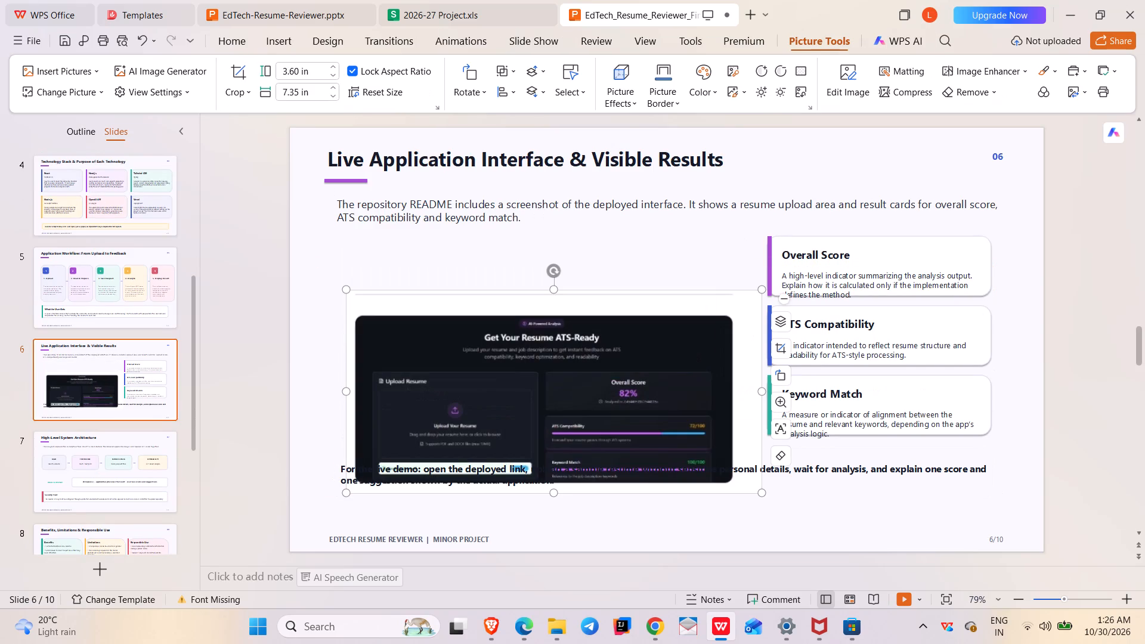
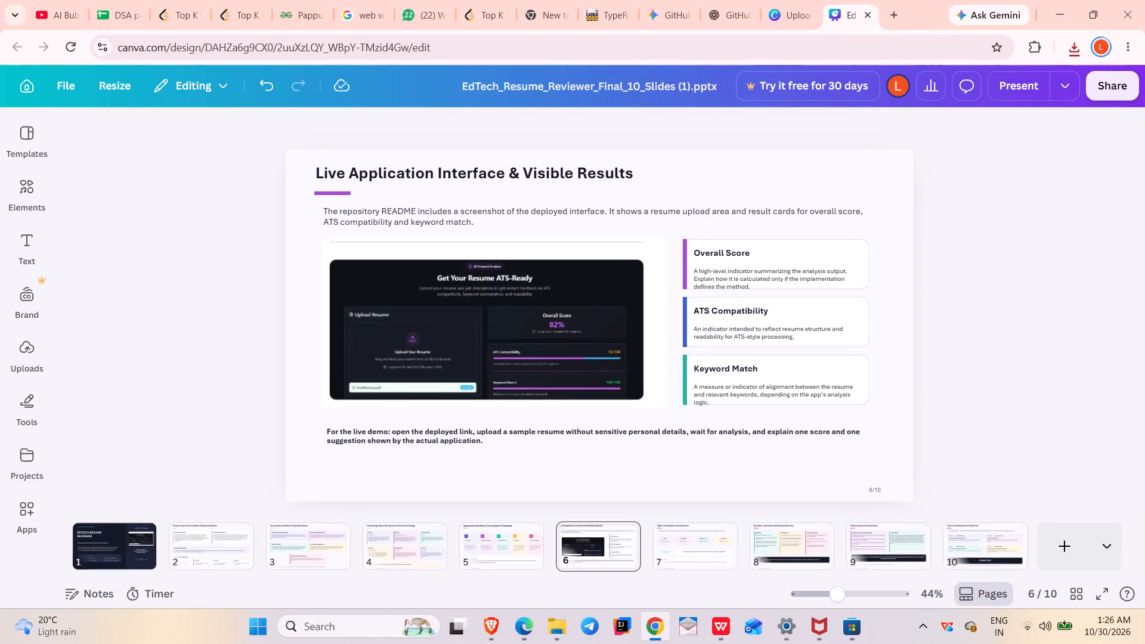
Delete the blue two-digit slide number beside the title on slides 5, 4, 3 and 2.
left_click(501, 556)
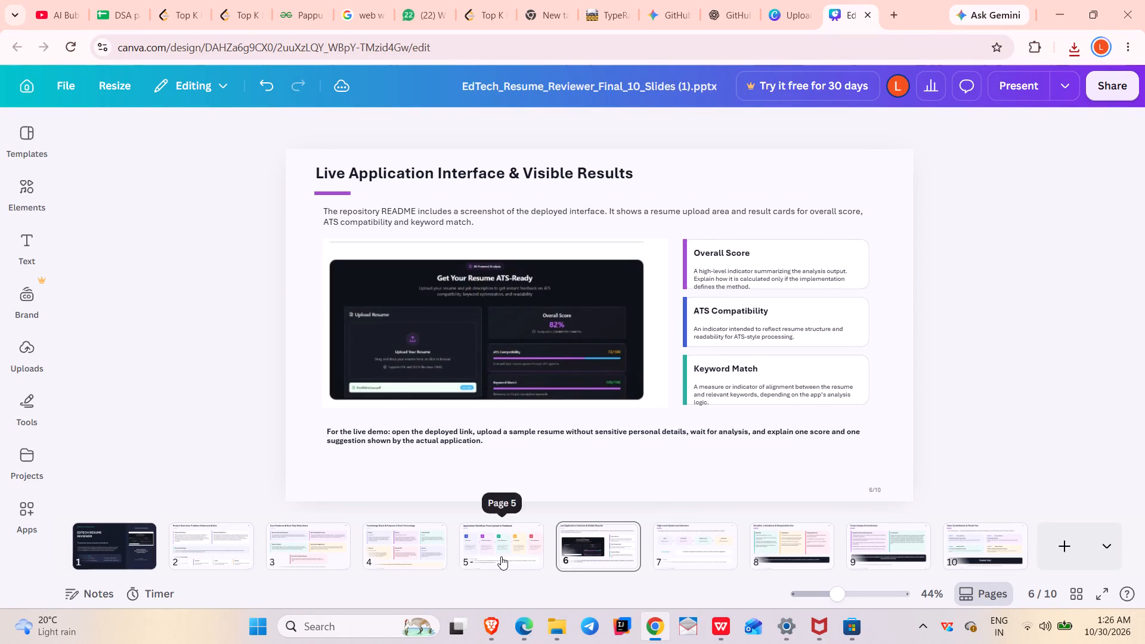
left_click(877, 171)
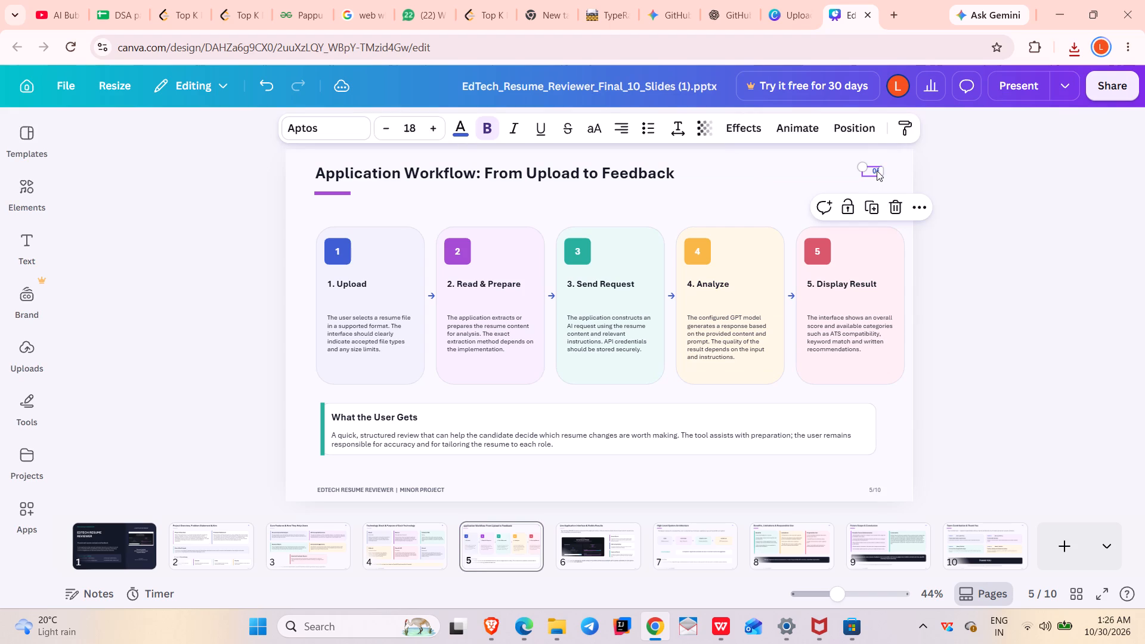
key("BackSpace")
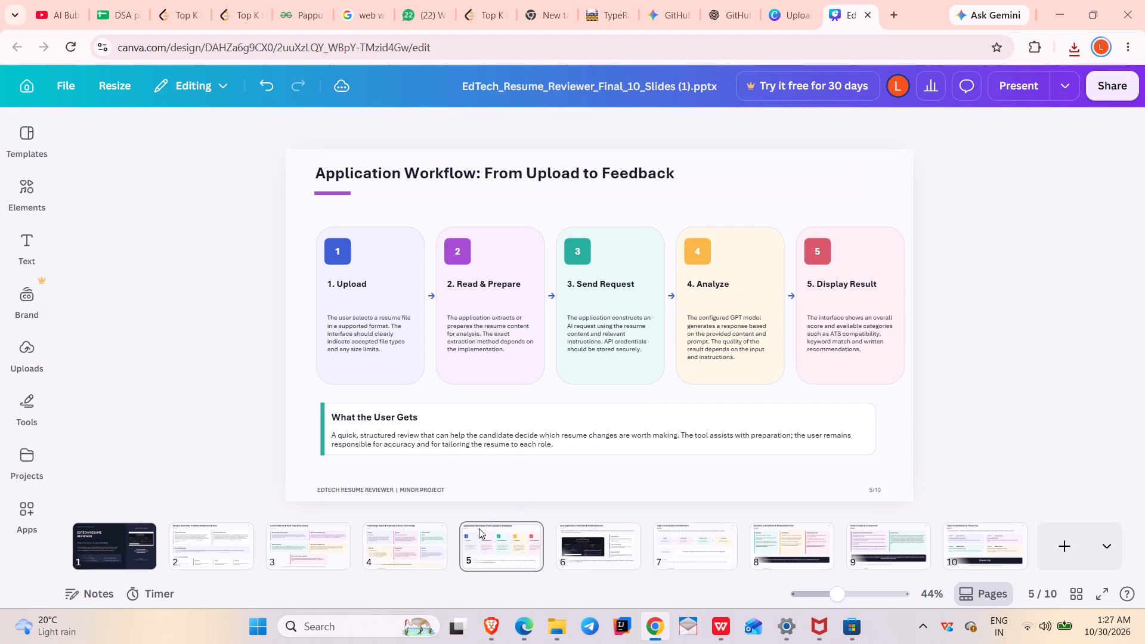
left_click(419, 544)
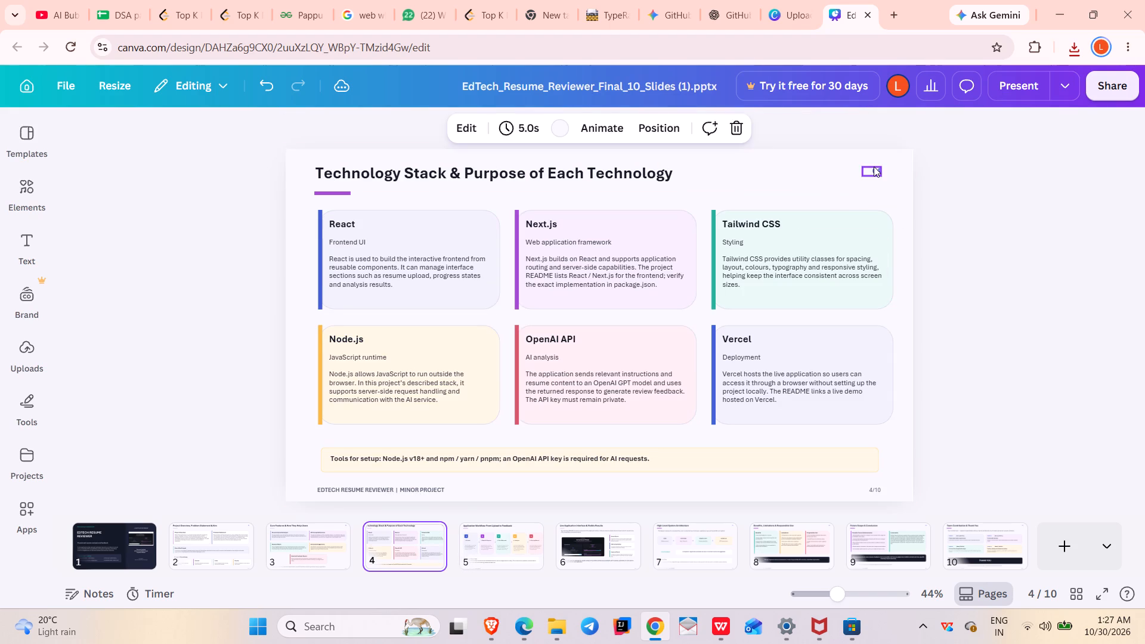
left_click(874, 166)
key("BackSpace")
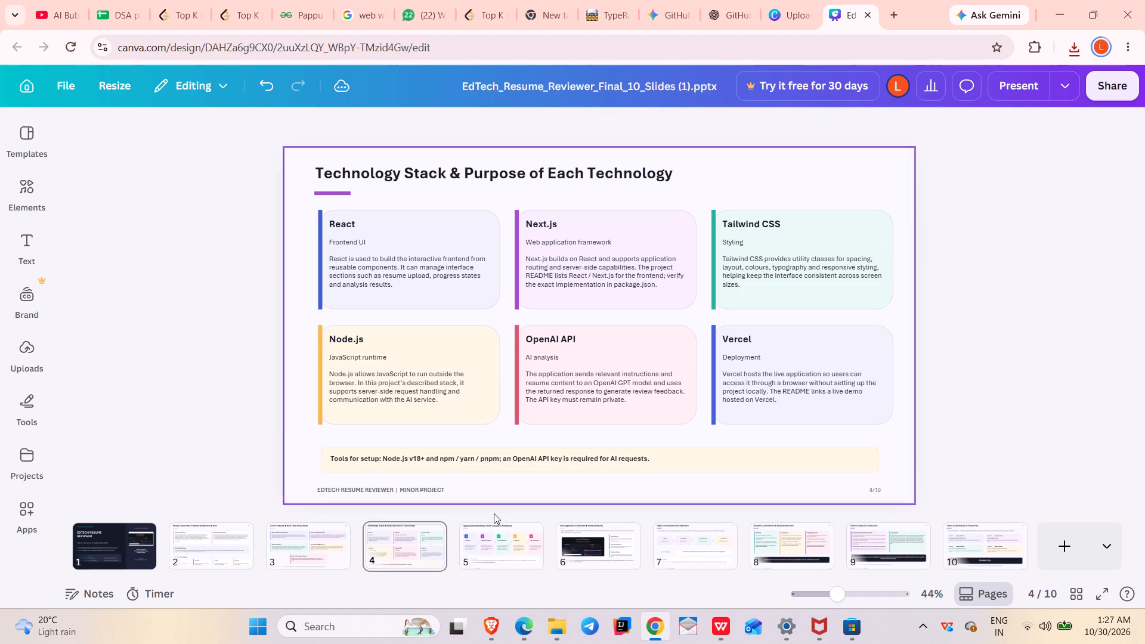
left_click(295, 557)
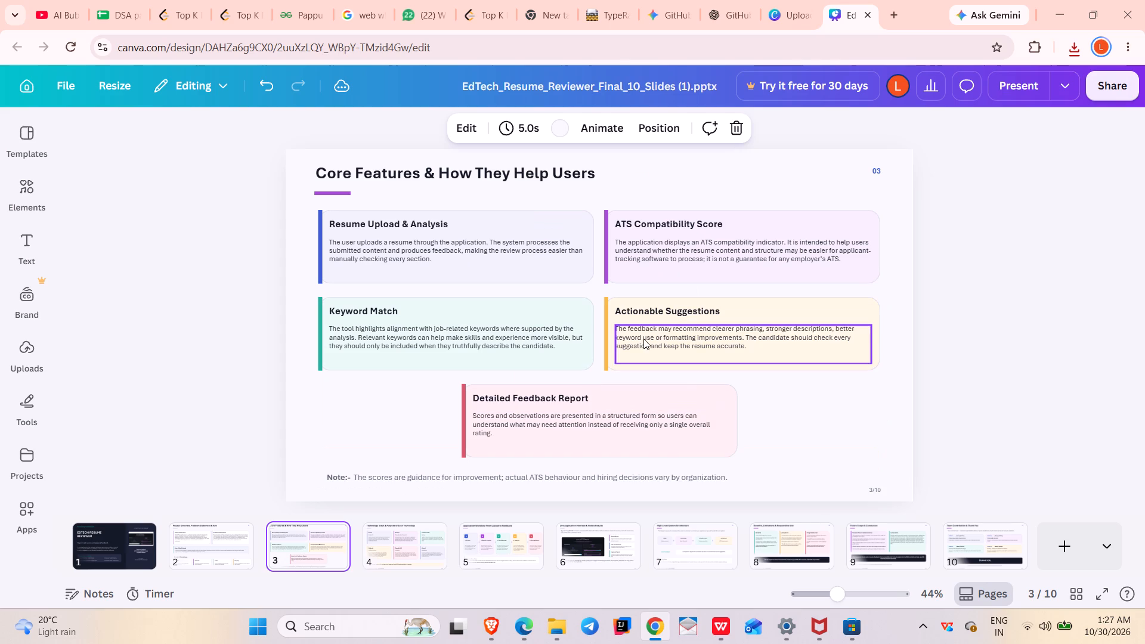
left_click(873, 171)
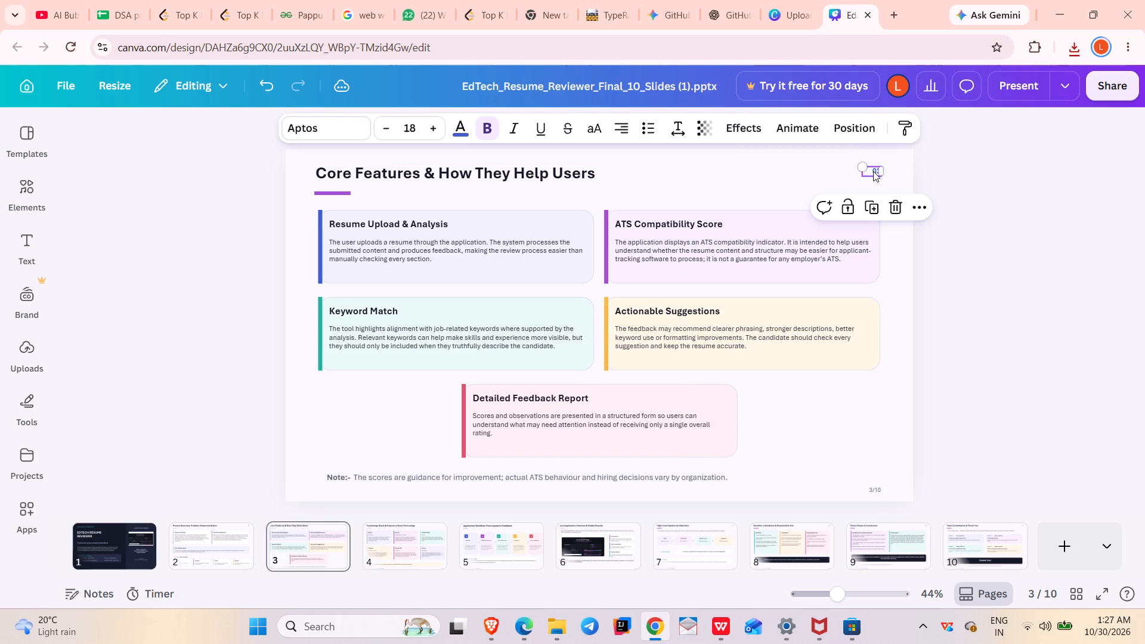
key("BackSpace")
left_click(234, 547)
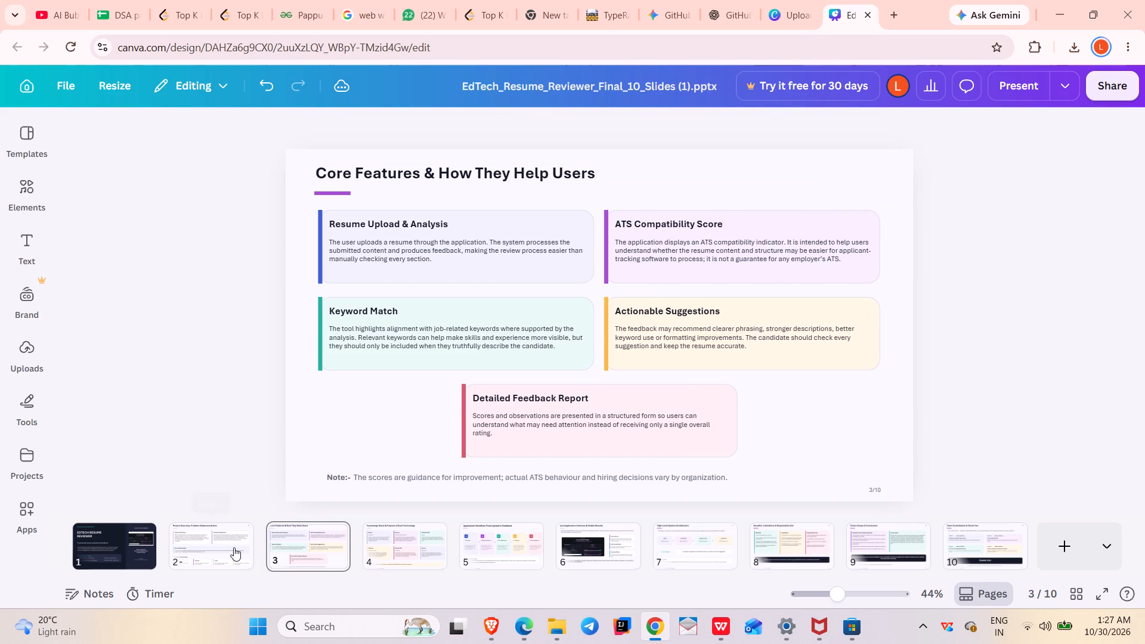
left_click(877, 170)
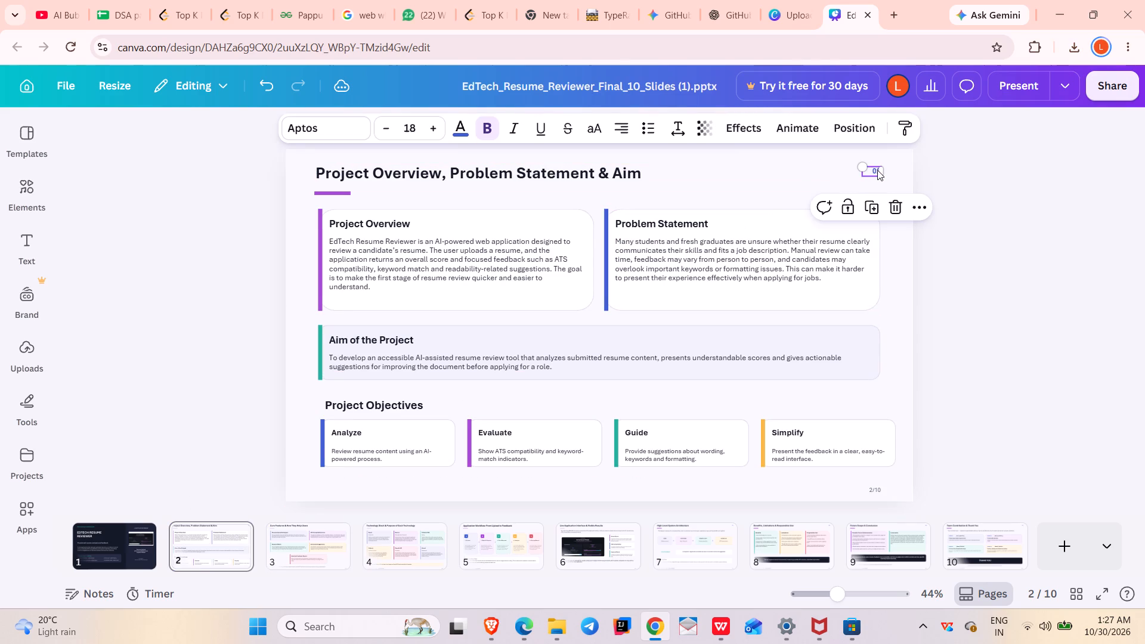
key("BackSpace")
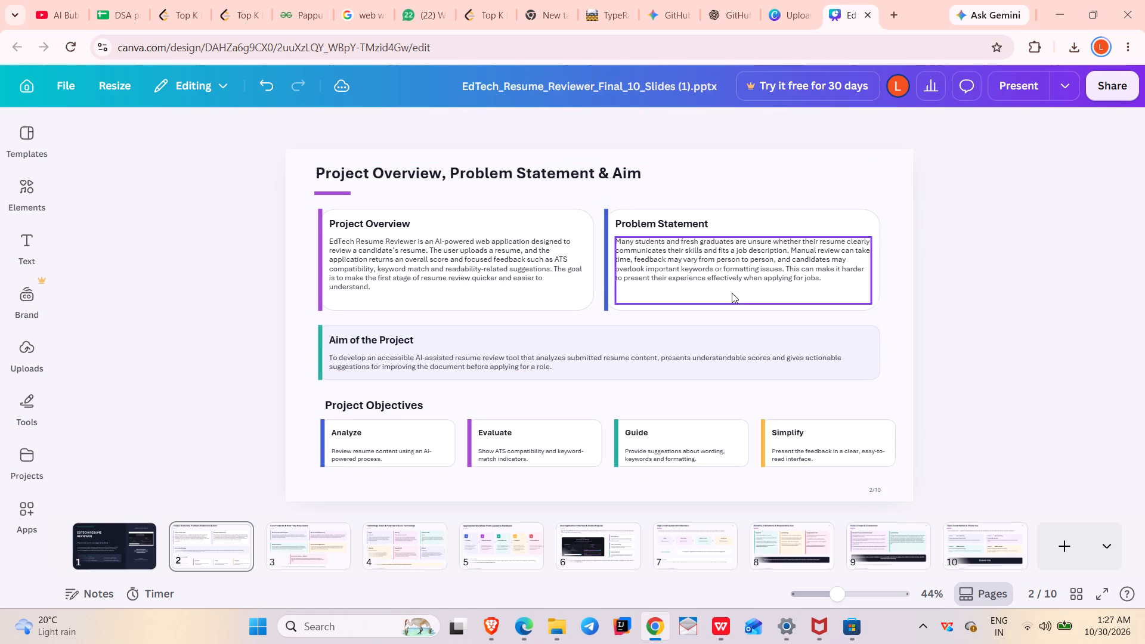
Check slides 1 to 3 and delete the "EDTECH RESUME REVIEWER | MINOR PROJECT" footer from slides 4 and 5.
left_click(101, 534)
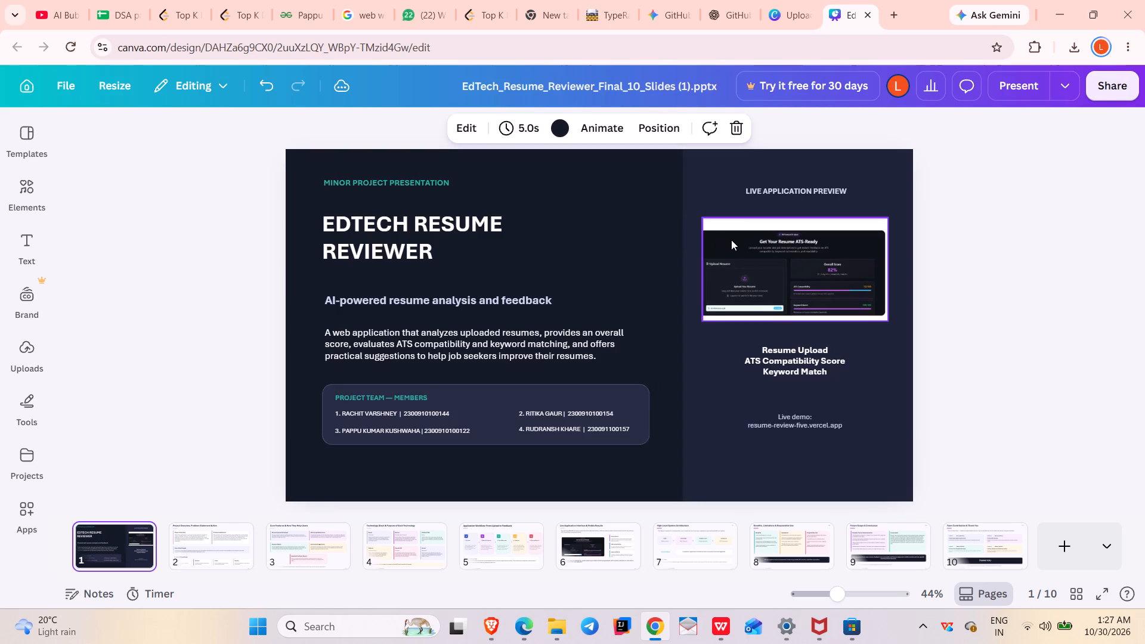
left_click(231, 561)
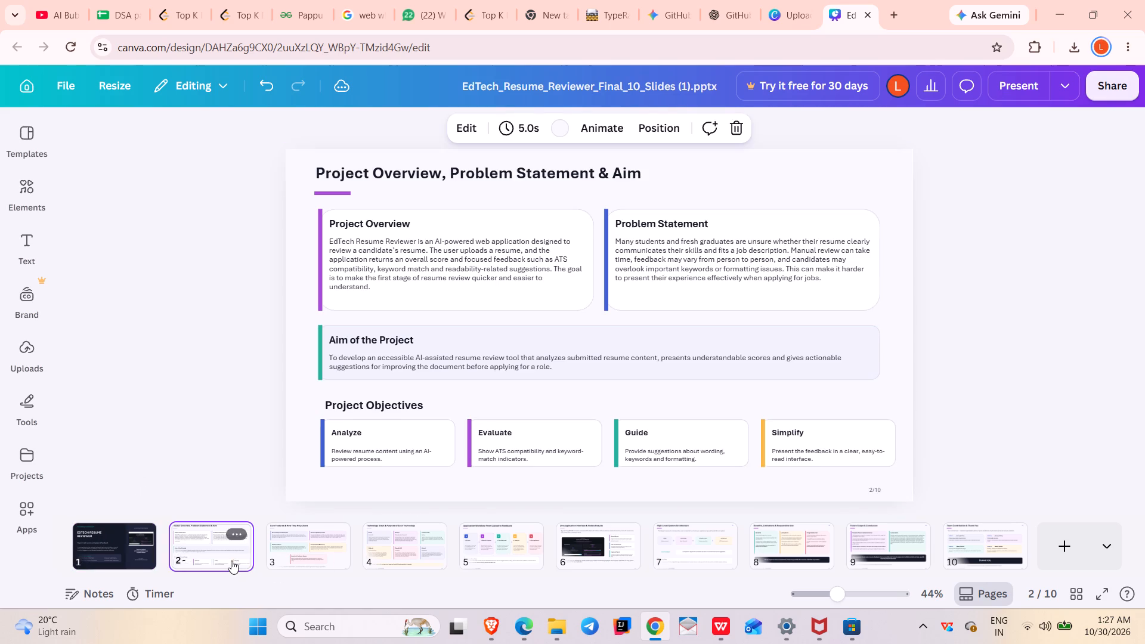
left_click(337, 541)
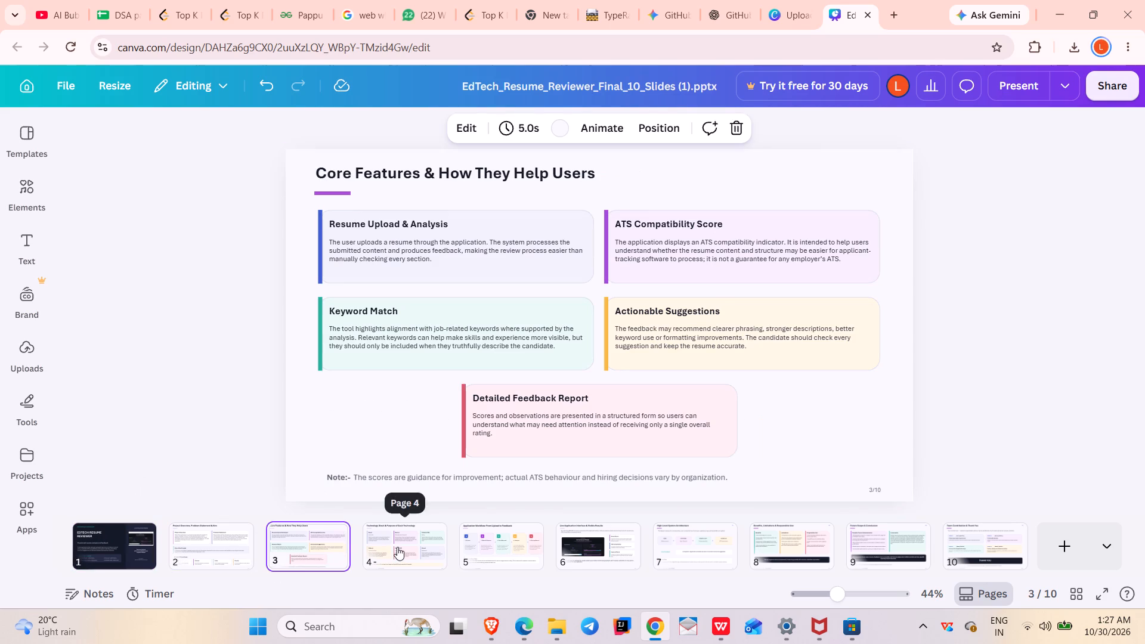
left_click(397, 547)
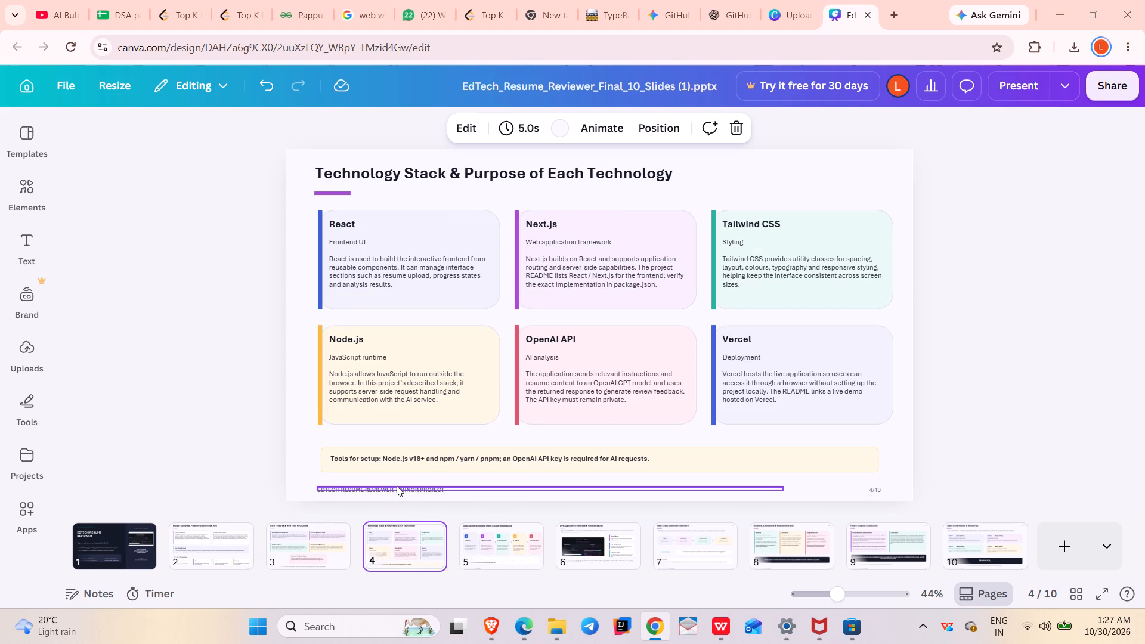
left_click(397, 486)
key("BackSpace")
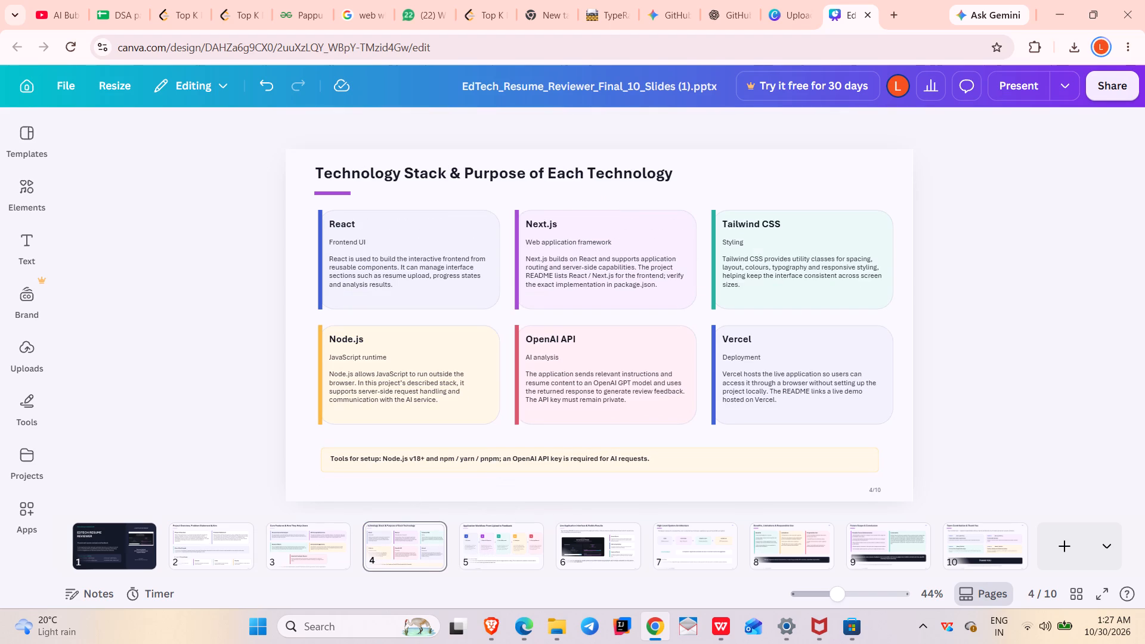
left_click(499, 558)
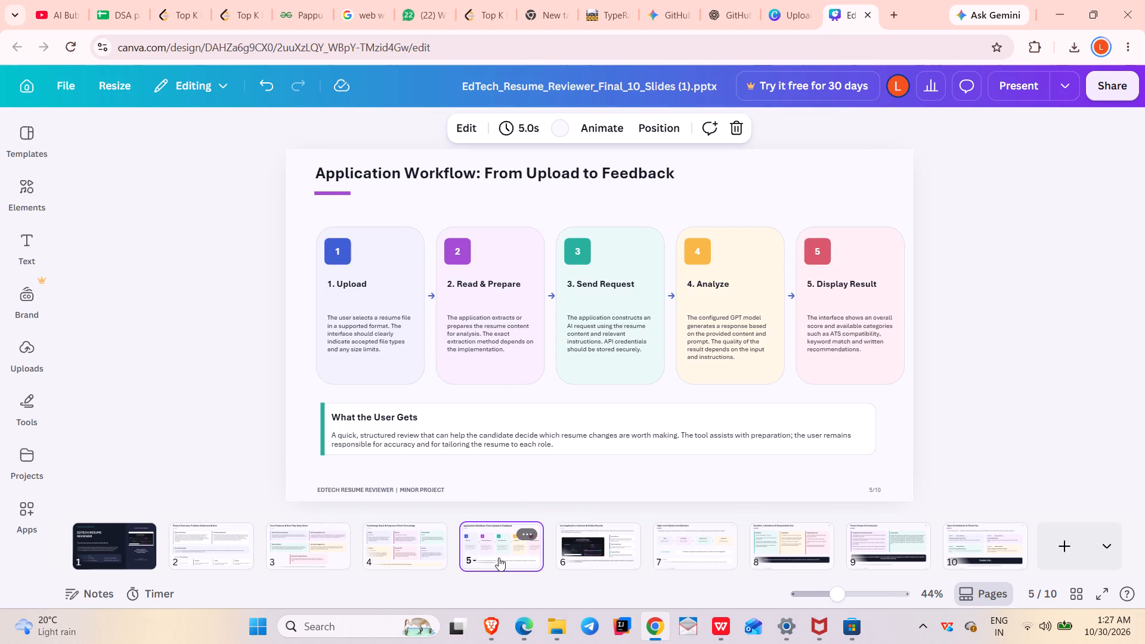
left_click(409, 488)
key("BackSpace")
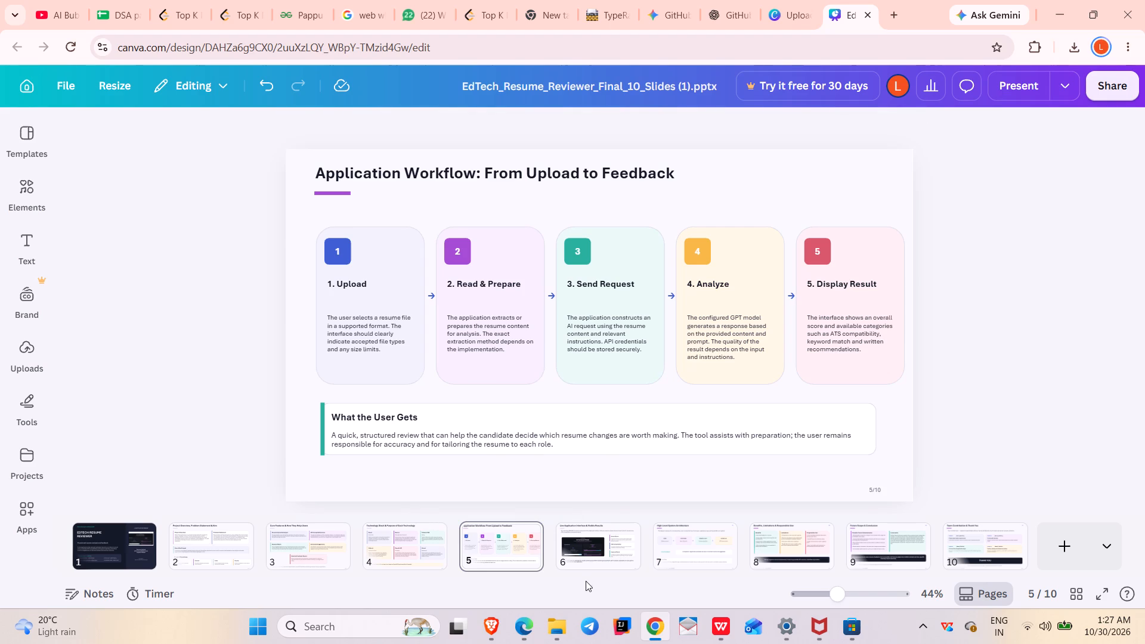
Slightly enlarge the application screenshot on slide 6, extending its lower-right corner, upper-left corner and top edge.
left_click(593, 544)
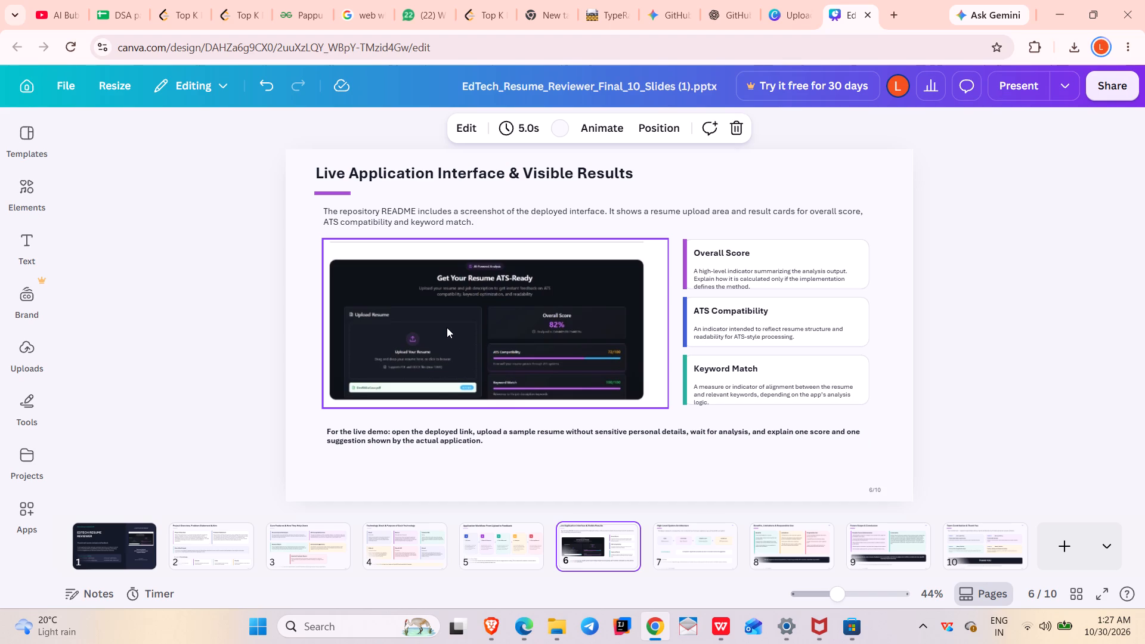
double_click(496, 360)
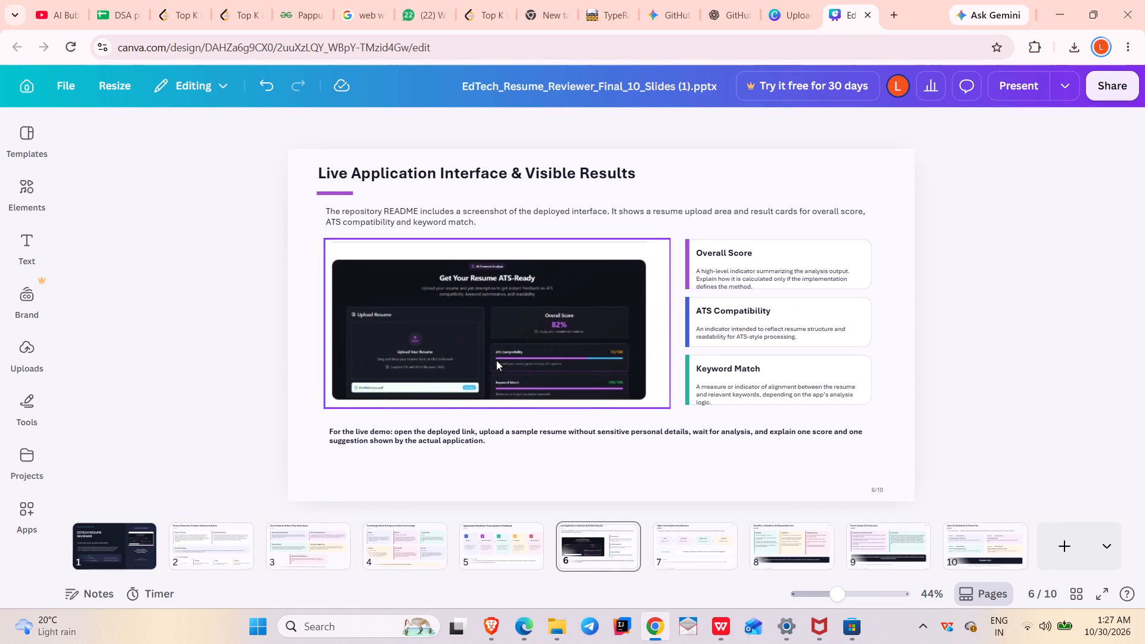
left_click(496, 360)
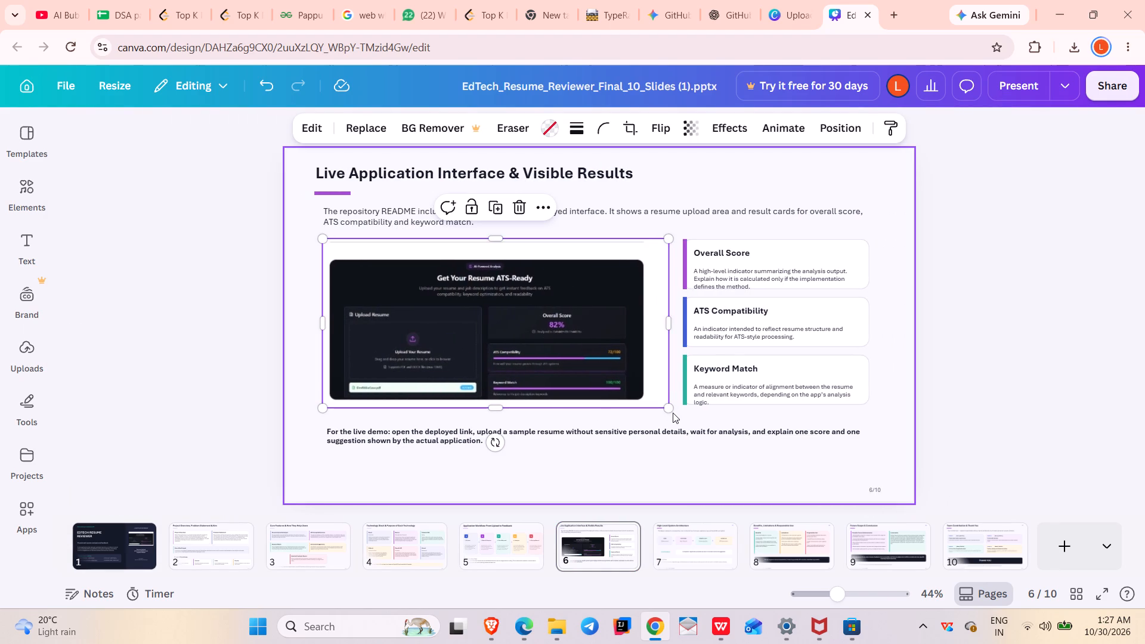
left_click_drag(669, 409, 675, 413)
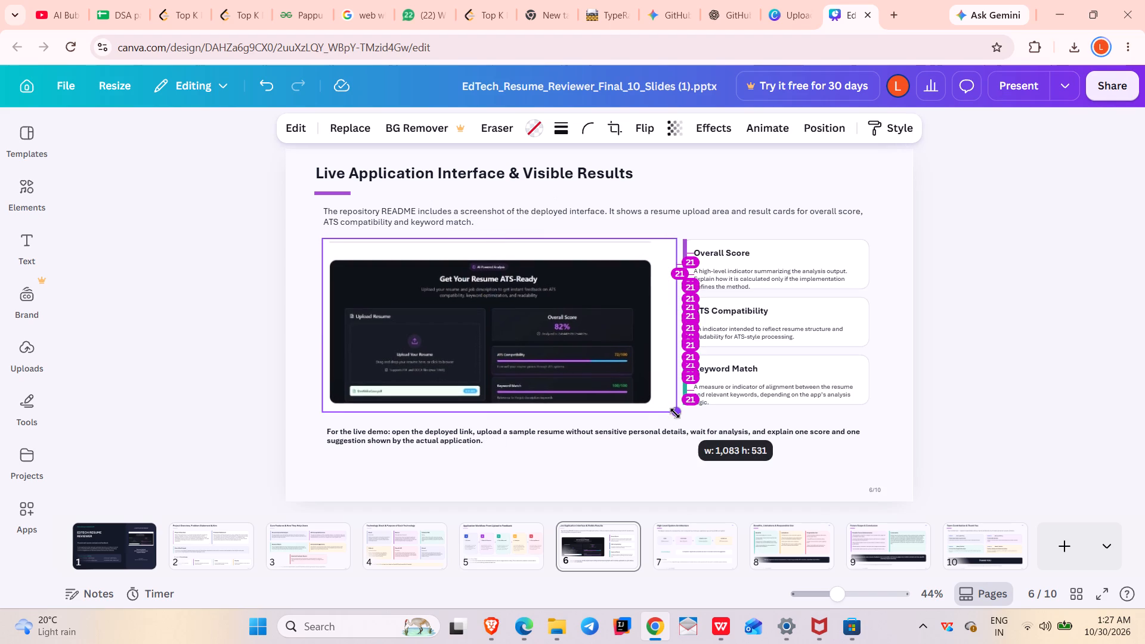
left_click_drag(675, 413, 677, 416)
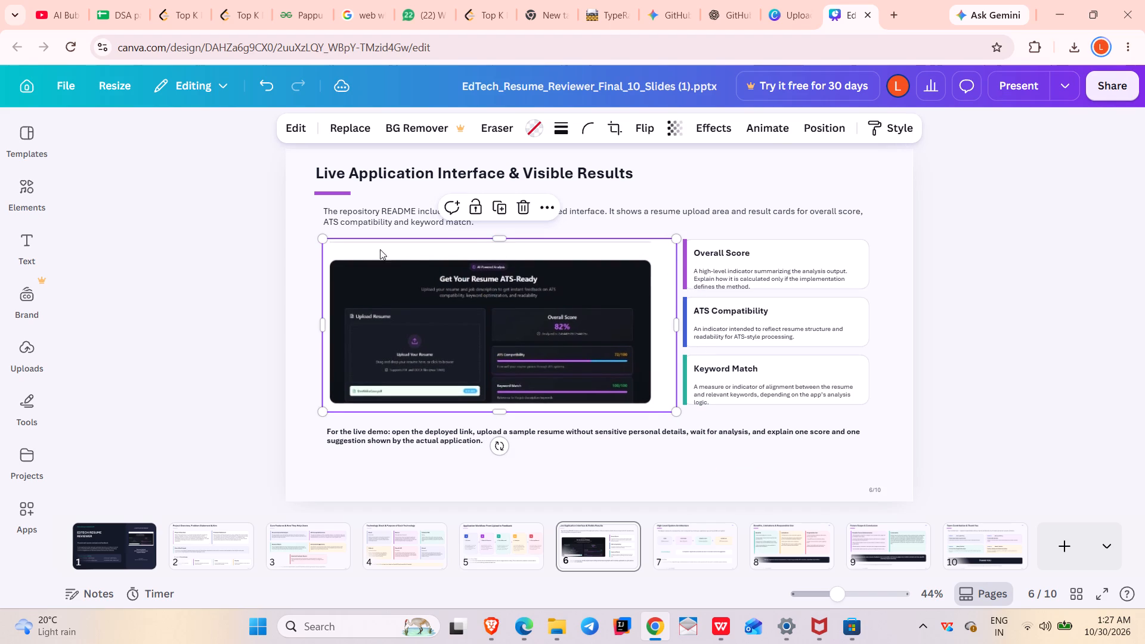
left_click_drag(323, 238, 323, 222)
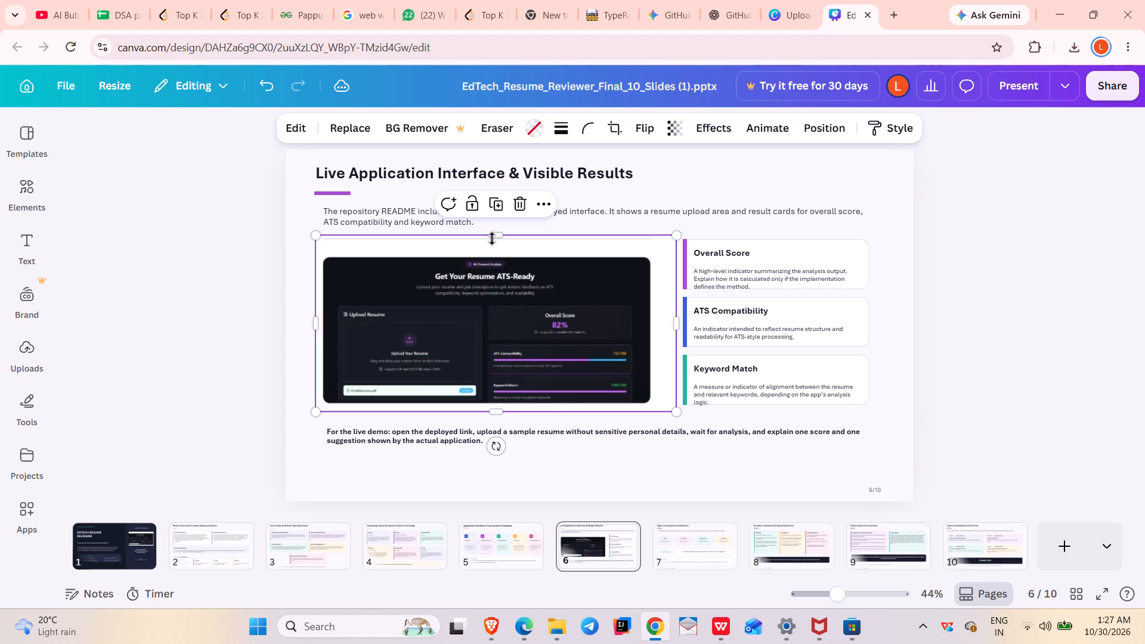
left_click(492, 237)
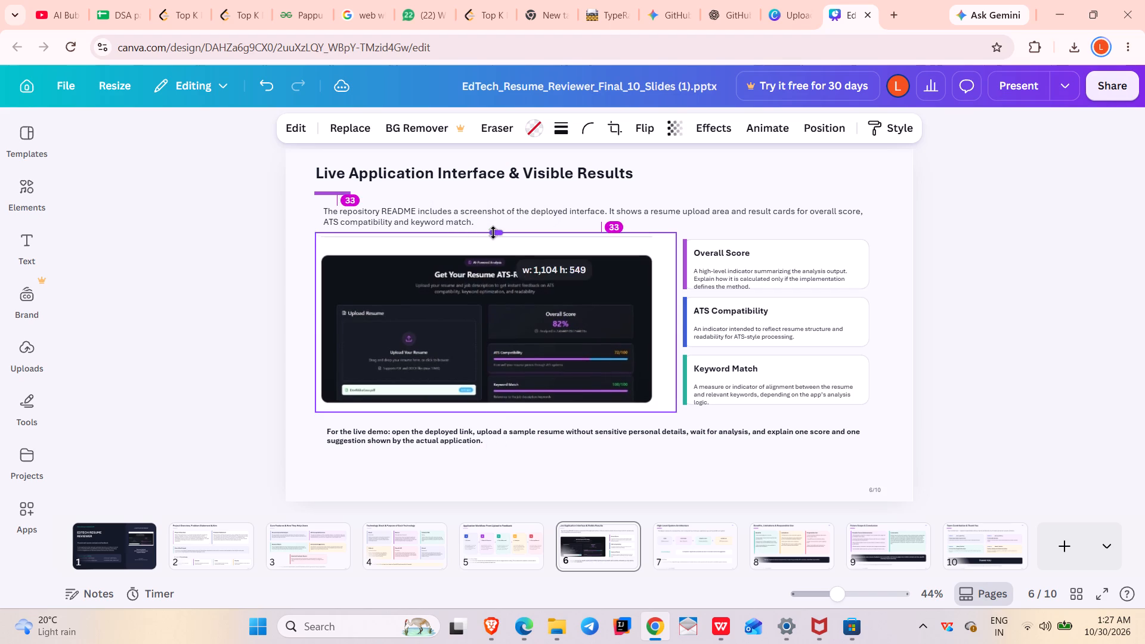
Move the enlarged application screenshot slightly upward so its top edge covers the second line of the description.
left_click(483, 364)
left_click(483, 364)
left_click(483, 364)
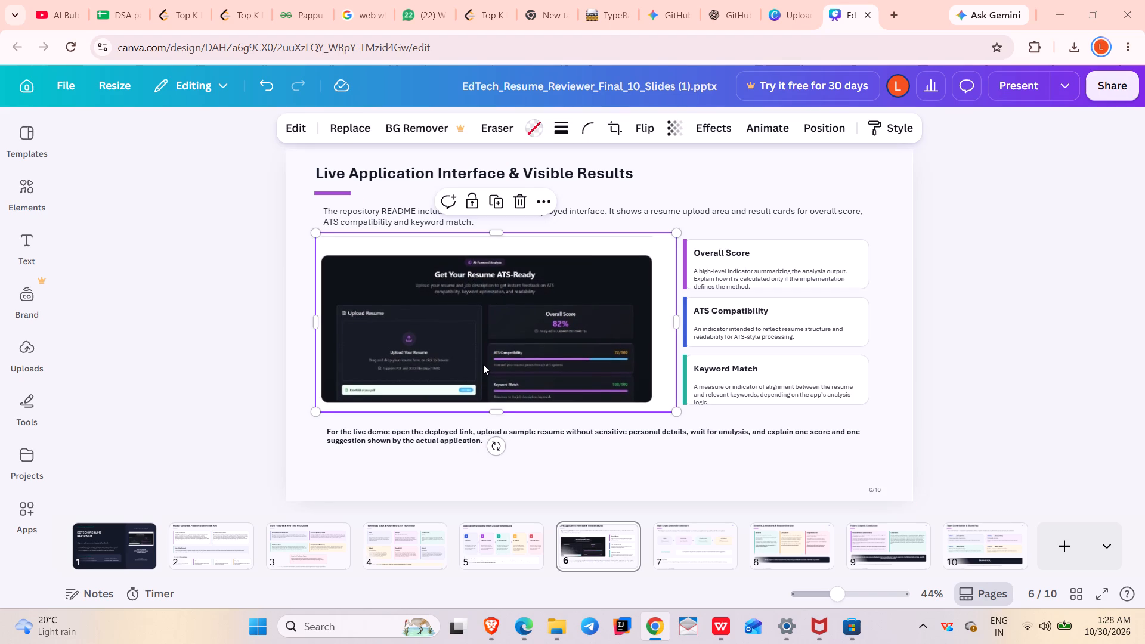
left_click_drag(483, 364, 481, 345)
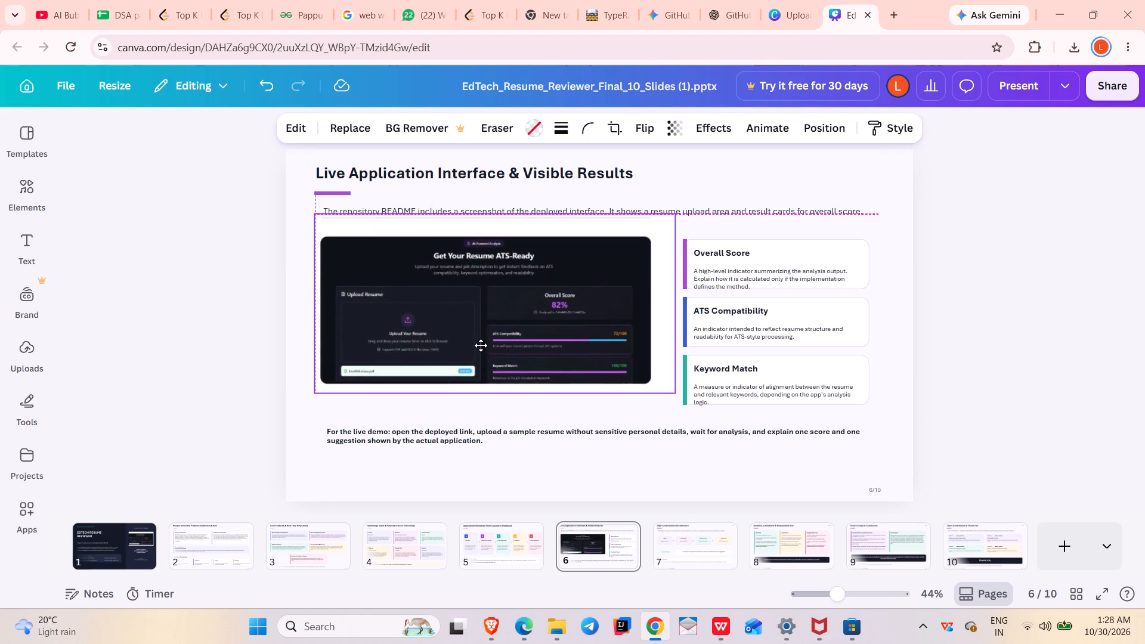
left_click_drag(481, 345, 485, 352)
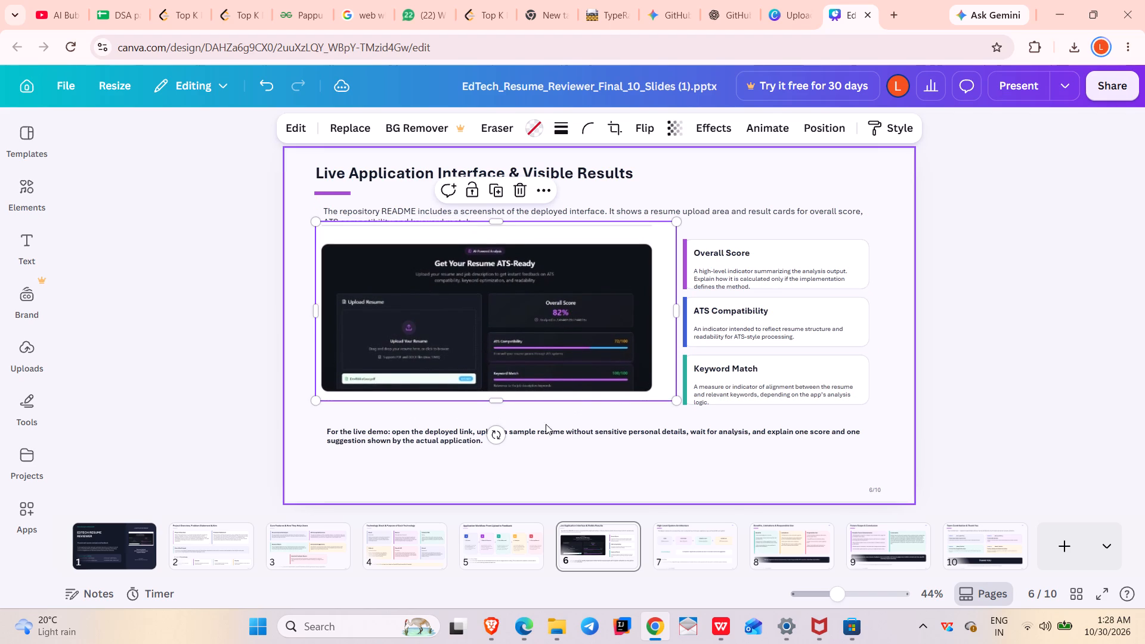
Move the white background box of the Overall Score card upward, slightly above its heading and accent bar.
left_click(748, 329)
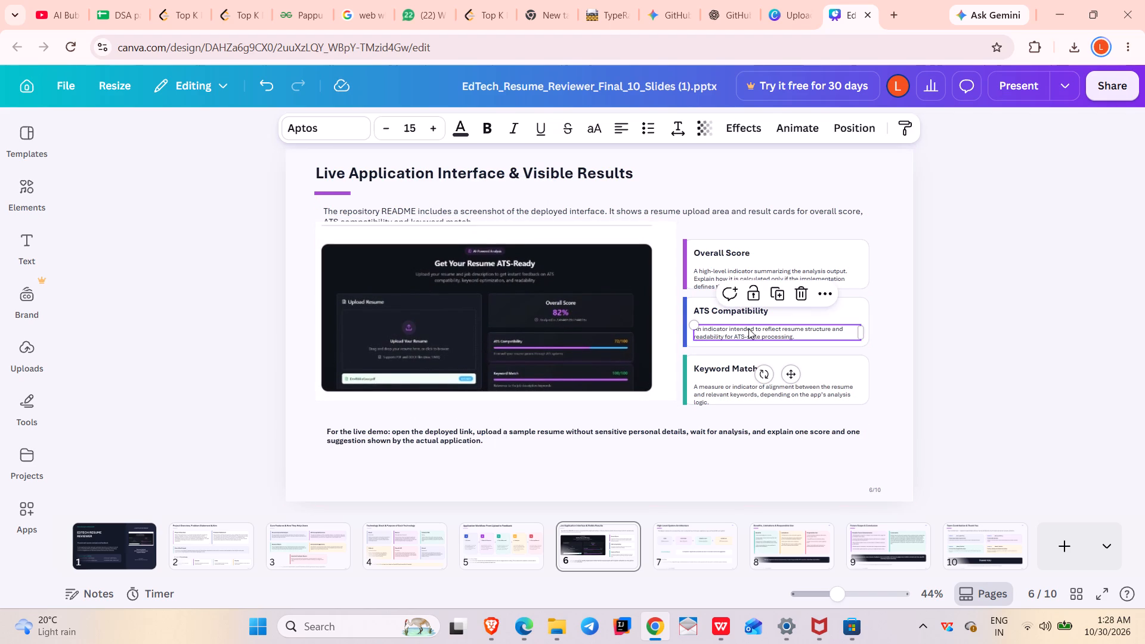
left_click(703, 252)
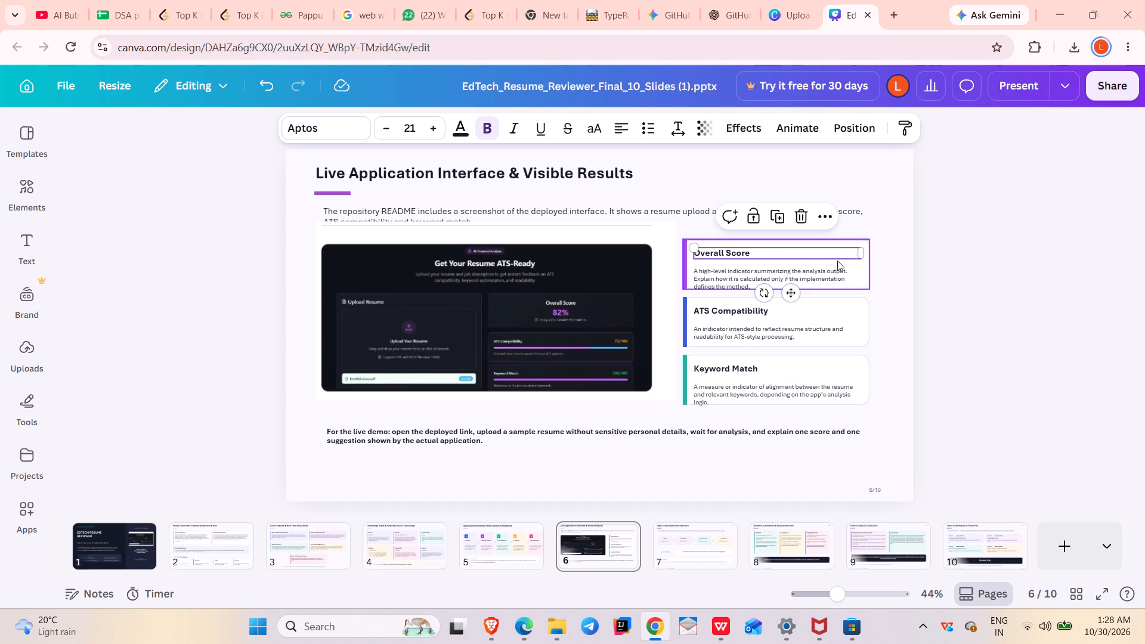
left_click(884, 270)
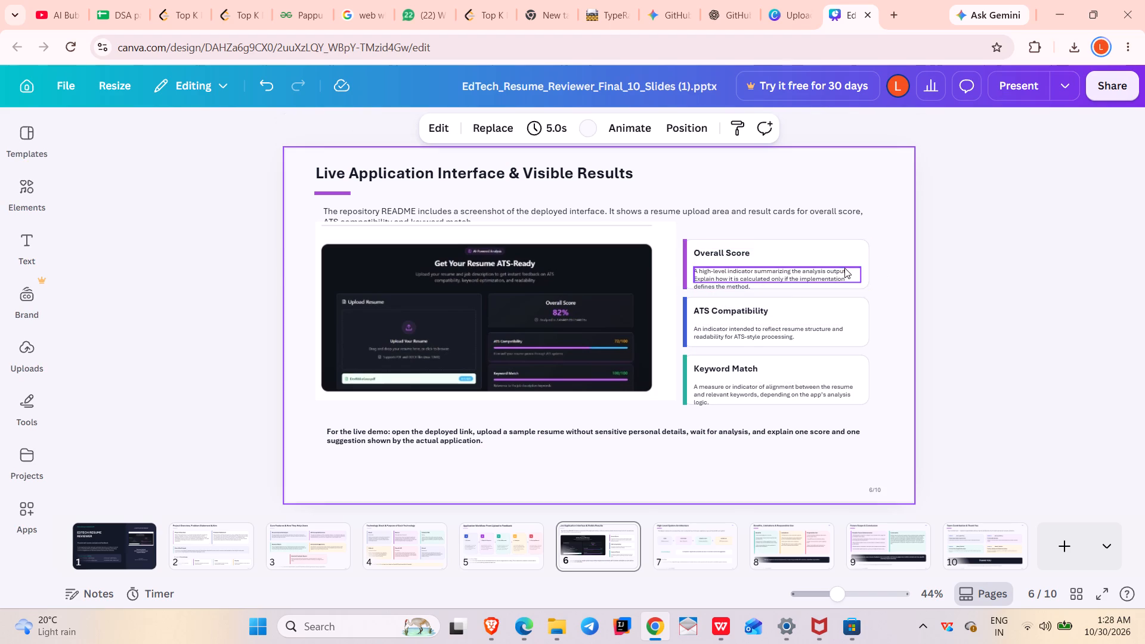
left_click_drag(846, 246, 842, 233)
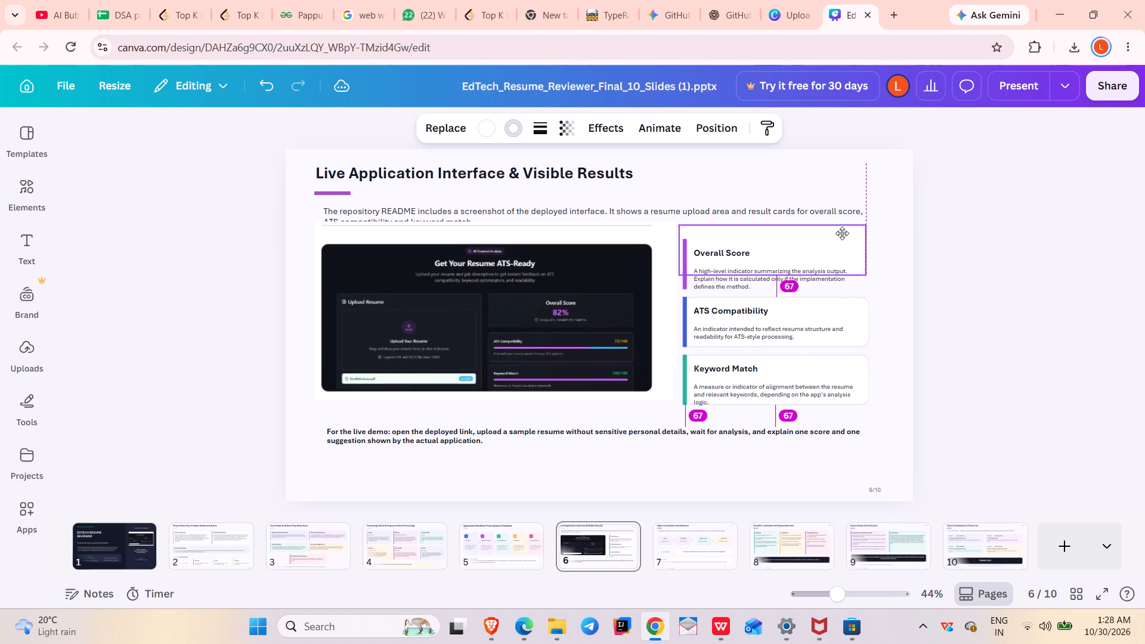
left_click_drag(842, 233, 843, 231)
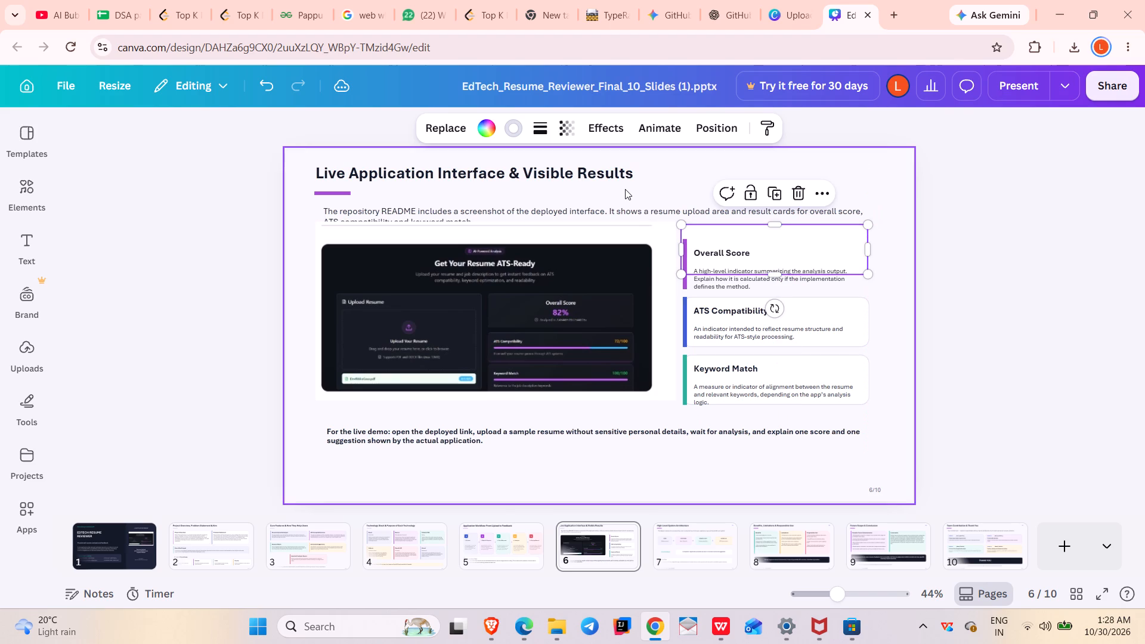
Move the repository README description text on slide 6 upward, closer to the slide title.
left_click_drag(614, 215, 614, 208)
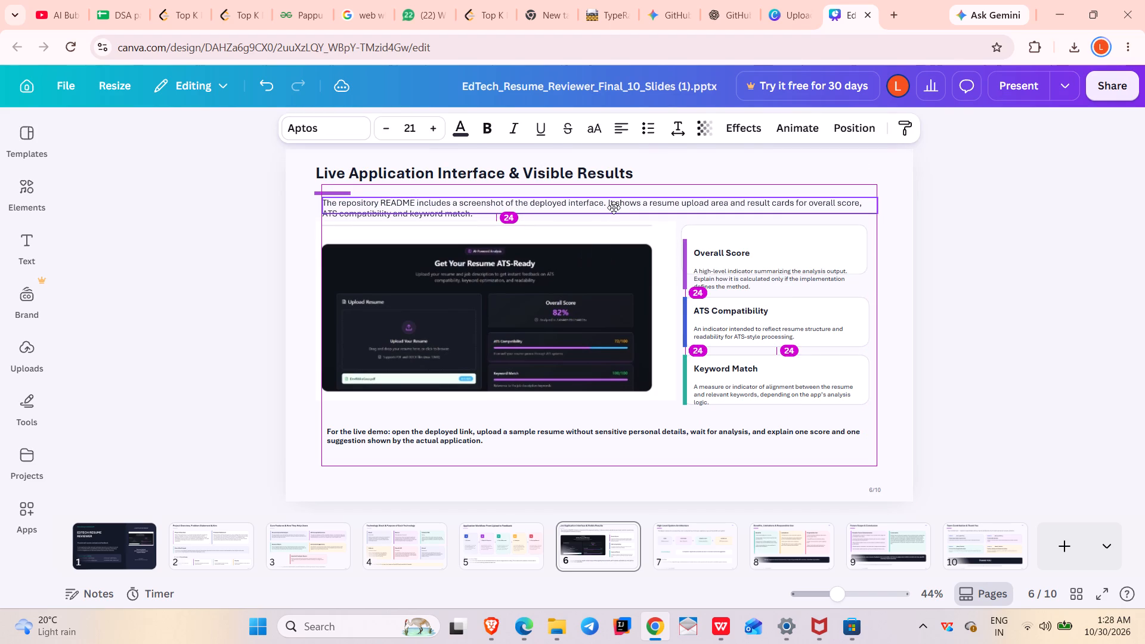
left_click_drag(614, 208, 613, 205)
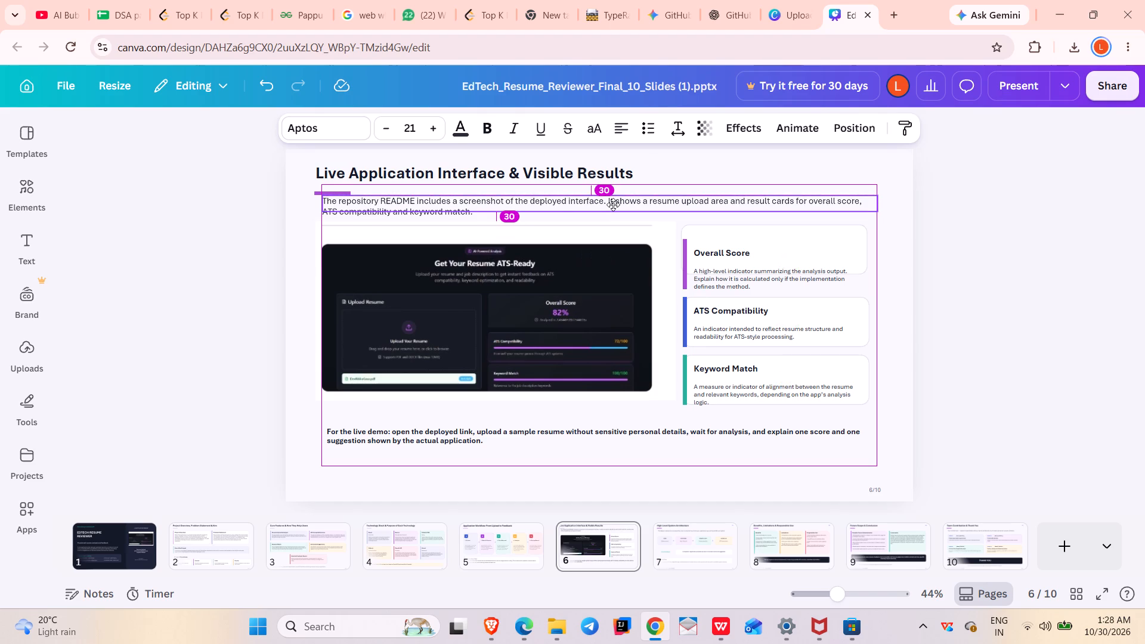
left_click_drag(613, 205, 613, 204)
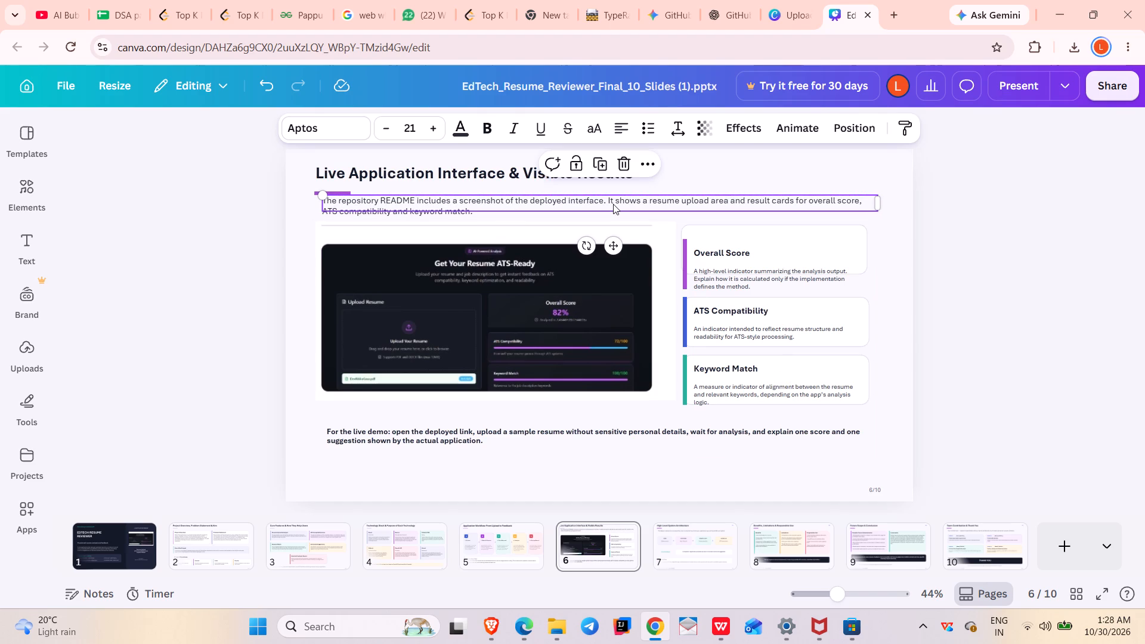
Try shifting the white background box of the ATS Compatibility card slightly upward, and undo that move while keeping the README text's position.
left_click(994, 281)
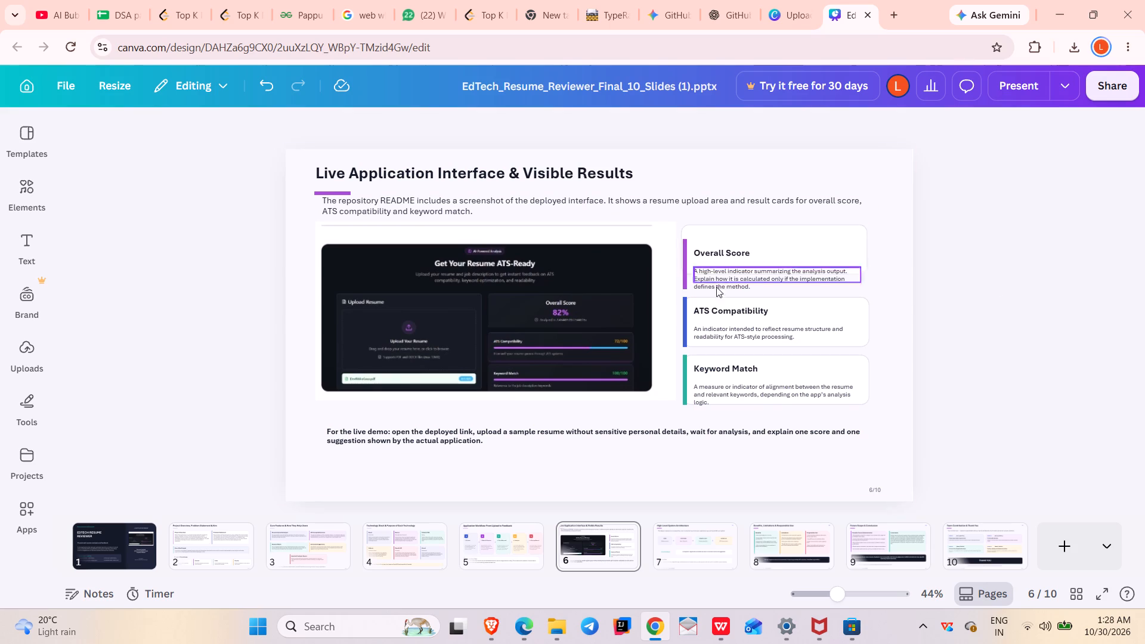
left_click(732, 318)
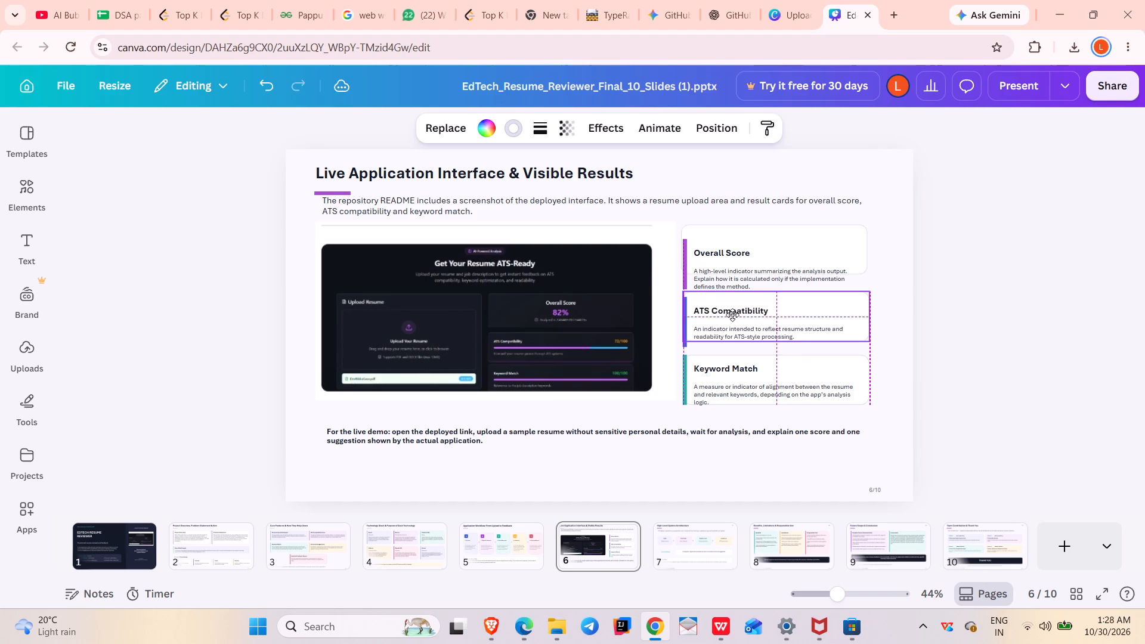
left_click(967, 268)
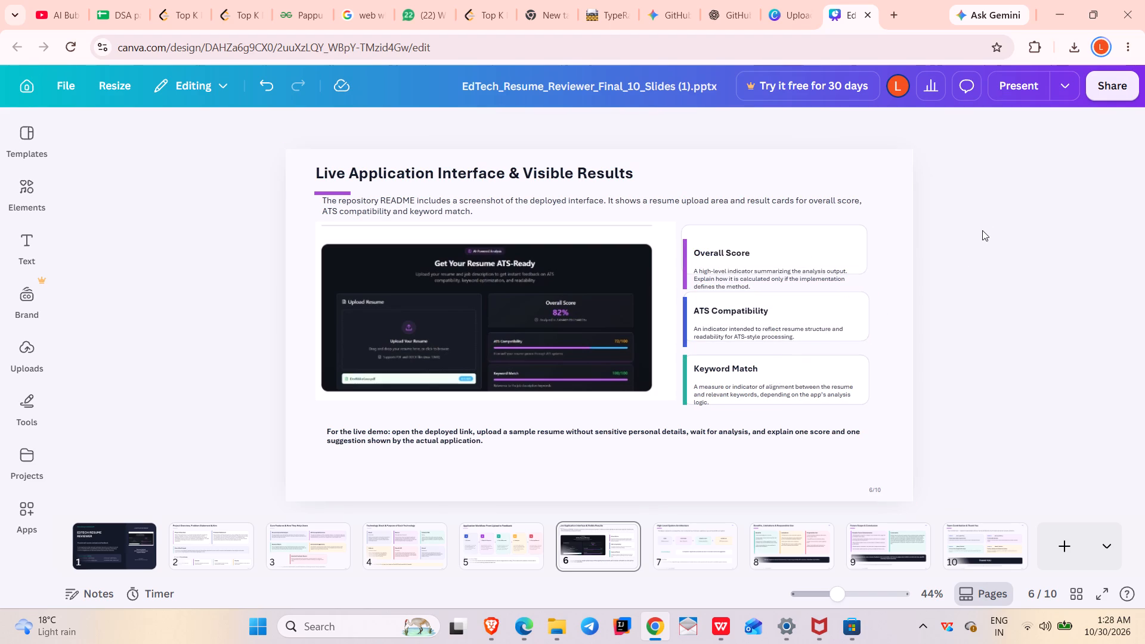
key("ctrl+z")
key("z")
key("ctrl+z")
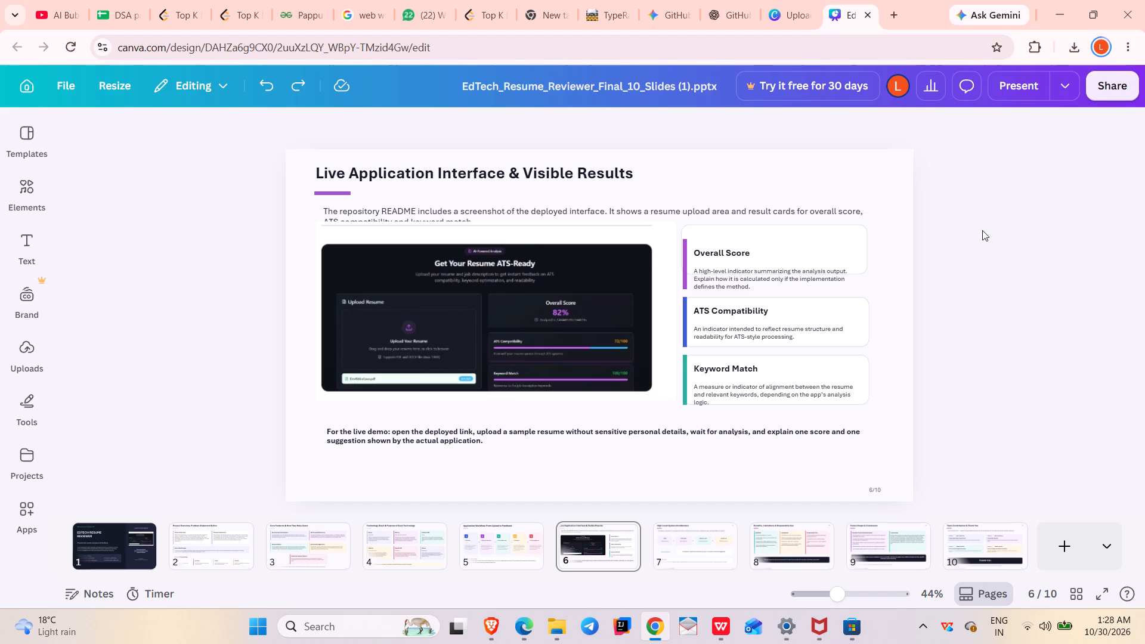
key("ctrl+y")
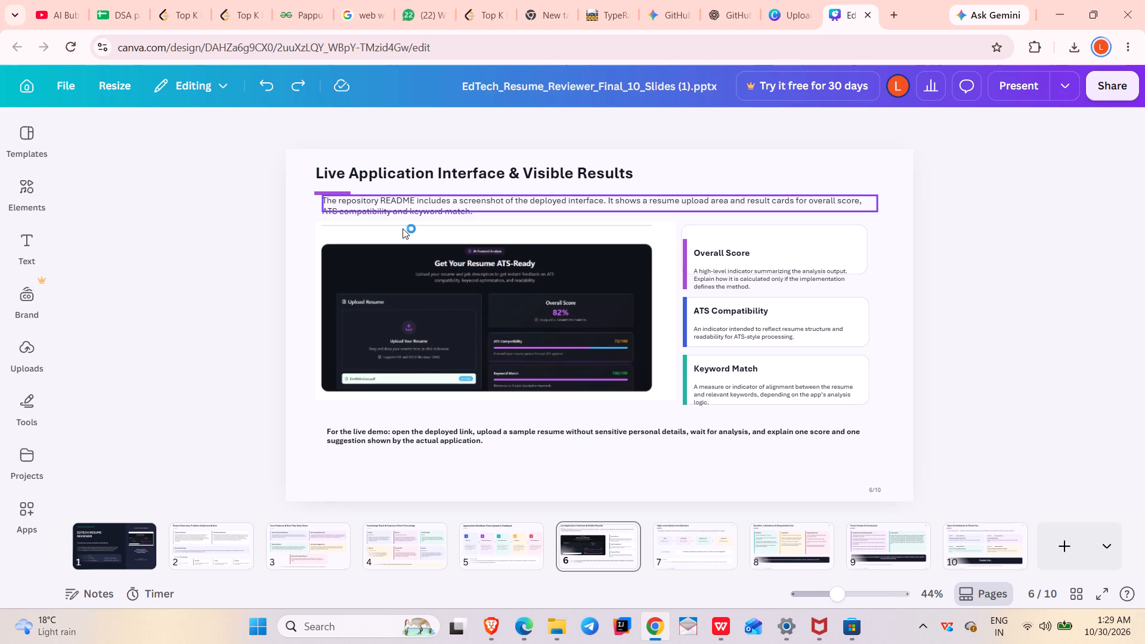
Move the purple accent line on slide 6 upward so it sits directly beneath the slide title.
left_click(349, 193)
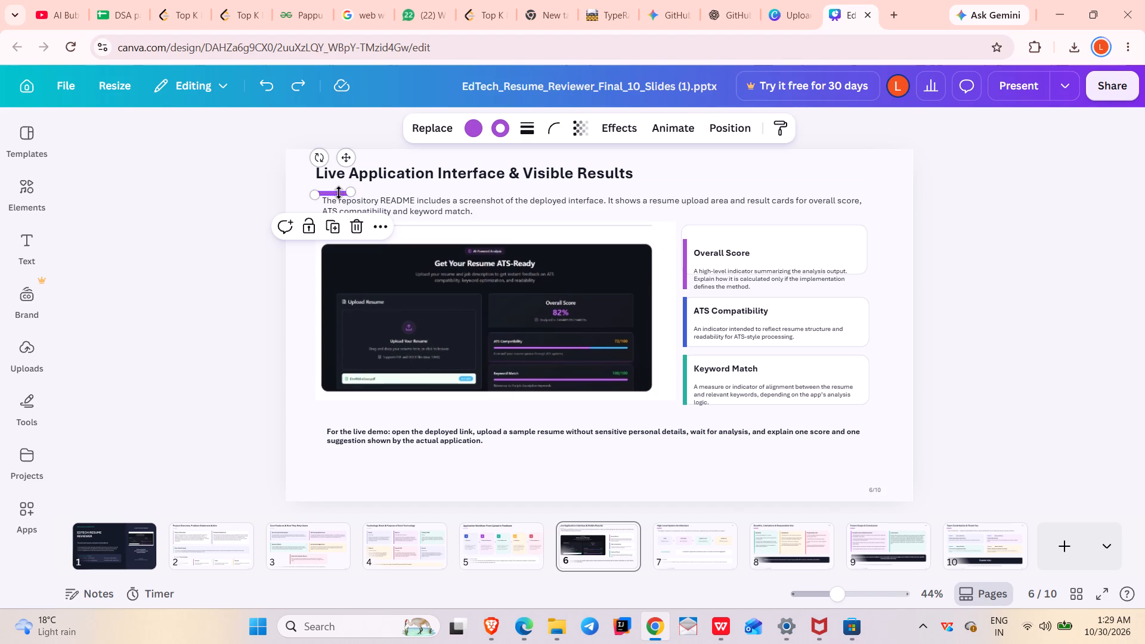
left_click_drag(348, 157, 348, 148)
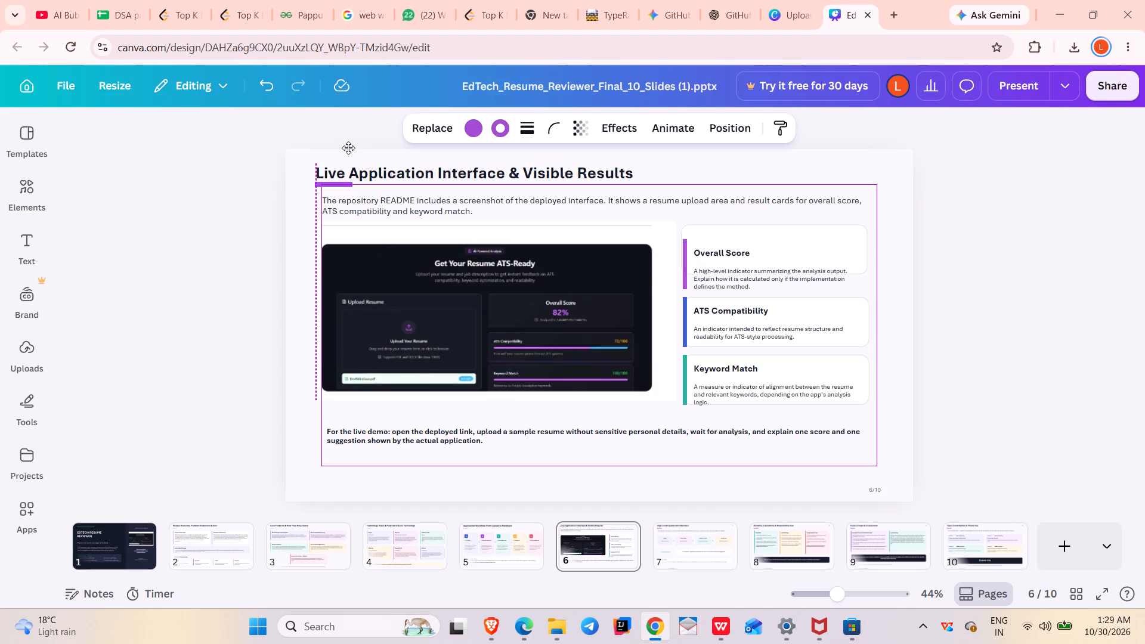
left_click_drag(348, 148, 349, 148)
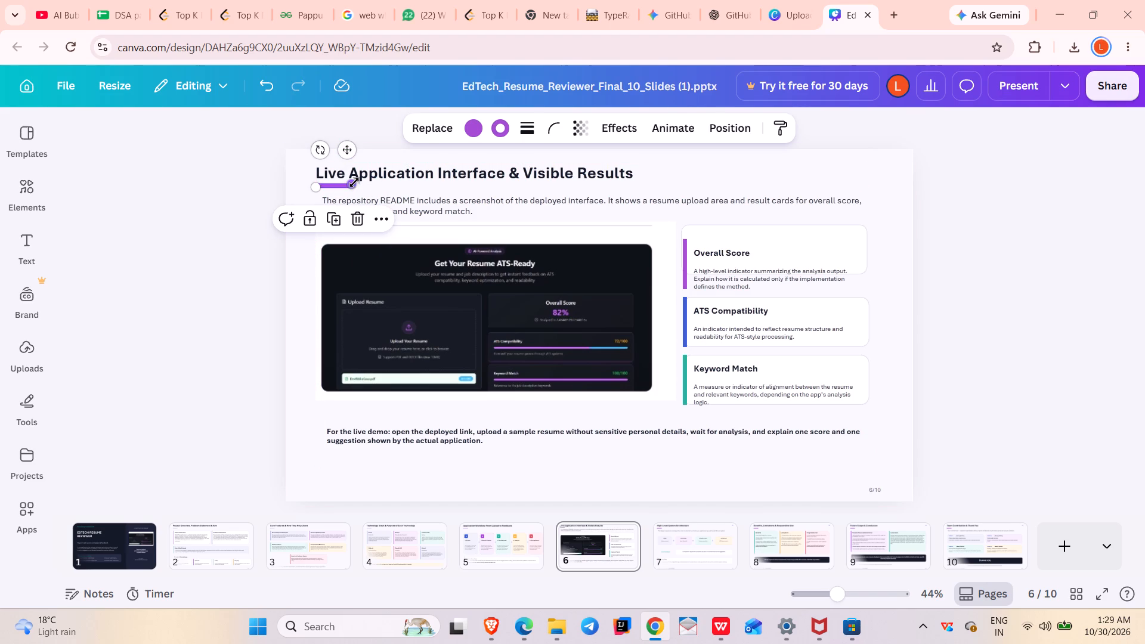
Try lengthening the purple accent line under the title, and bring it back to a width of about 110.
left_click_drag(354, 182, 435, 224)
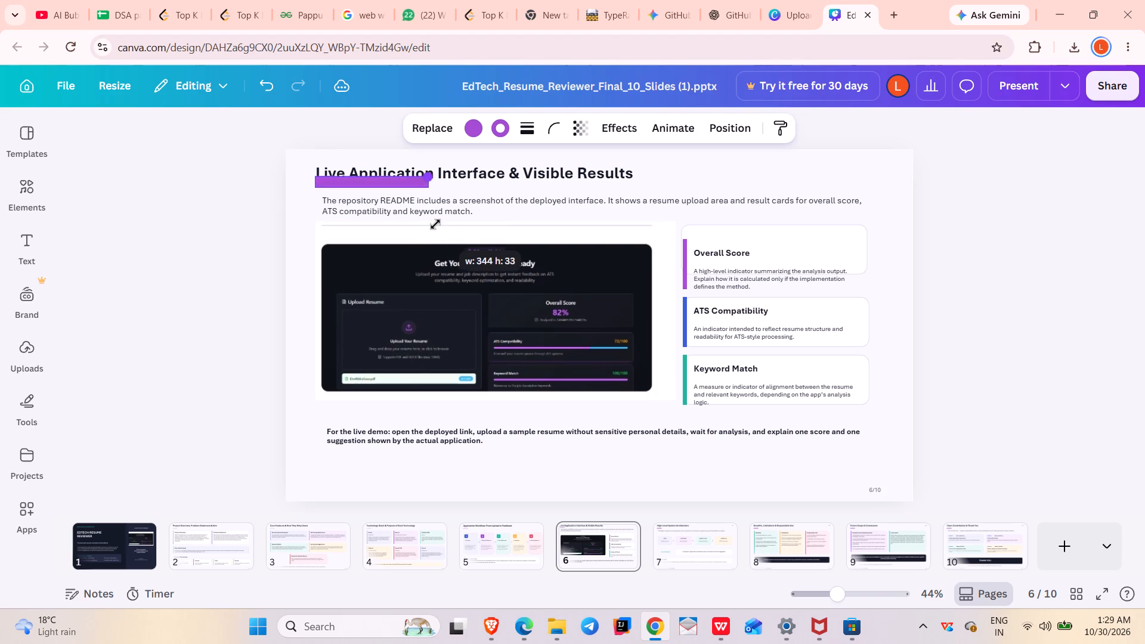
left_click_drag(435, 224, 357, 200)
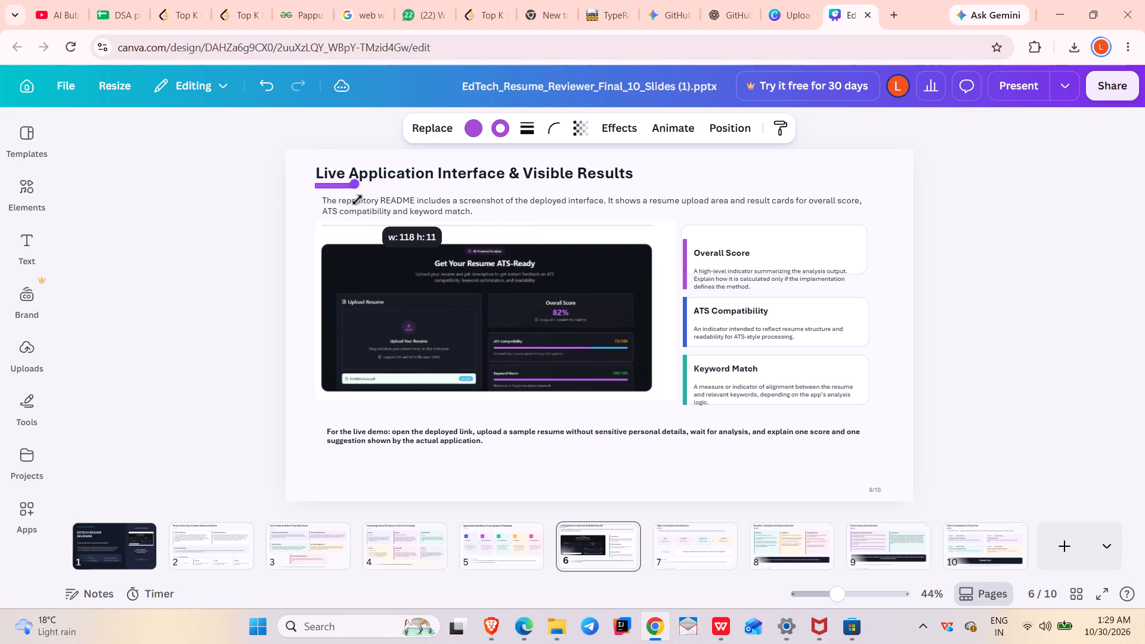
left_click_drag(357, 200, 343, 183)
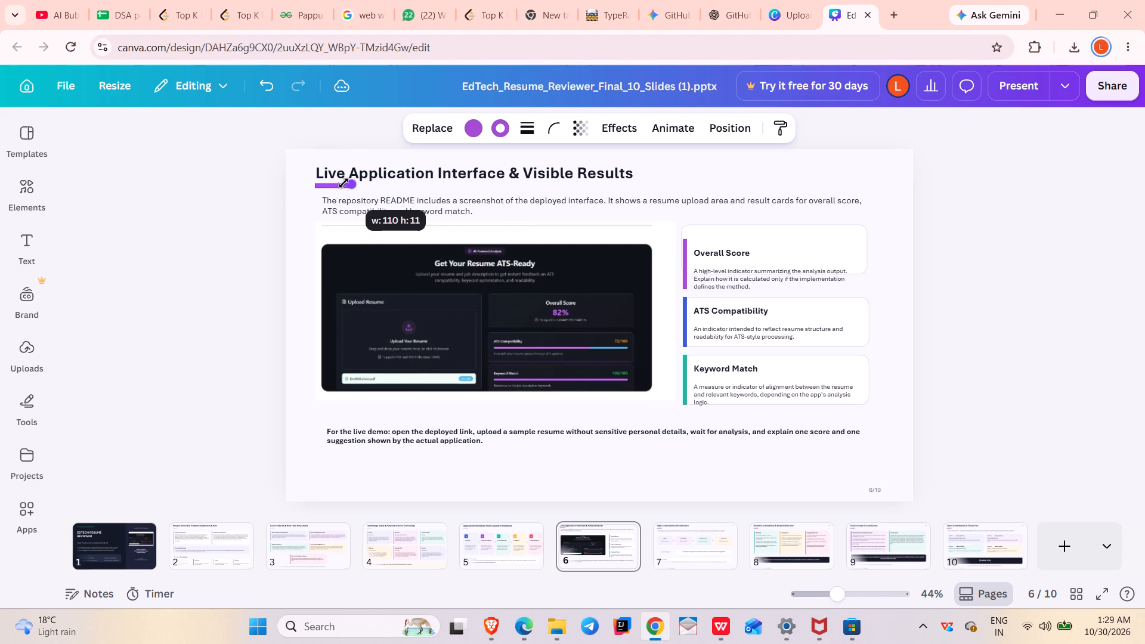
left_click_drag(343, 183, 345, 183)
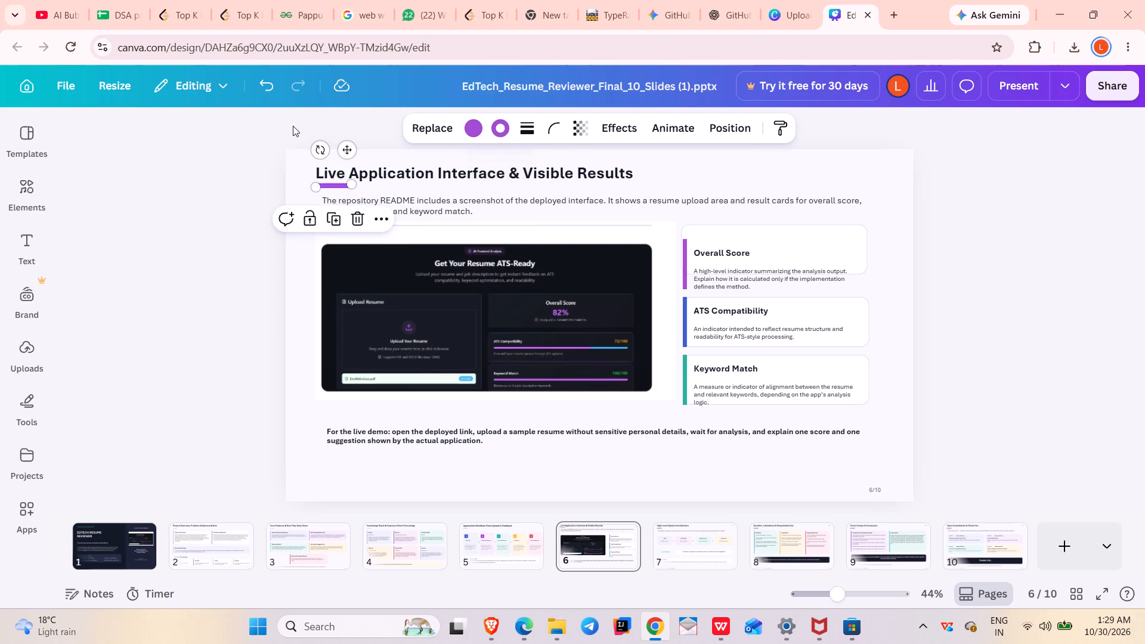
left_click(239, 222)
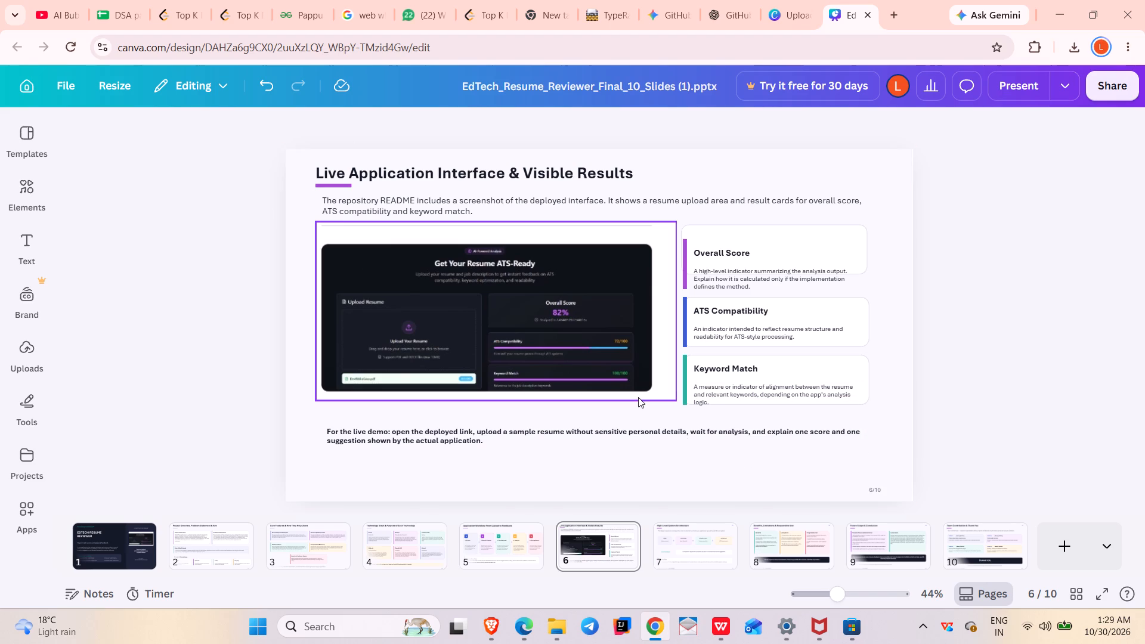
Move the application screenshot on slide 6 slightly downward, leaving a small gap below the README description.
left_click(551, 333)
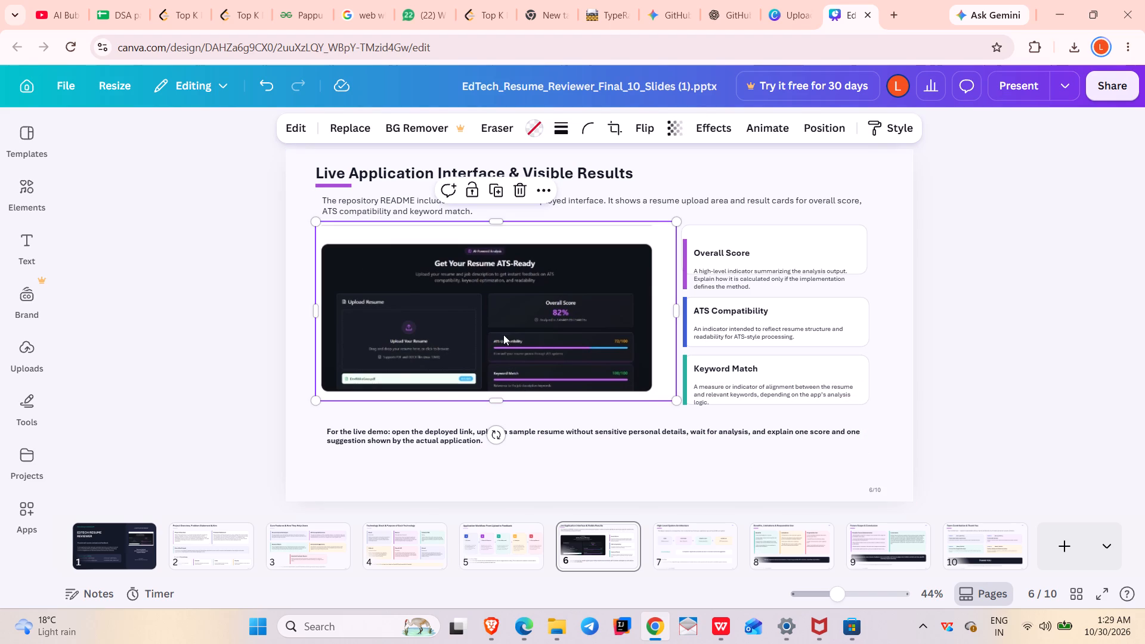
left_click(503, 332)
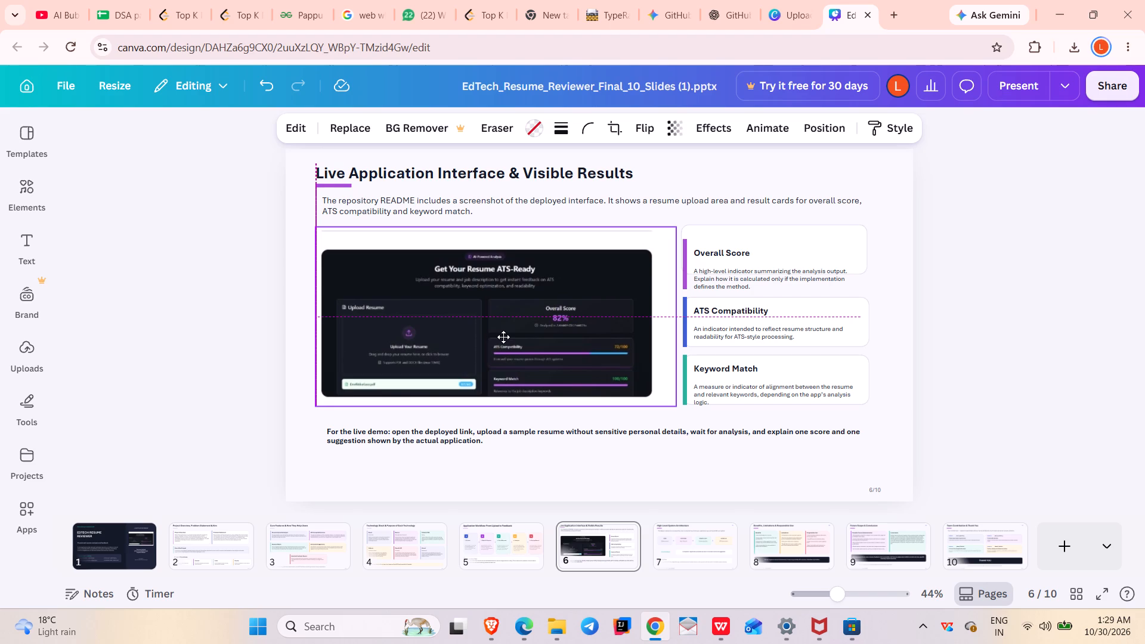
Set the font size of the live demo note beneath the screenshot to 19.
left_click(353, 432)
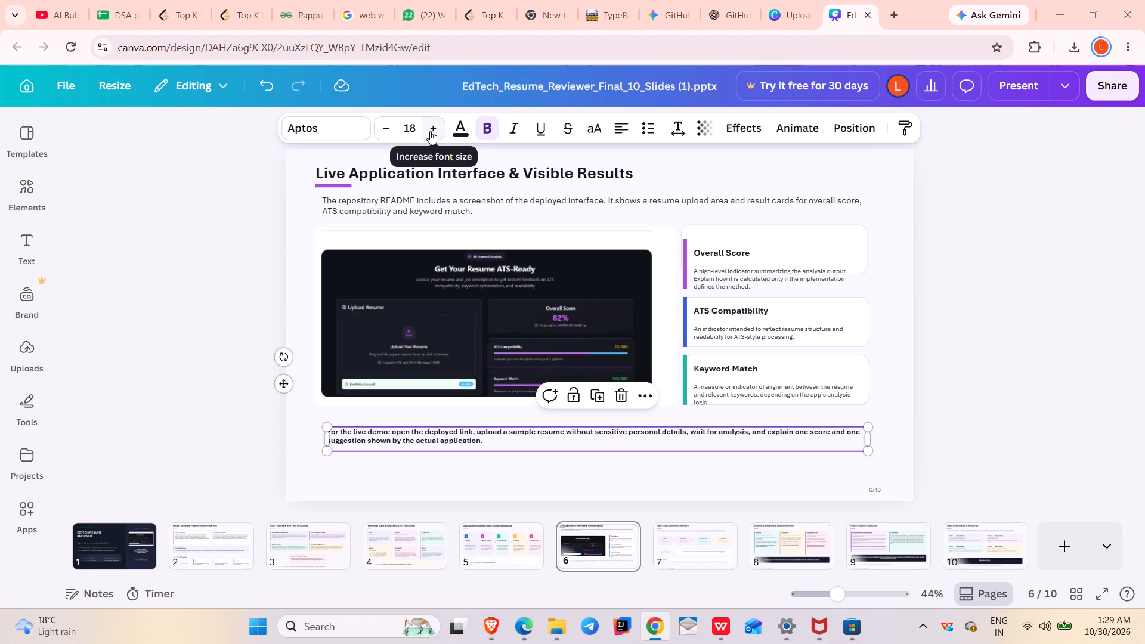
left_click(430, 131)
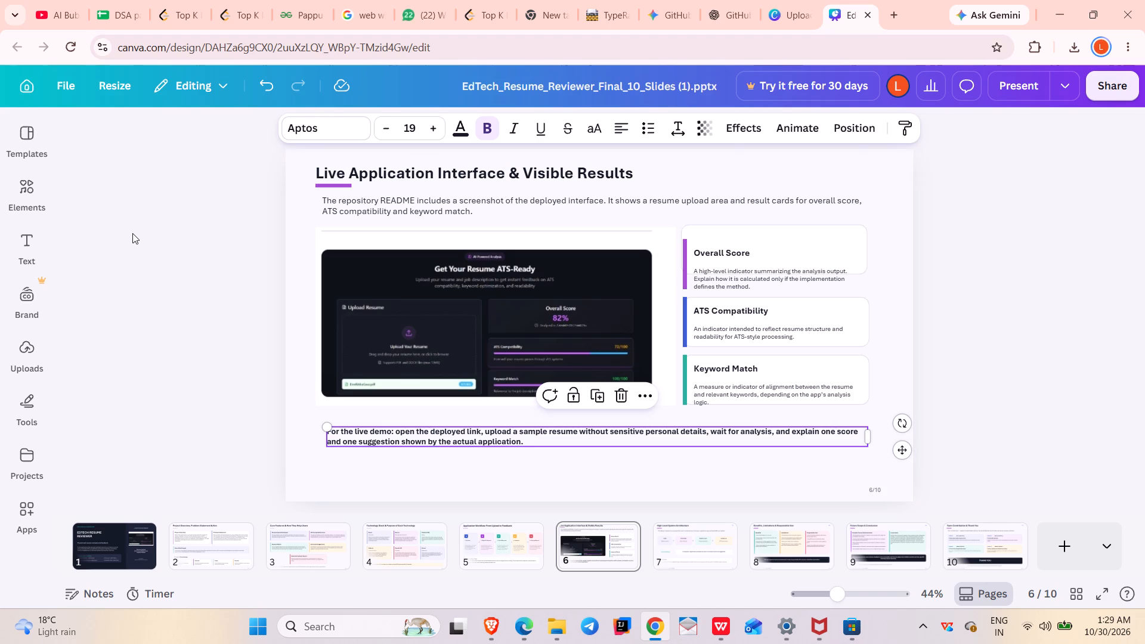
Extend the bottom edge of the Keyword Match card's white background box downward so it encloses the third line of its description.
left_click(769, 361)
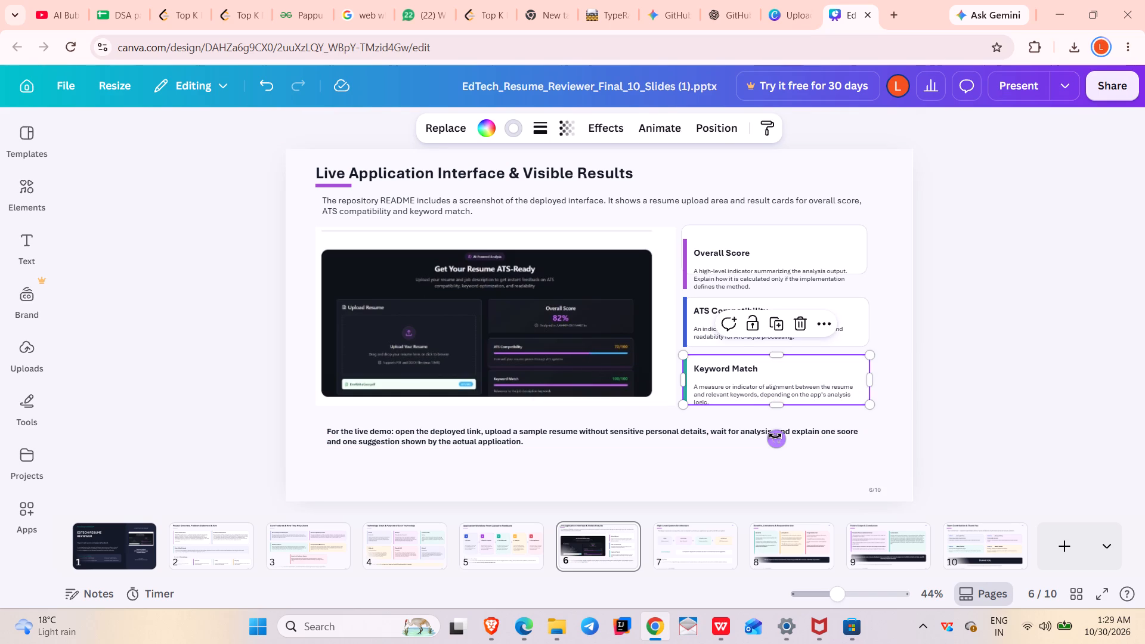
left_click_drag(775, 404, 776, 407)
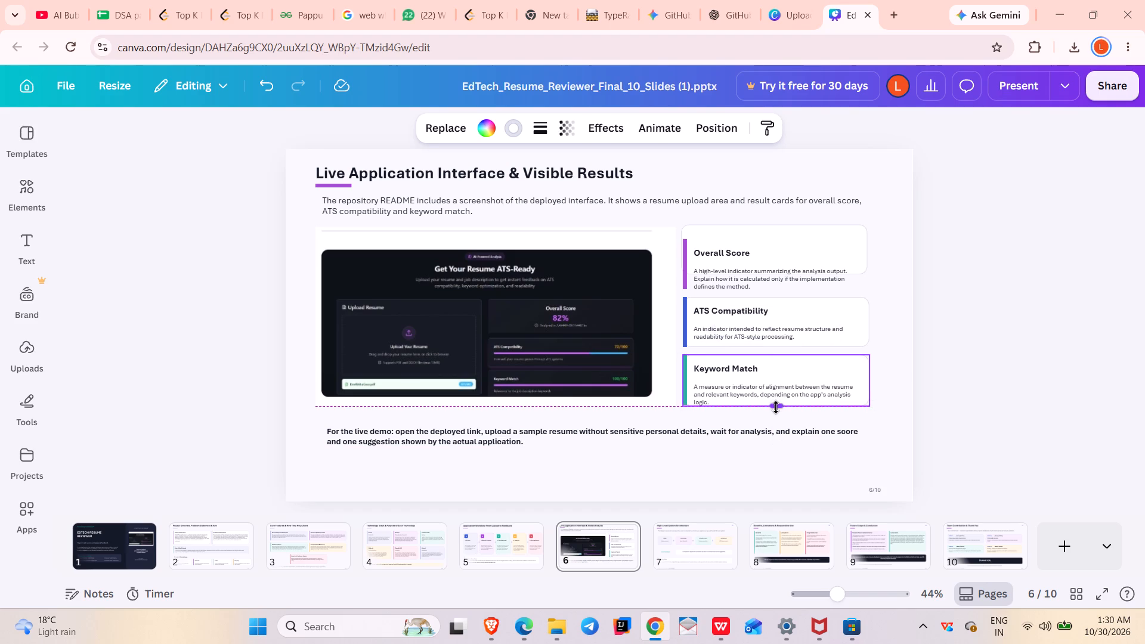
left_click_drag(776, 407, 779, 411)
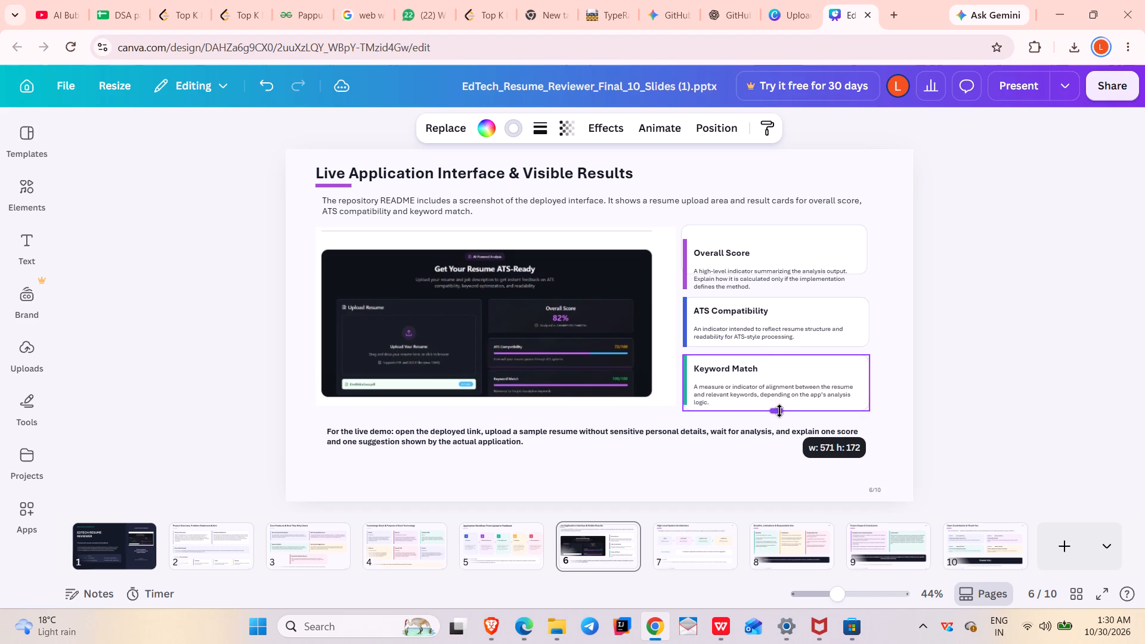
left_click_drag(779, 411, 780, 412)
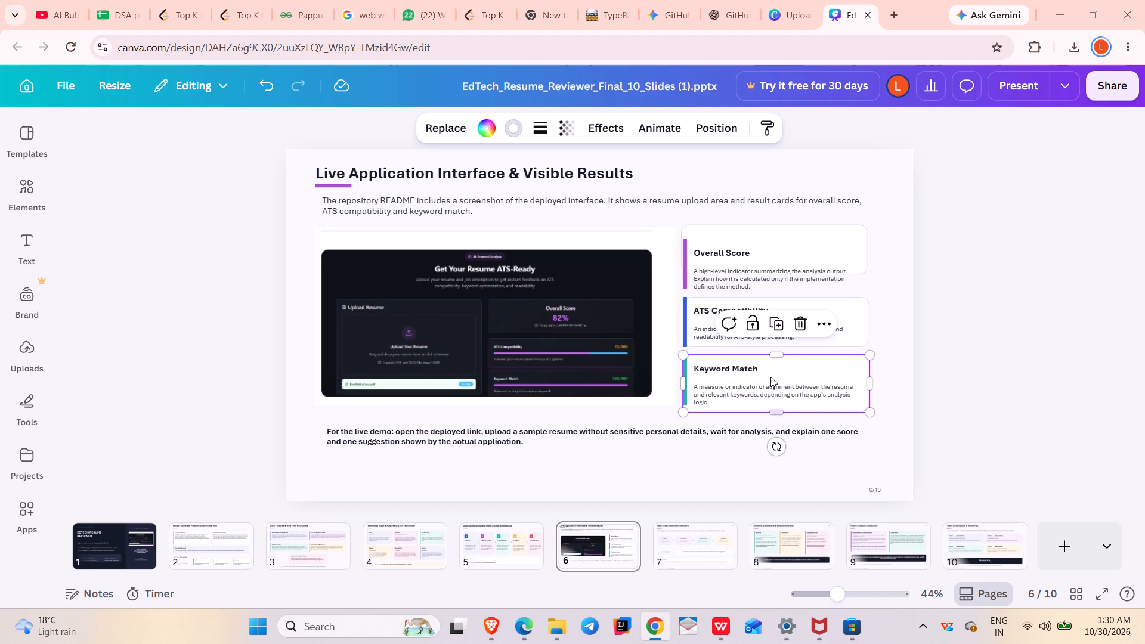
Move the Keyword Match description text slightly upward, closer to its heading.
left_click_drag(761, 395, 761, 394)
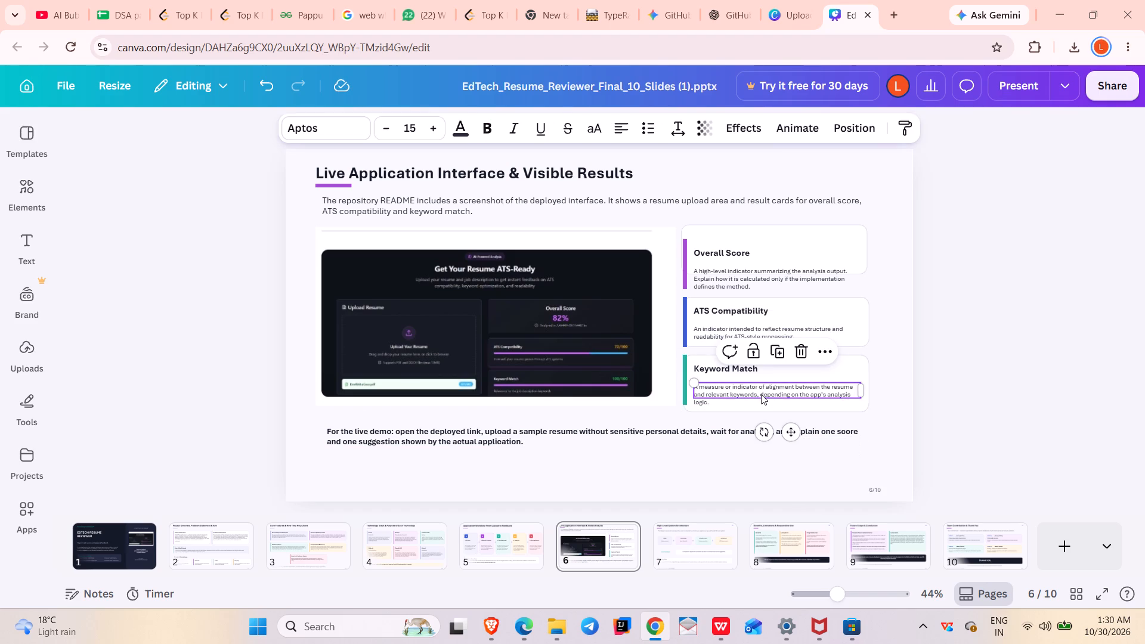
left_click_drag(761, 394, 760, 389)
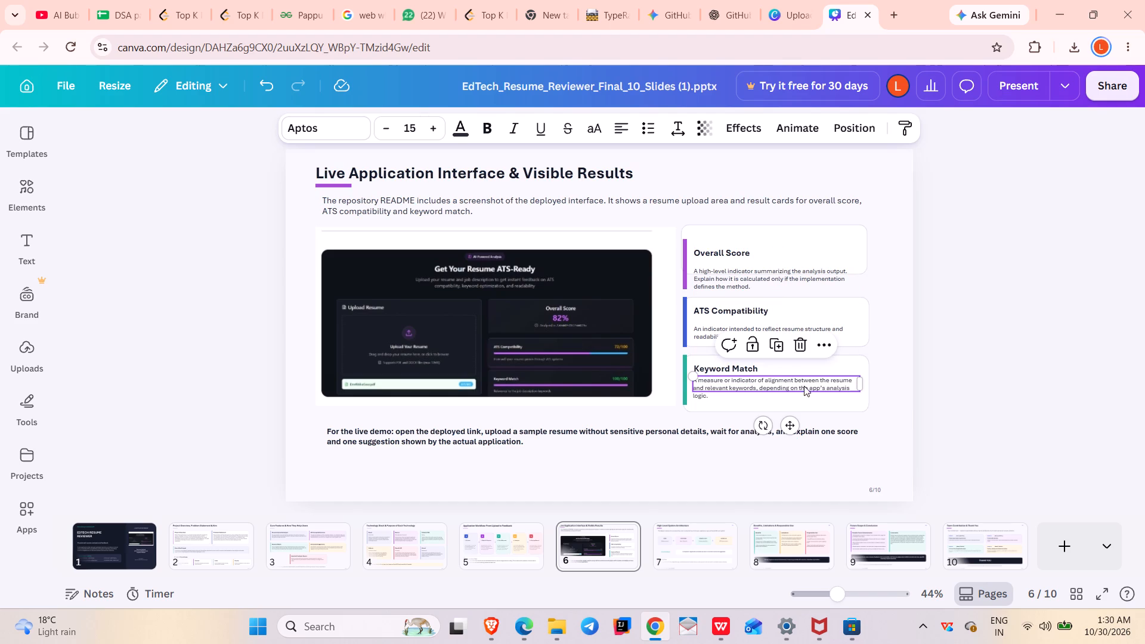
left_click(1018, 274)
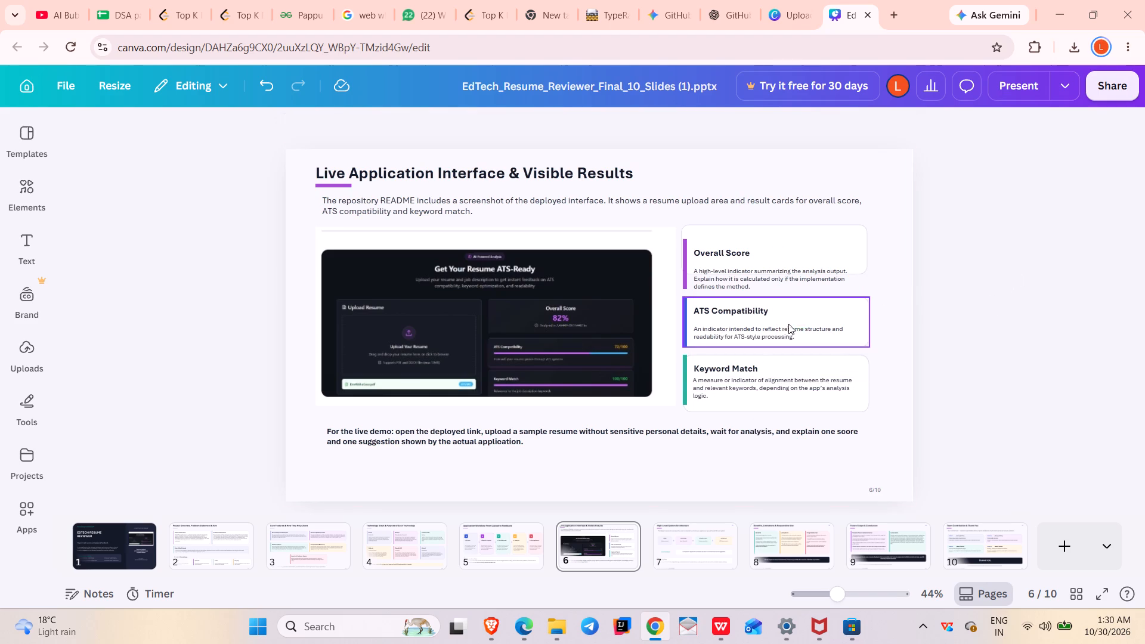
Move the ATS Compatibility description text slightly upward, closer to its heading.
left_click(757, 331)
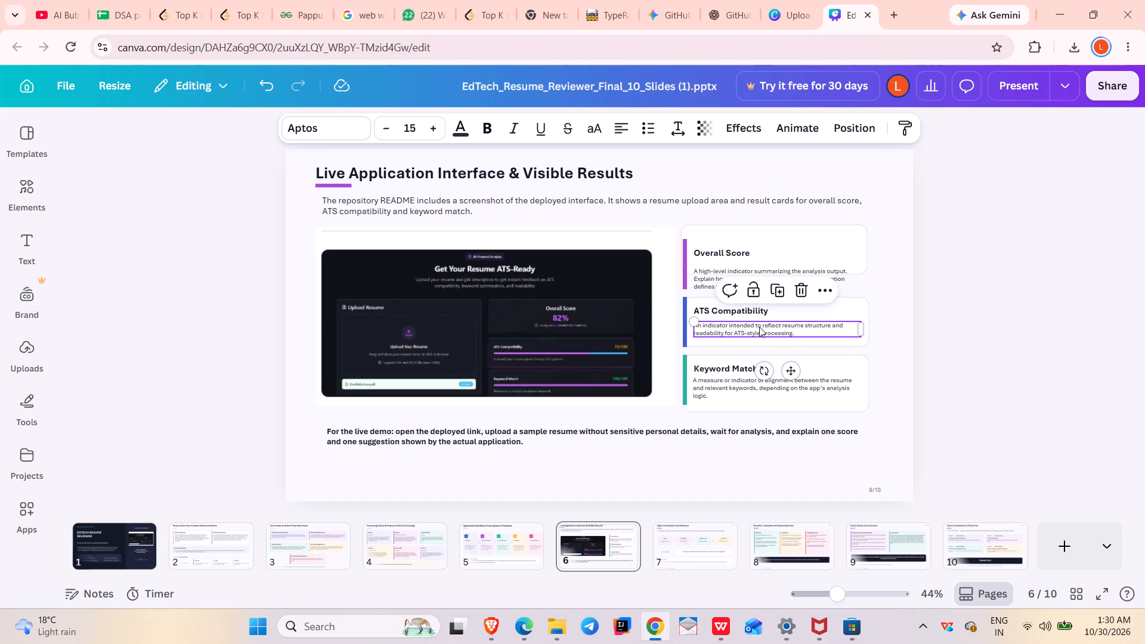
left_click(1010, 309)
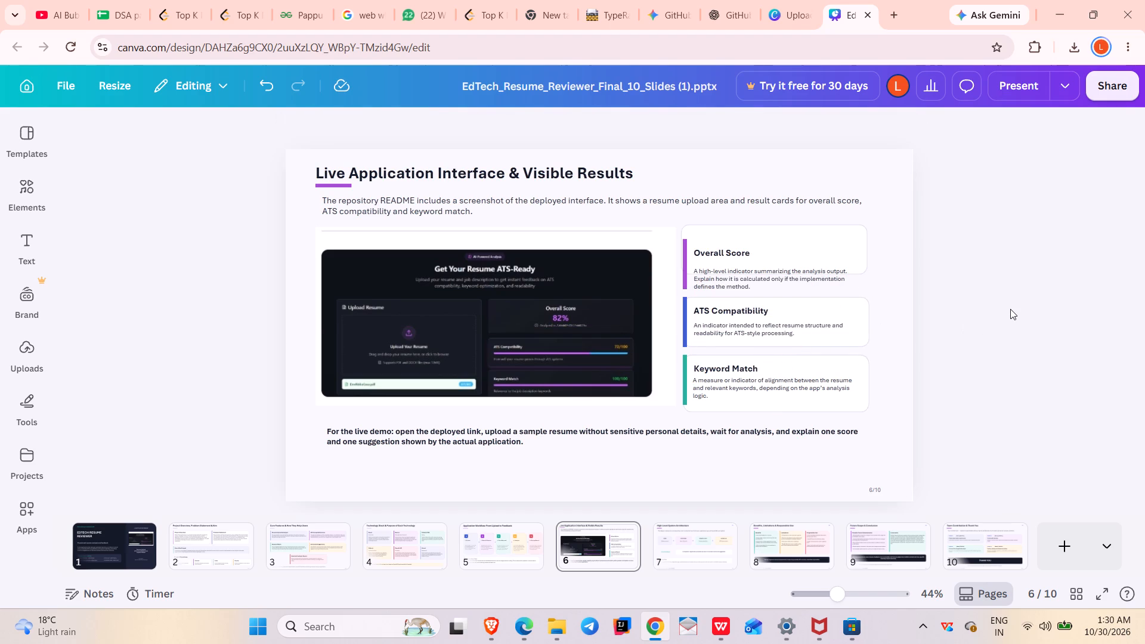
Delete the "EDTECH RESUME REVIEWER | MINOR PROJECT" footer text and the 07 slide-number label from slide 7.
scroll(1010, 309, "down", 1)
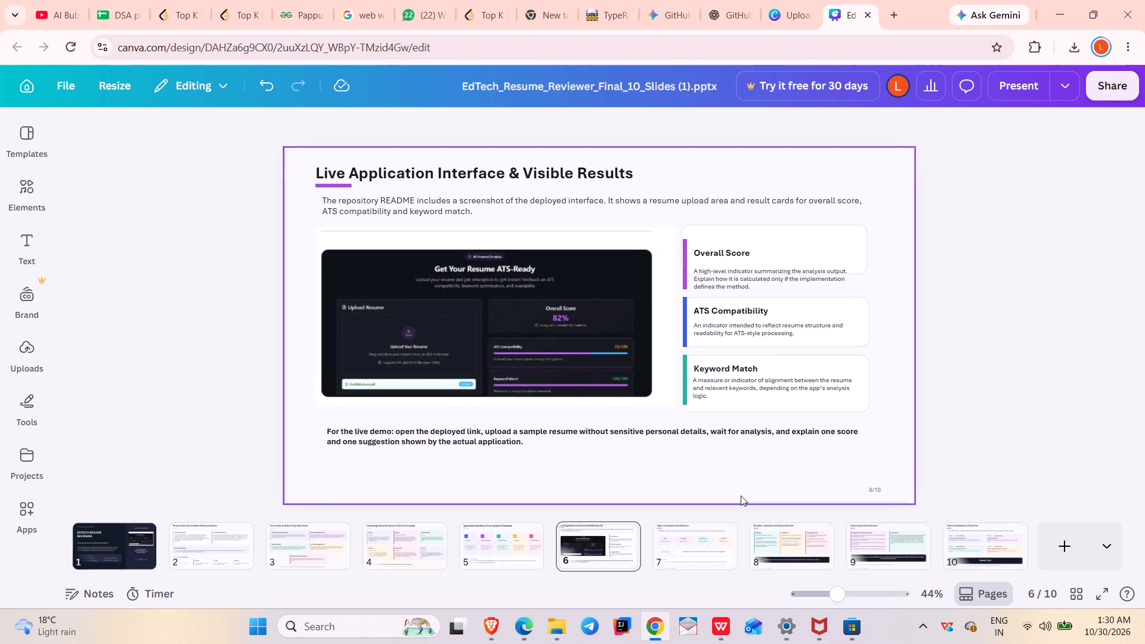
left_click(705, 543)
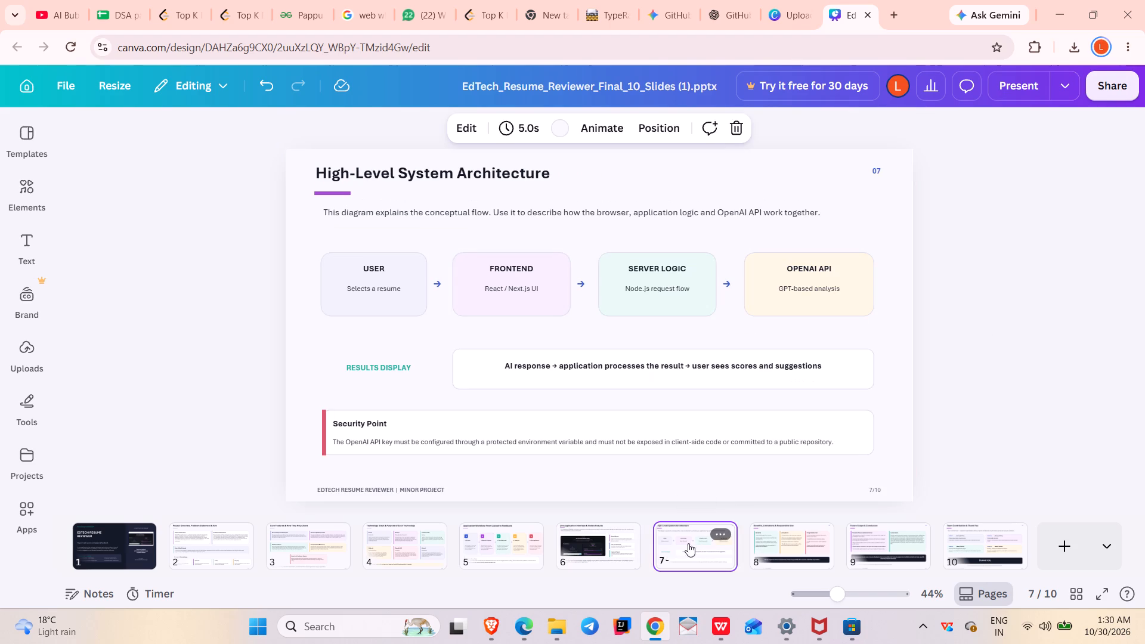
left_click(420, 488)
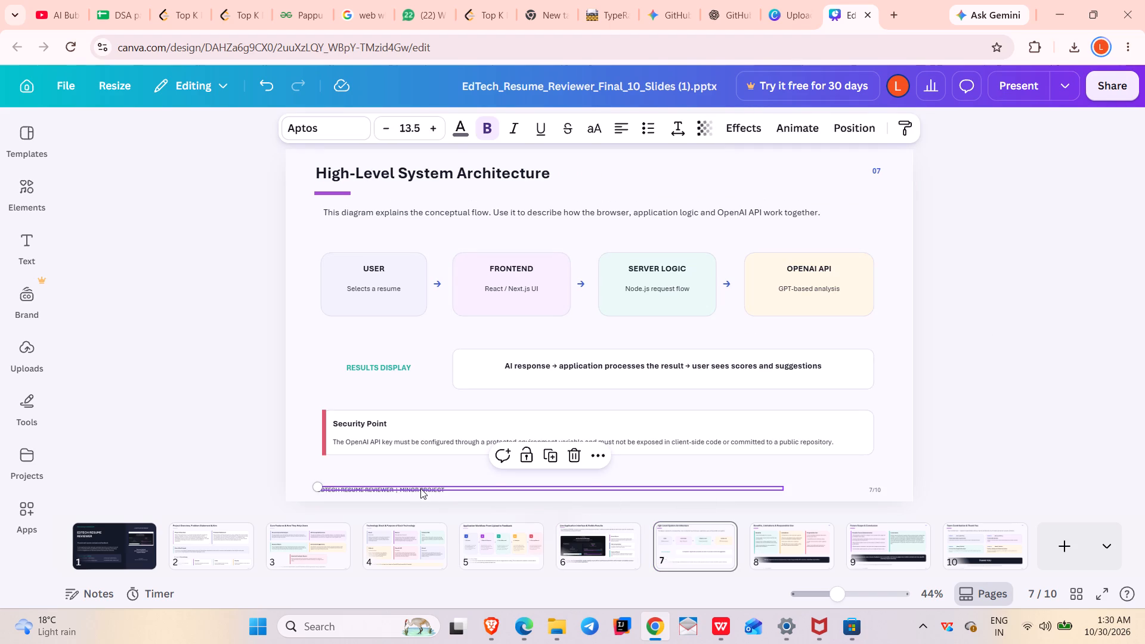
key("BackSpace")
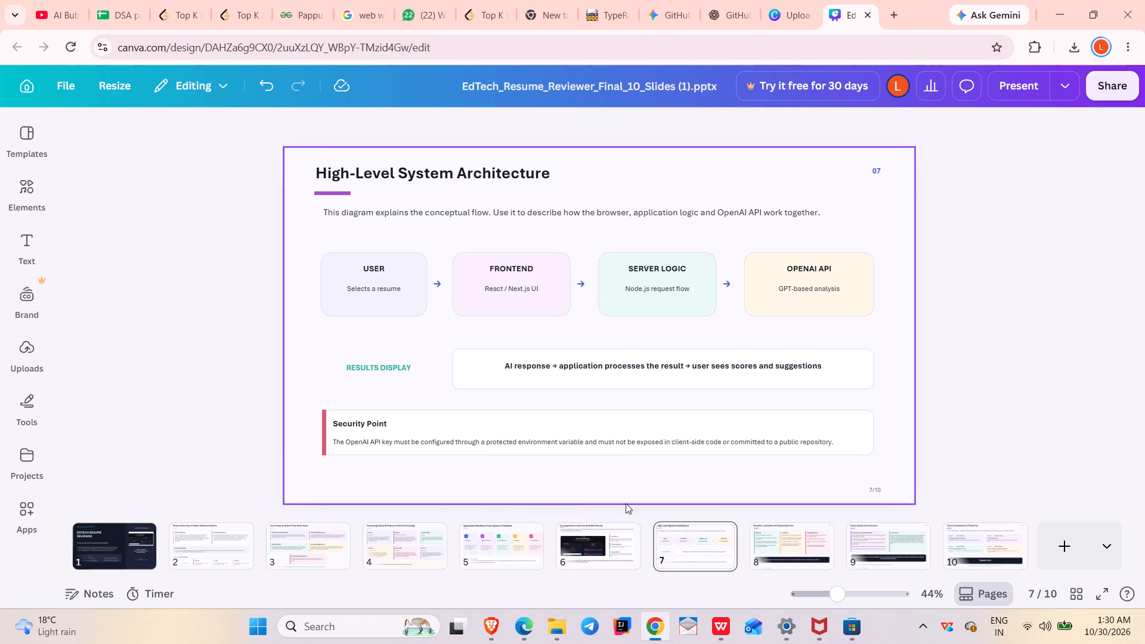
left_click(877, 167)
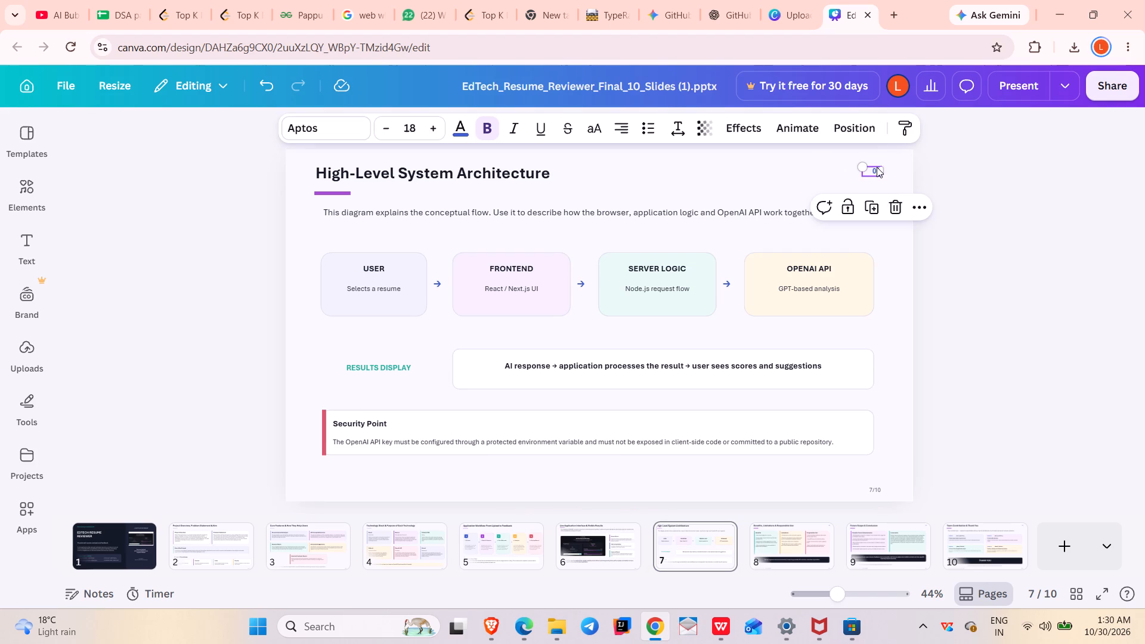
left_click(896, 210)
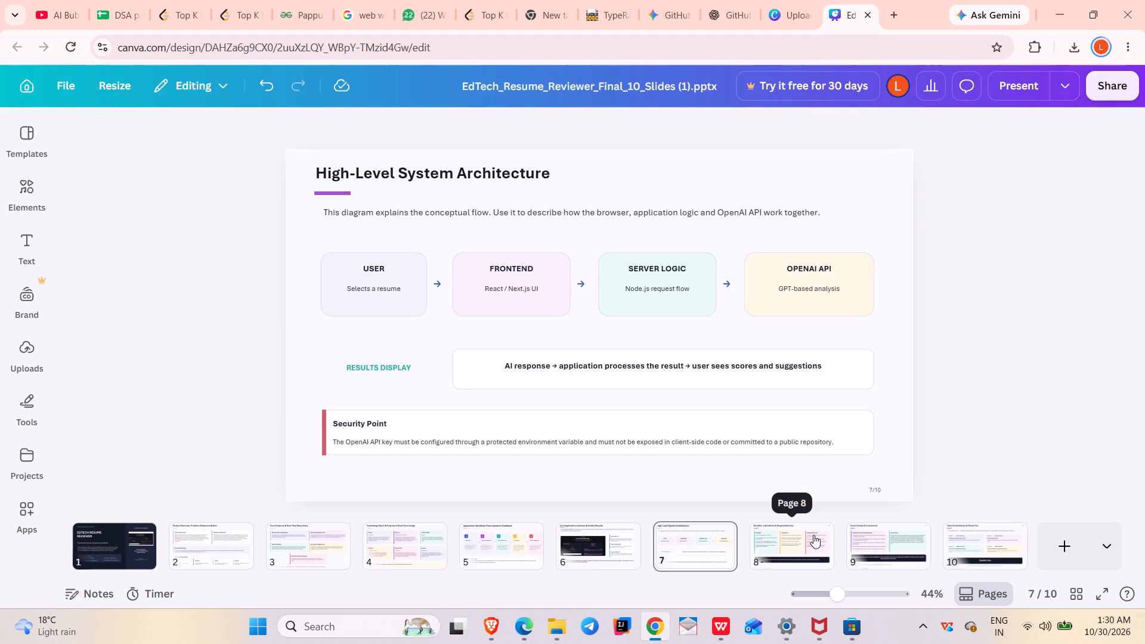
Delete the "EDTECH RESUME REVIEWER | MINOR PROJECT" footer text from slide 8, Benefits, Limitations & Responsible Use.
left_click(787, 538)
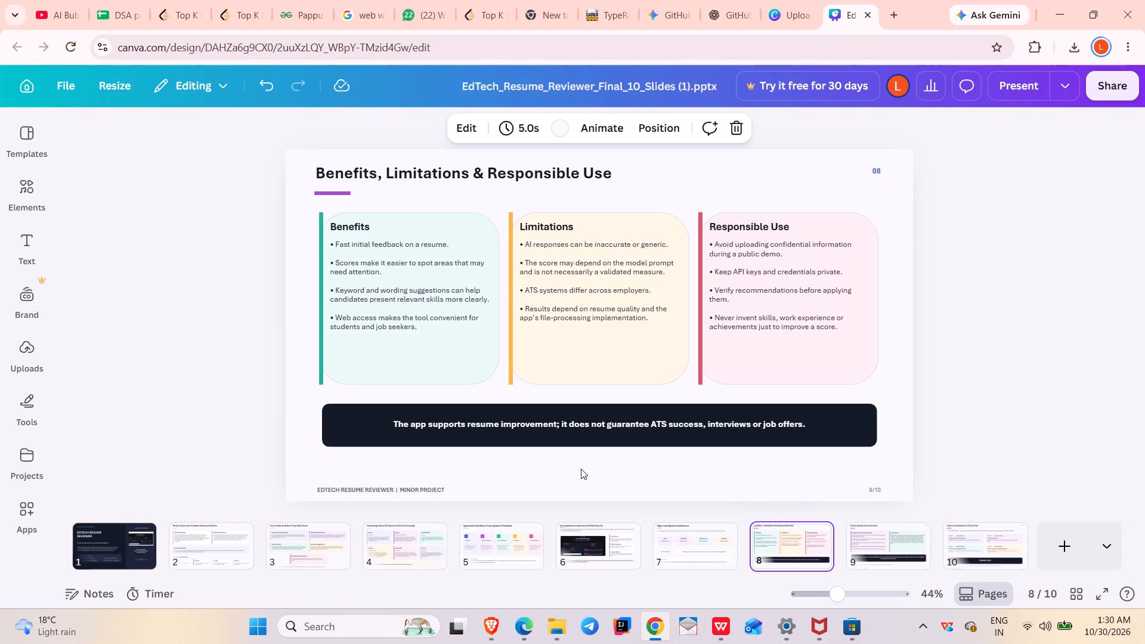
left_click(417, 482)
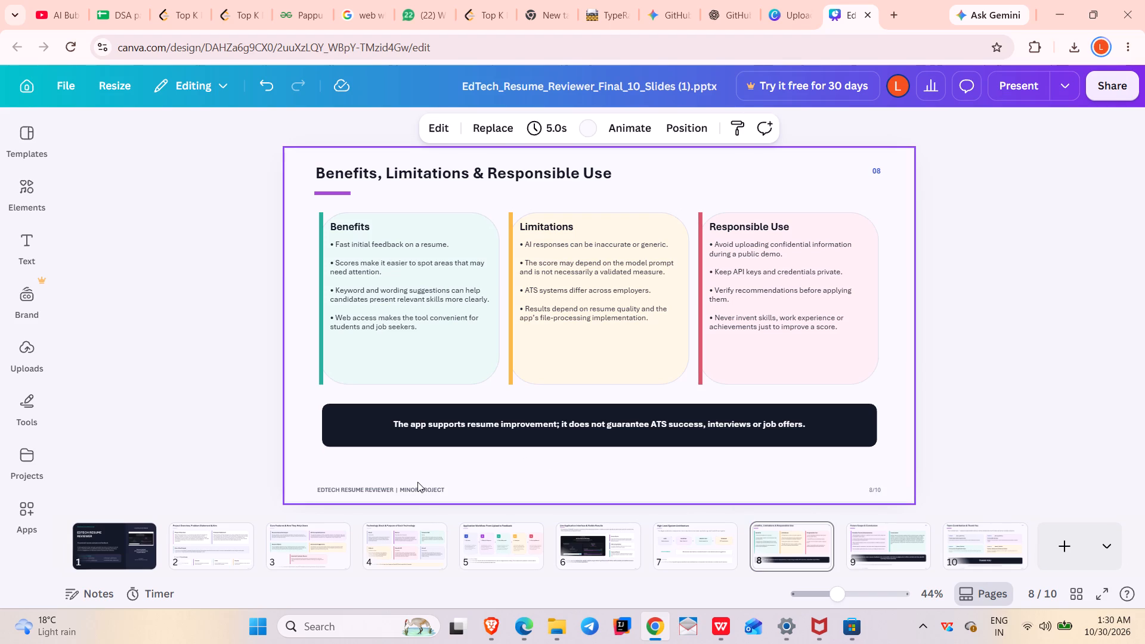
left_click(423, 489)
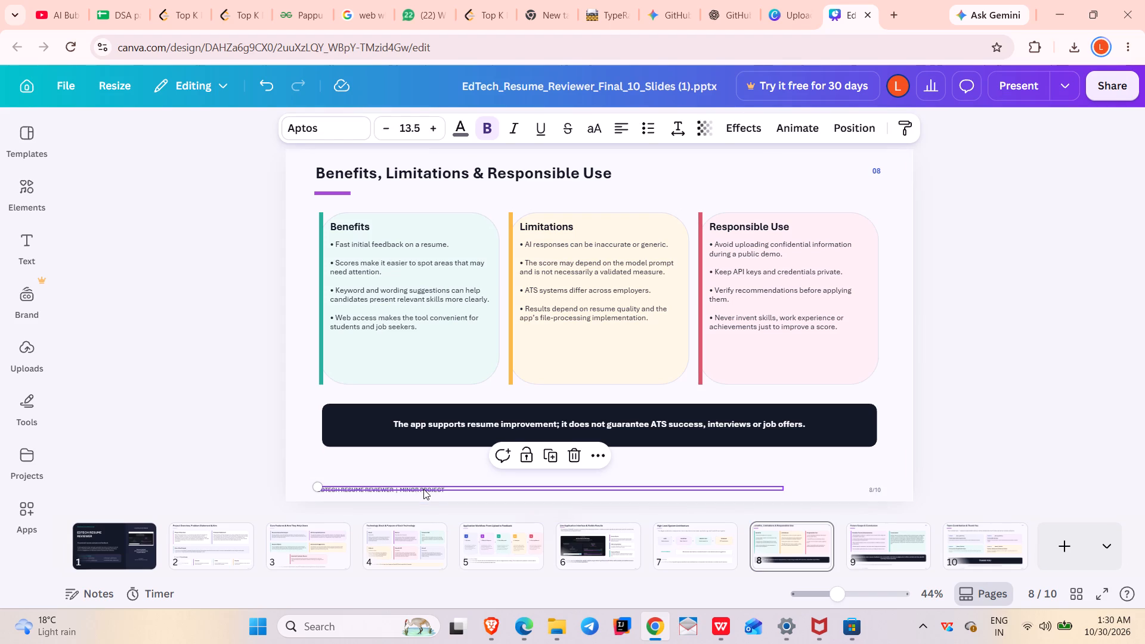
key("Delete")
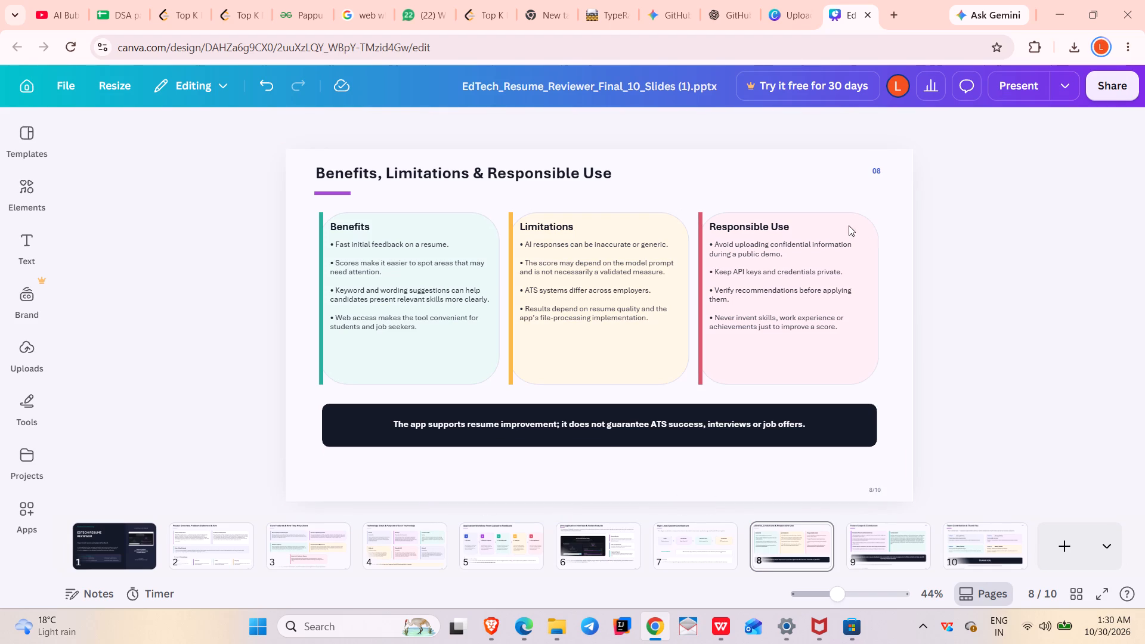
Remove the blue 08 slide-number label beside the title of slide 8.
left_click_drag(881, 169, 874, 172)
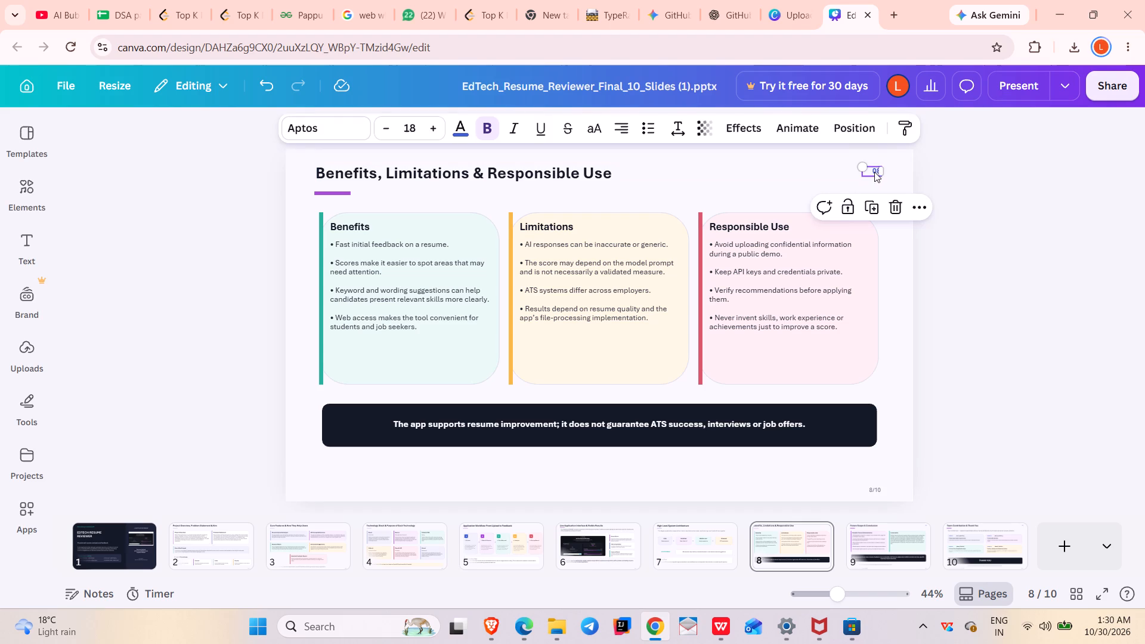
left_click(874, 172)
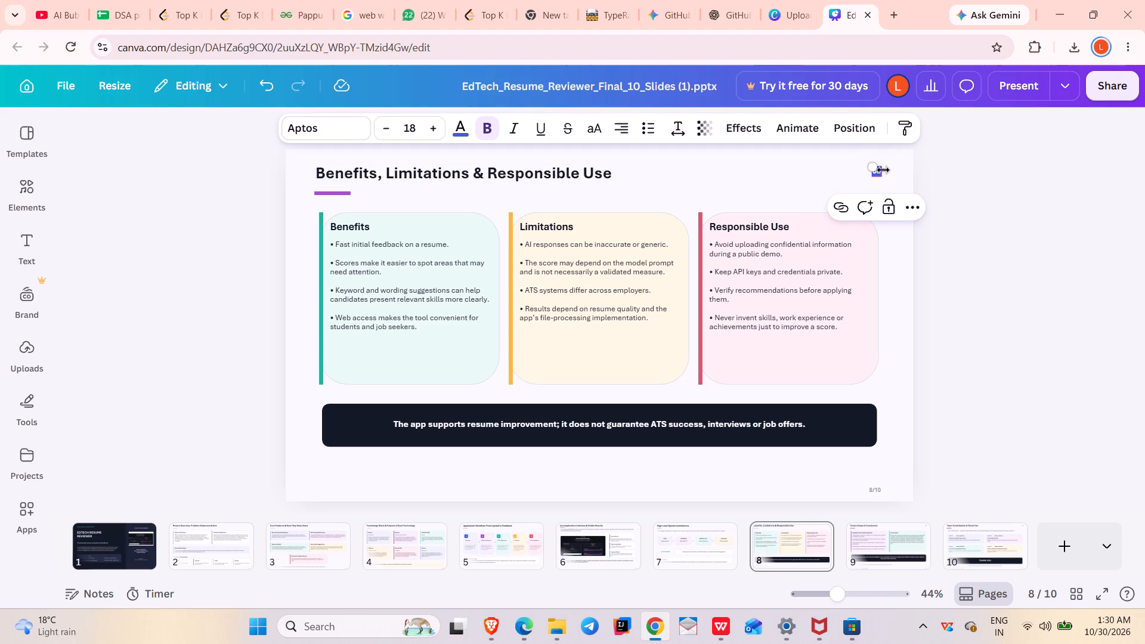
left_click(883, 169)
left_click(875, 169)
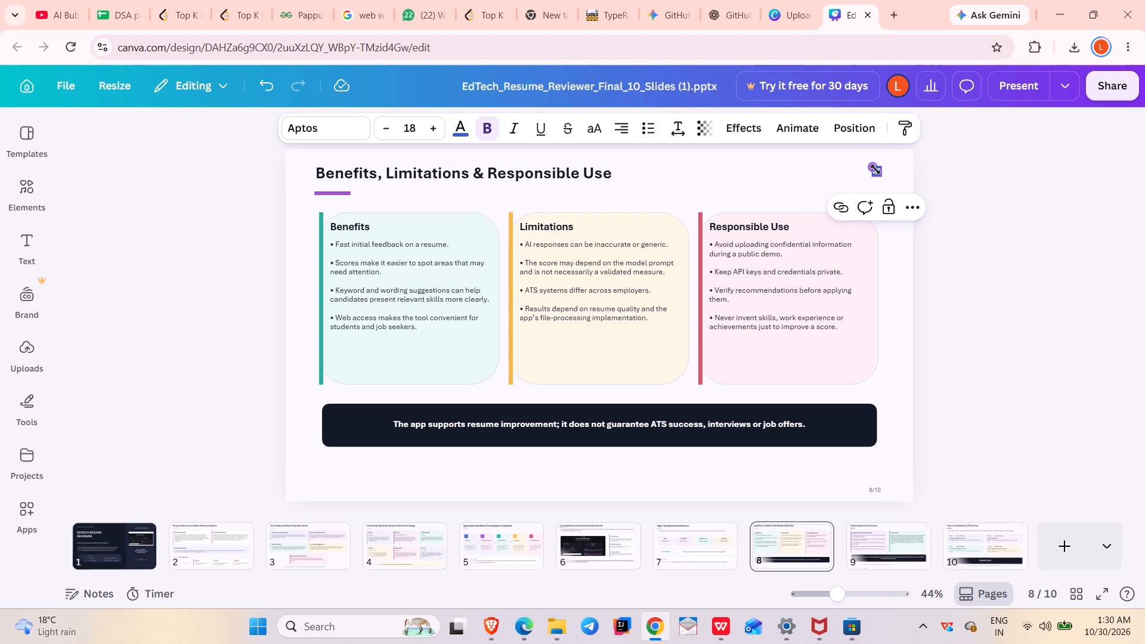
left_click(877, 172)
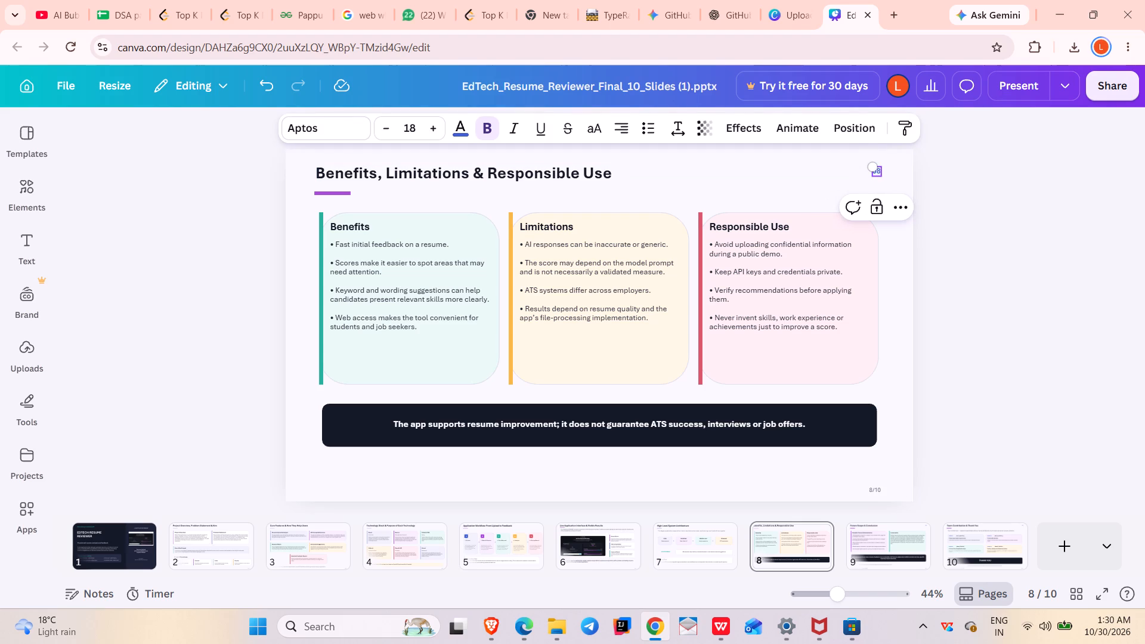
key("BackSpace")
key("BackSpace")
key("Delete")
key("Delete")
left_click(932, 304)
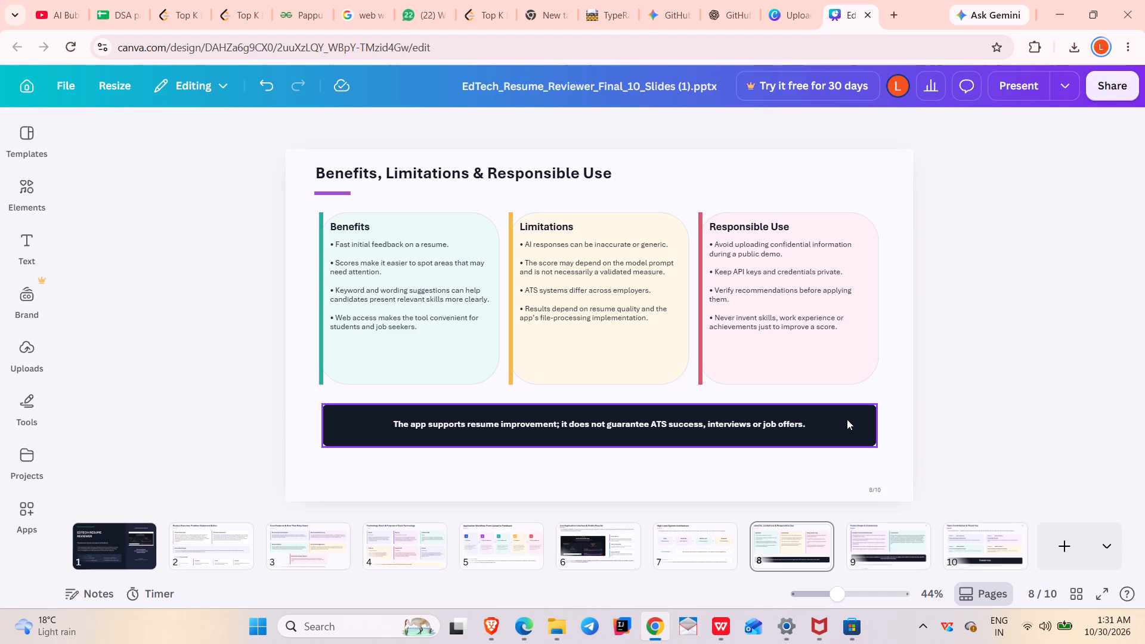
Delete the "EDTECH RESUME REVIEWER | MINOR PROJECT" footer text and the 9/10 page counter from slide 9, Future Scope & Conclusion.
left_click(872, 550)
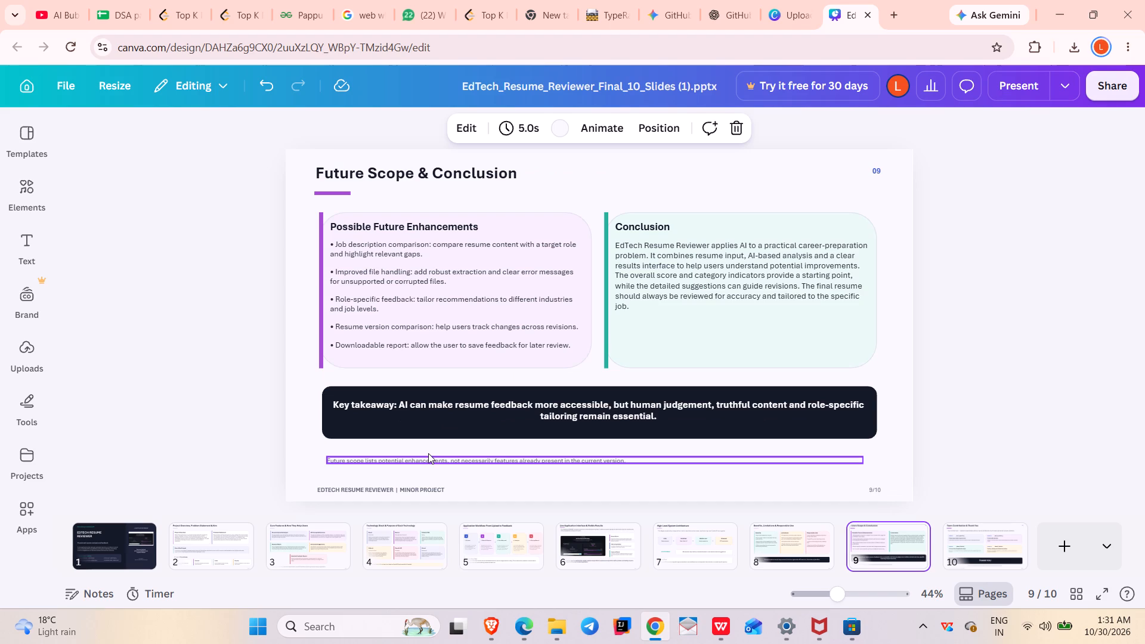
left_click(403, 492)
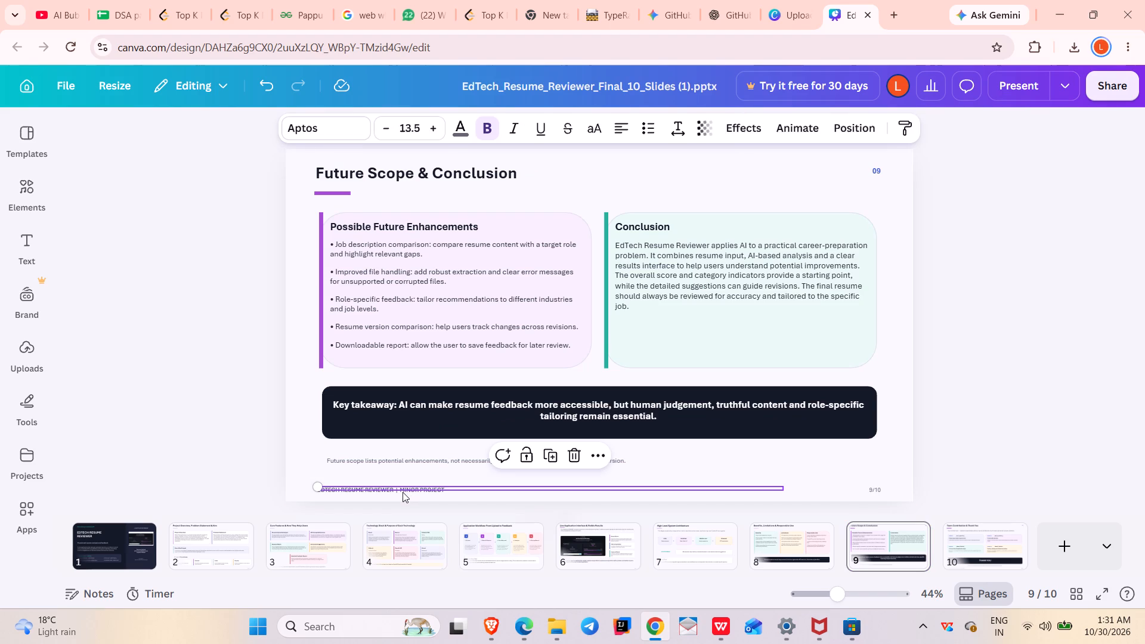
key("BackSpace")
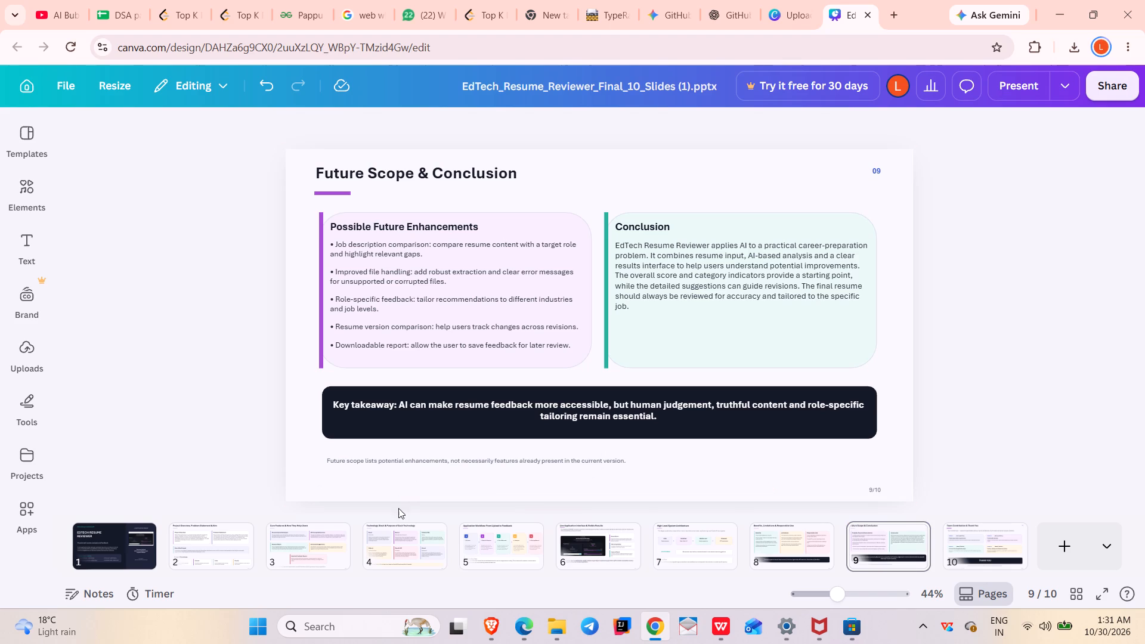
left_click(874, 485)
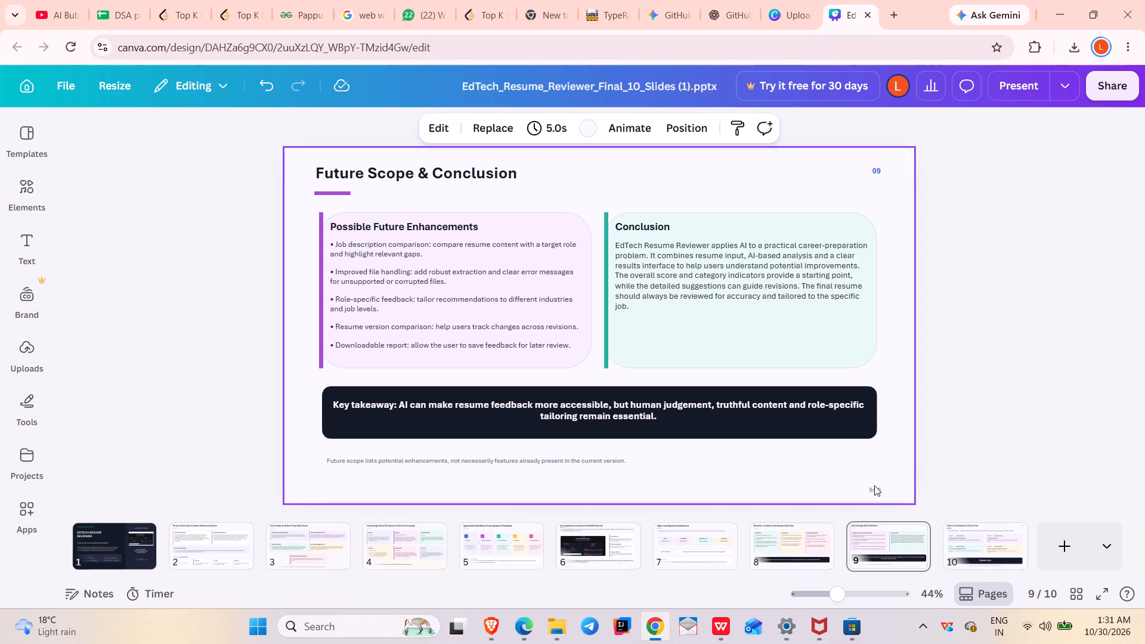
left_click(877, 492)
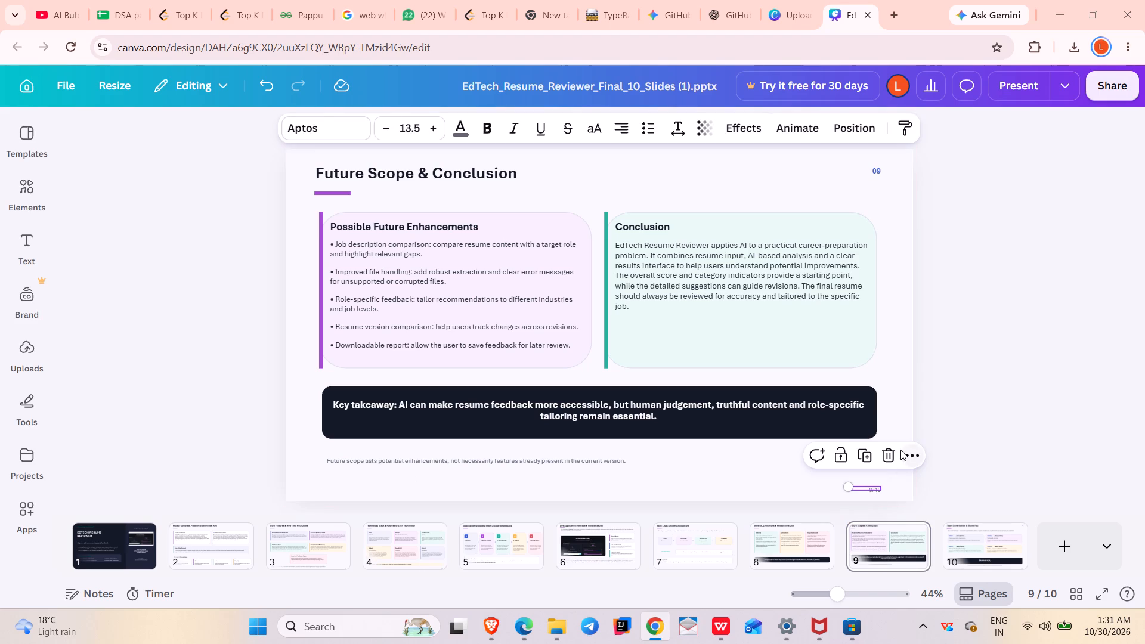
left_click(889, 459)
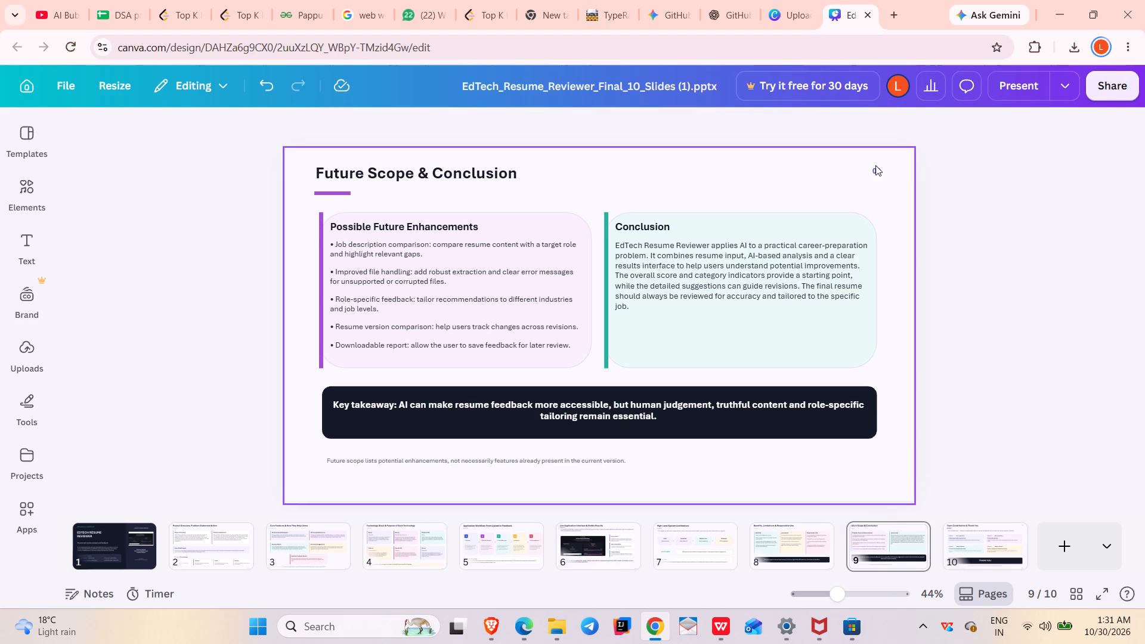
Delete the blue 09 slide-number label beside the title of slide 9.
left_click(877, 174)
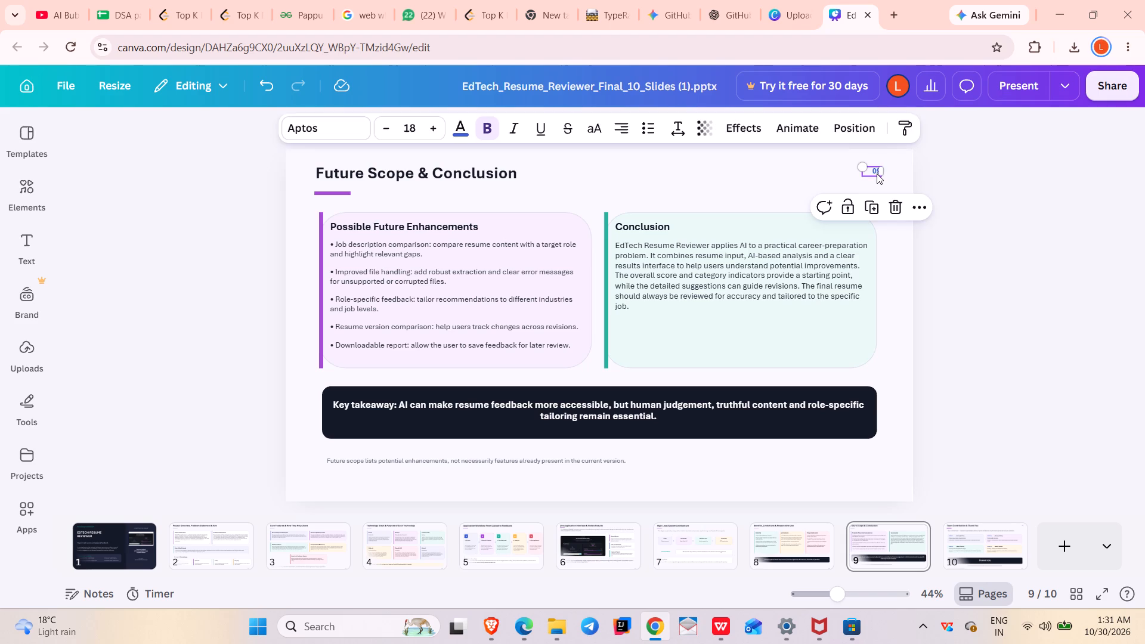
left_click(895, 203)
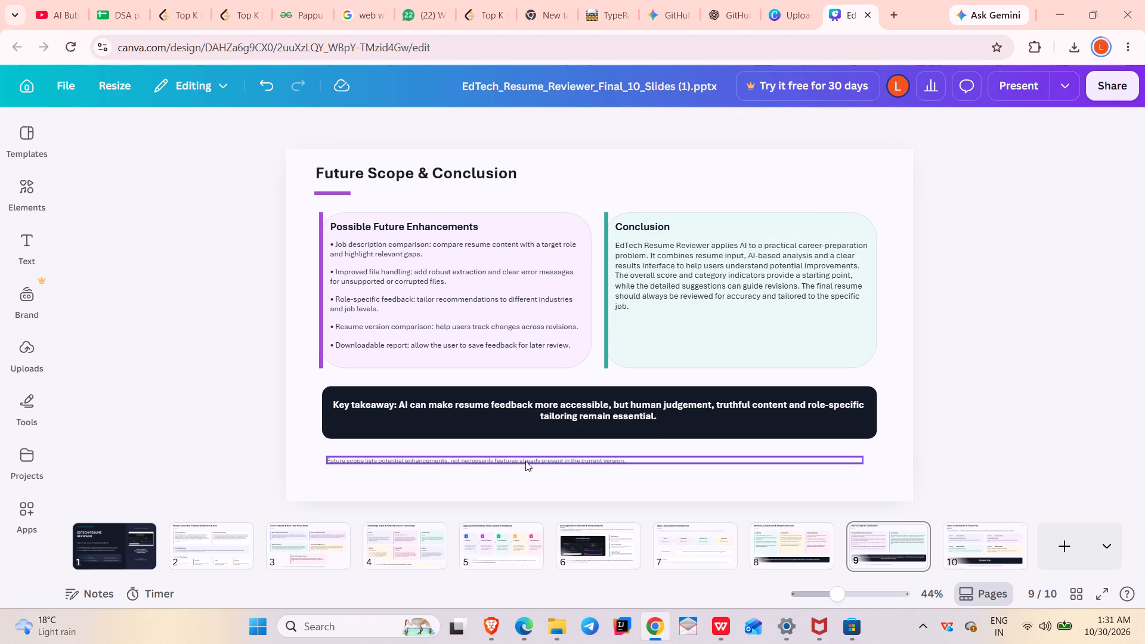
Delete the small note about future scope listing potential enhancements below the Key takeaway banner on slide 9.
left_click(525, 461)
left_click(623, 419)
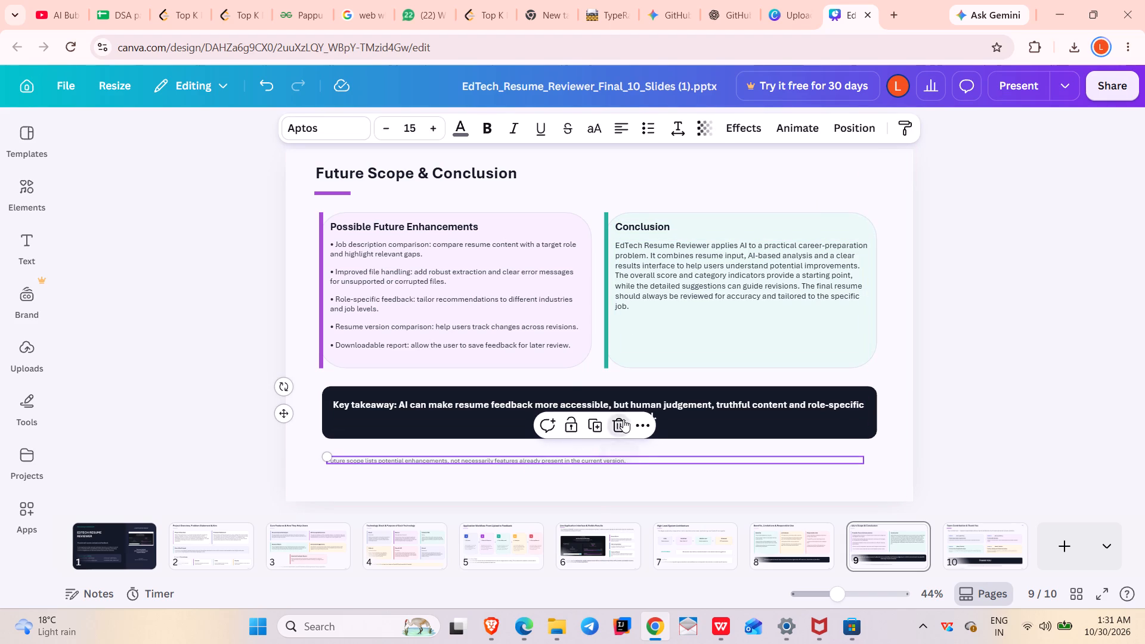
Open slide 10, Team Contribution & Thank You.
left_click(974, 549)
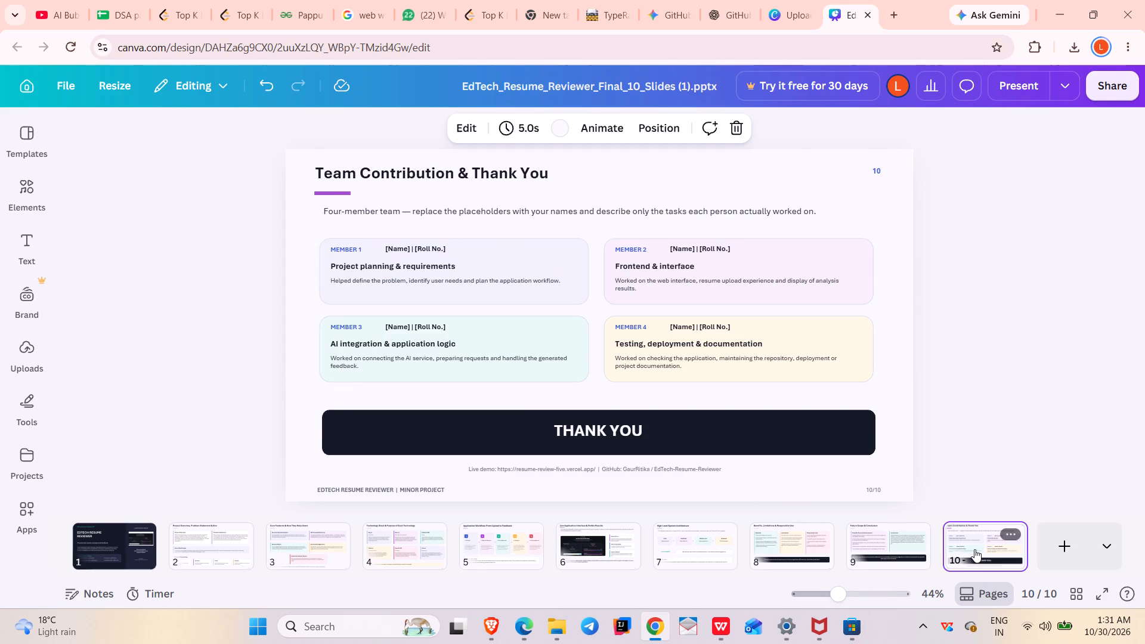
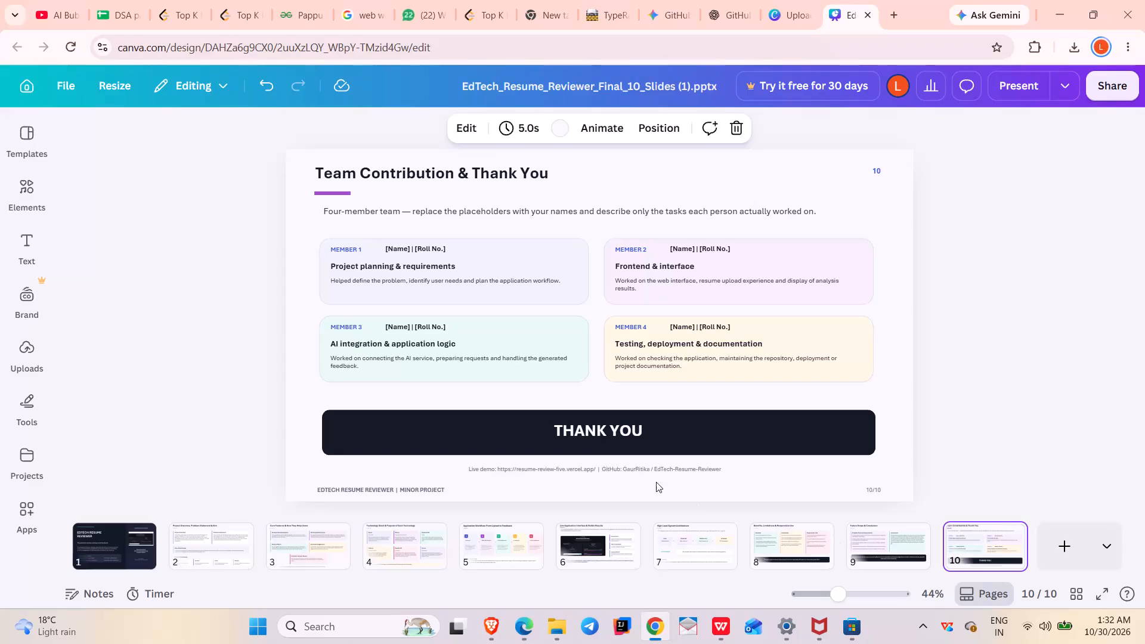
Delete the live demo and GitHub link line below the THANK YOU banner on slide 10.
left_click(482, 277)
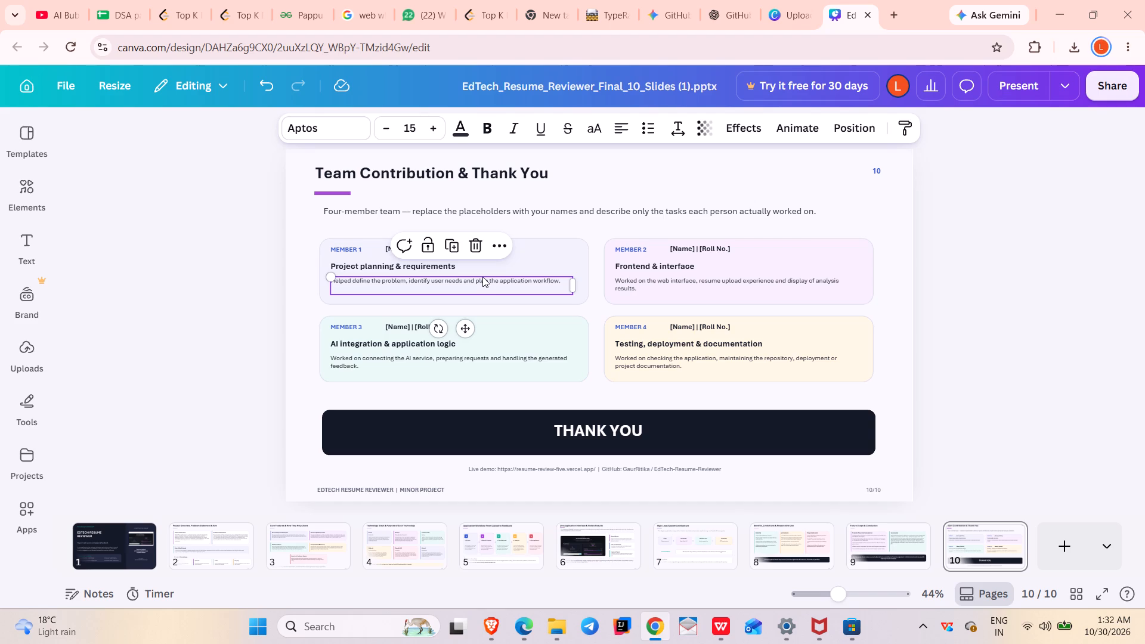
left_click(570, 468)
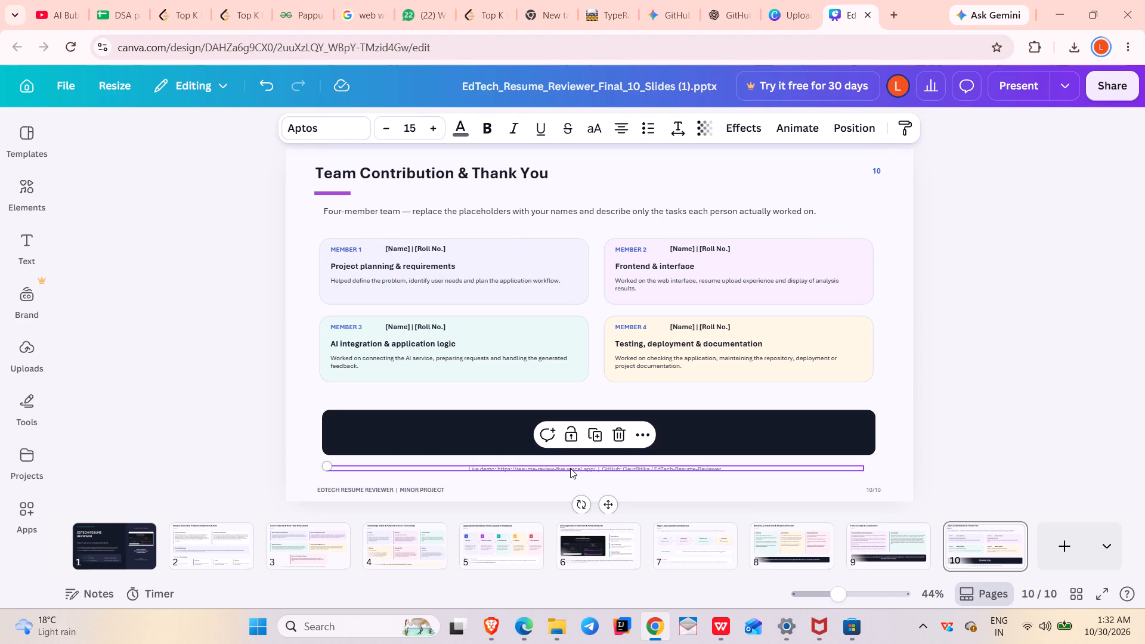
key("BackSpace")
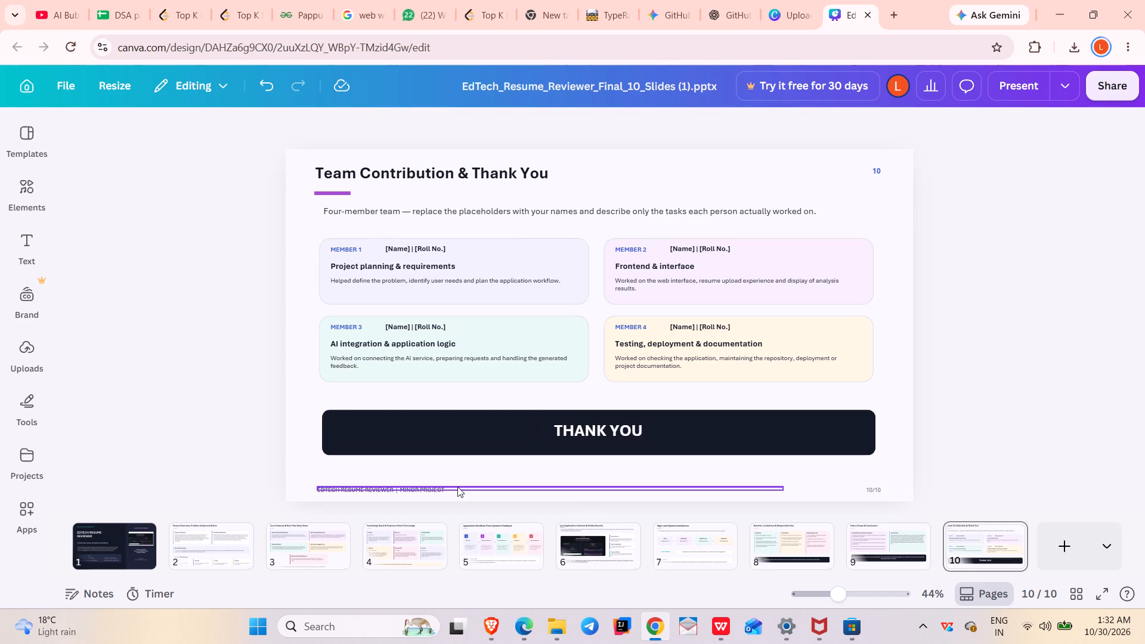
Delete the "EDTECH RESUME REVIEWER | MINOR PROJECT" footer text from slide 10.
left_click(423, 489)
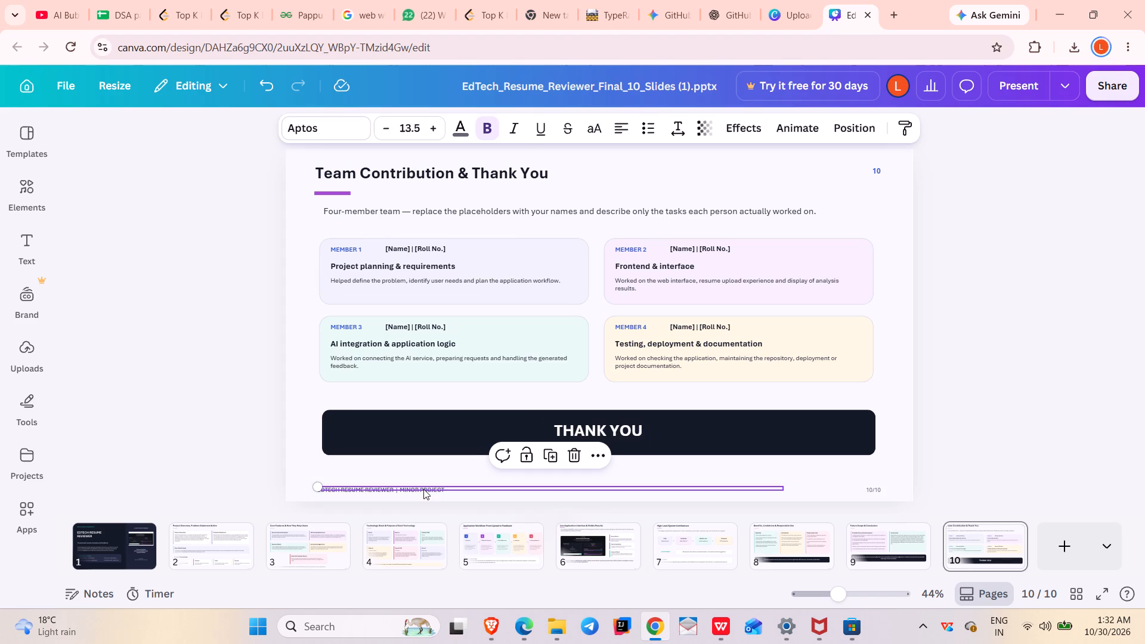
key("BackSpace")
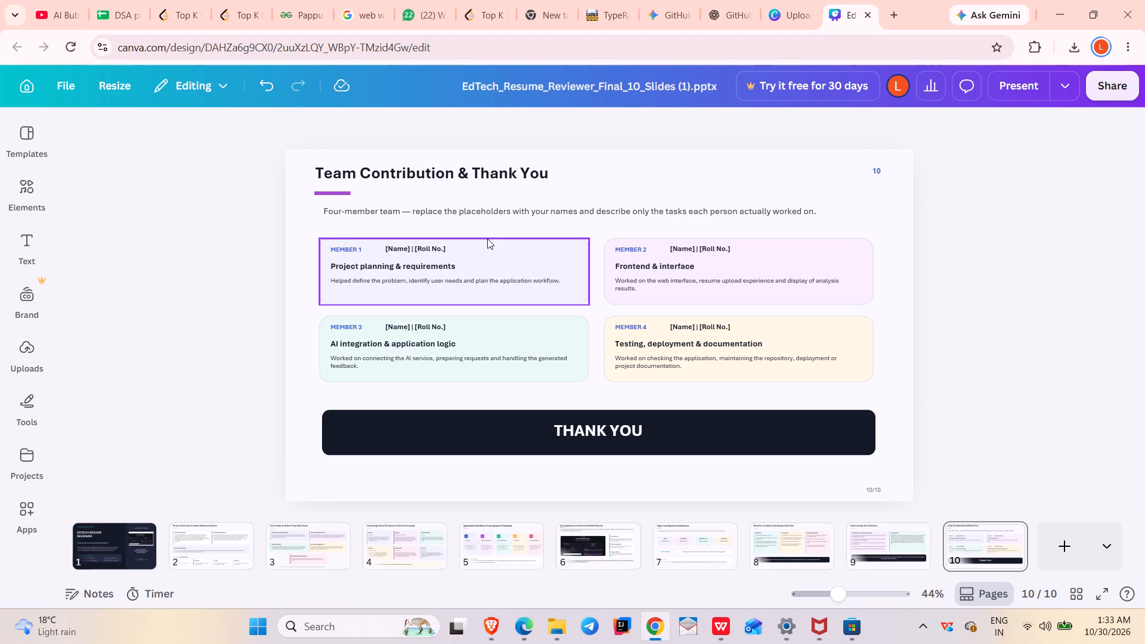
Replace the "[Name] | [Roll No.]" placeholder in the Member 4 card with the member's full name in capitals, keeping the outer square brackets.
left_click(693, 324)
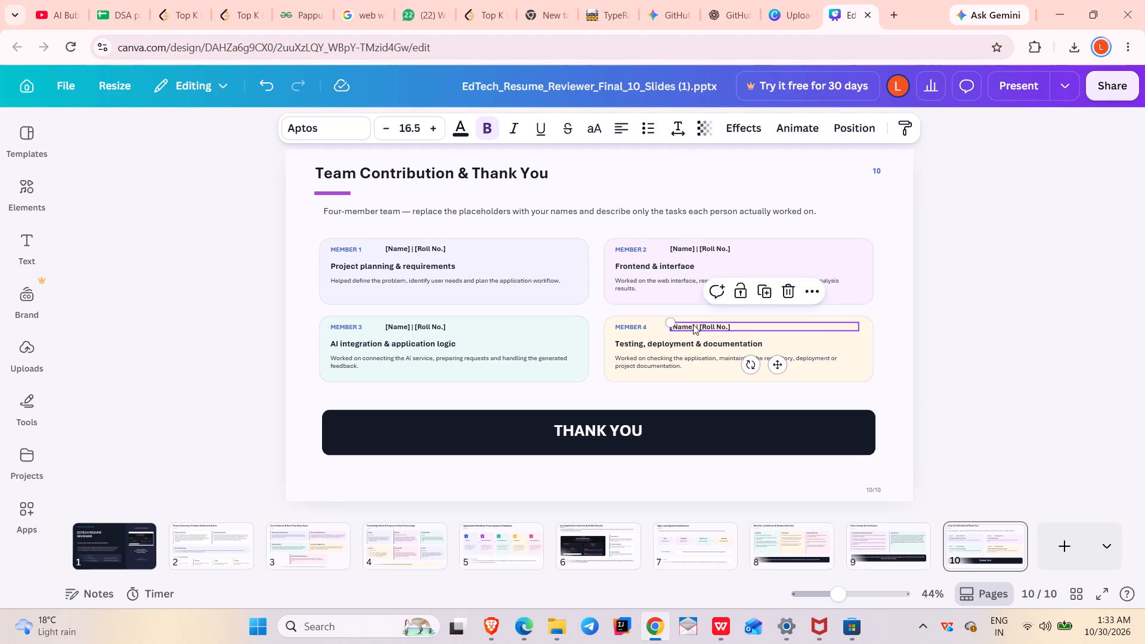
left_click(738, 326)
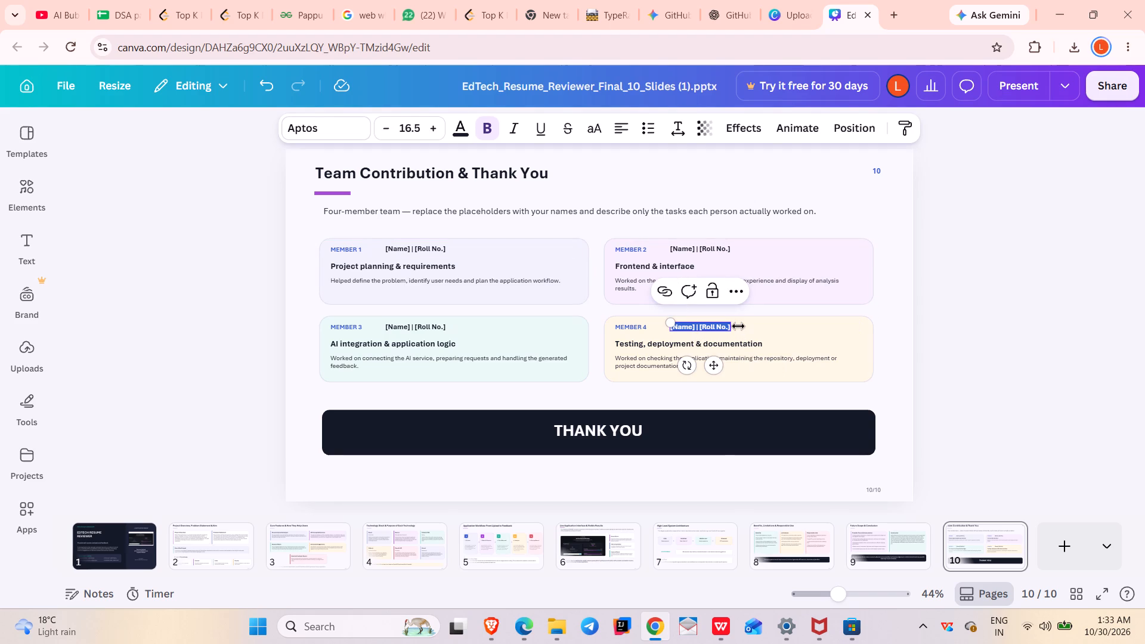
left_click(738, 326)
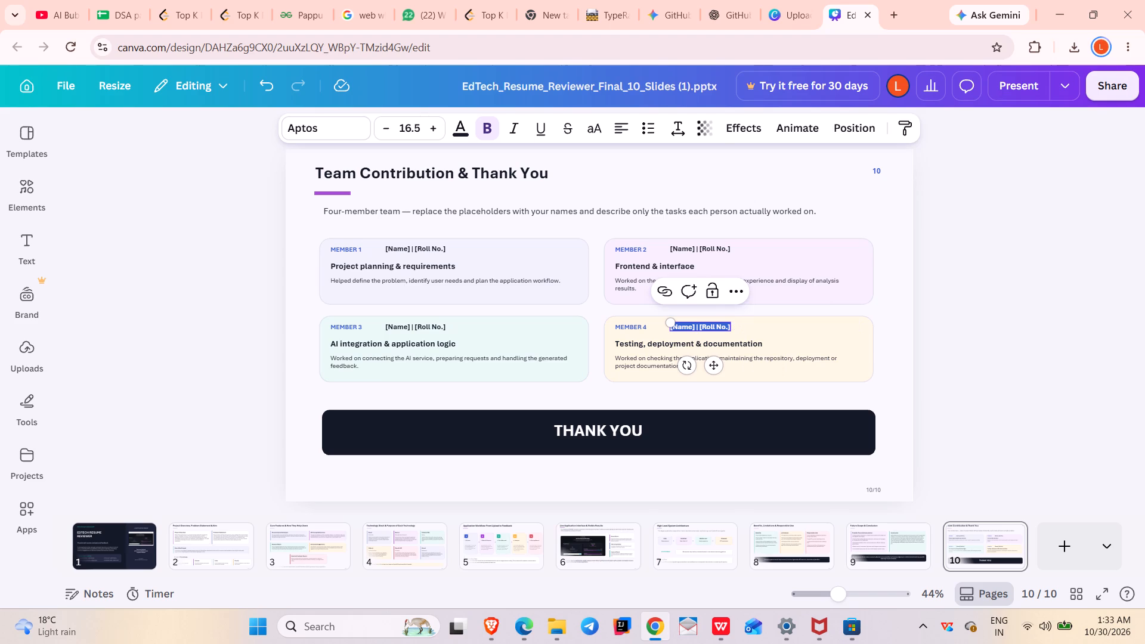
left_click(711, 325)
left_click(728, 326)
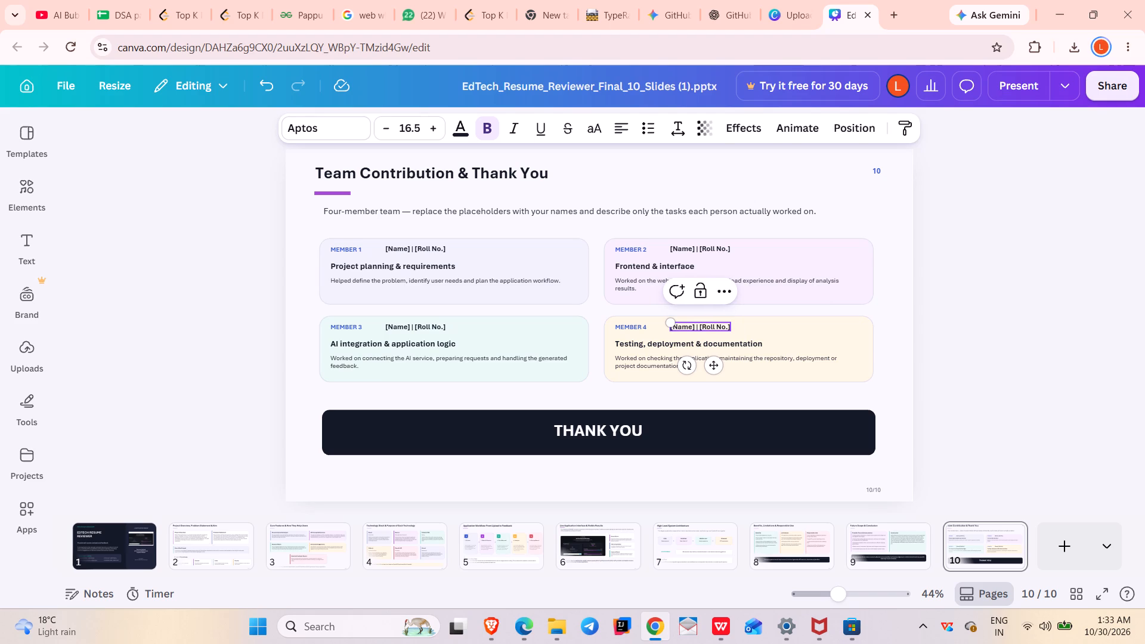
key("BackSpace")
key("BackSpace")
key("BackSpace")
key("BackSpace")
key("BackSpace")
key("BackSpace")
key("BackSpace")
key("BackSpace")
key("BackSpace")
key("BackSpace")
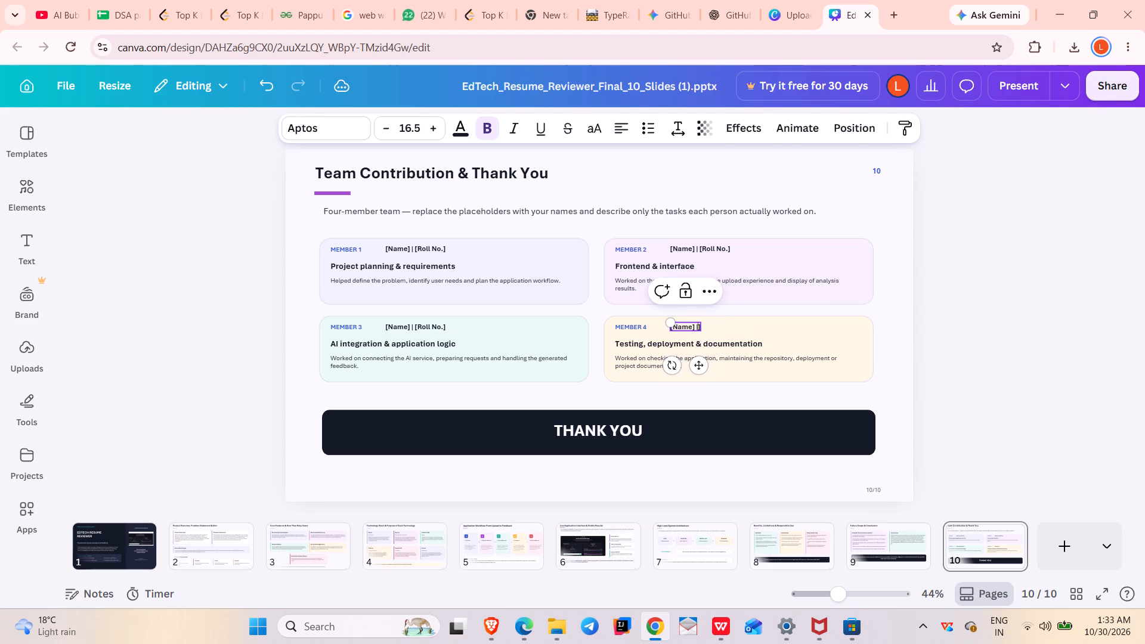
key("BackSpace")
key("BackSpace")
key("BackSpace")
key("BackSpace")
key("BackSpace")
key("BackSpace")
key("BackSpace")
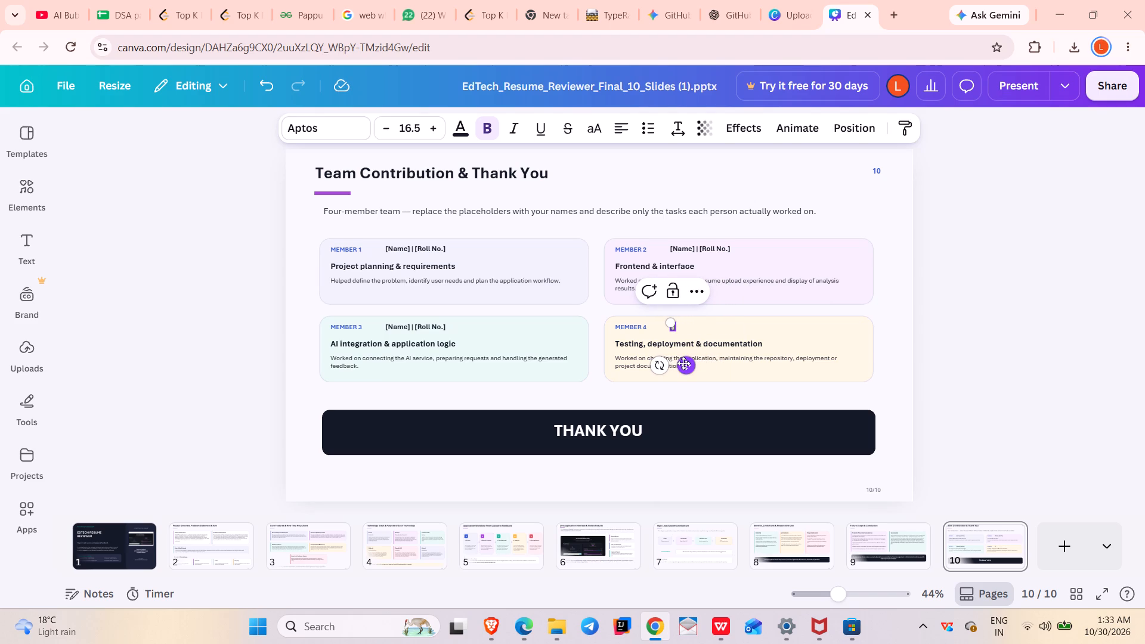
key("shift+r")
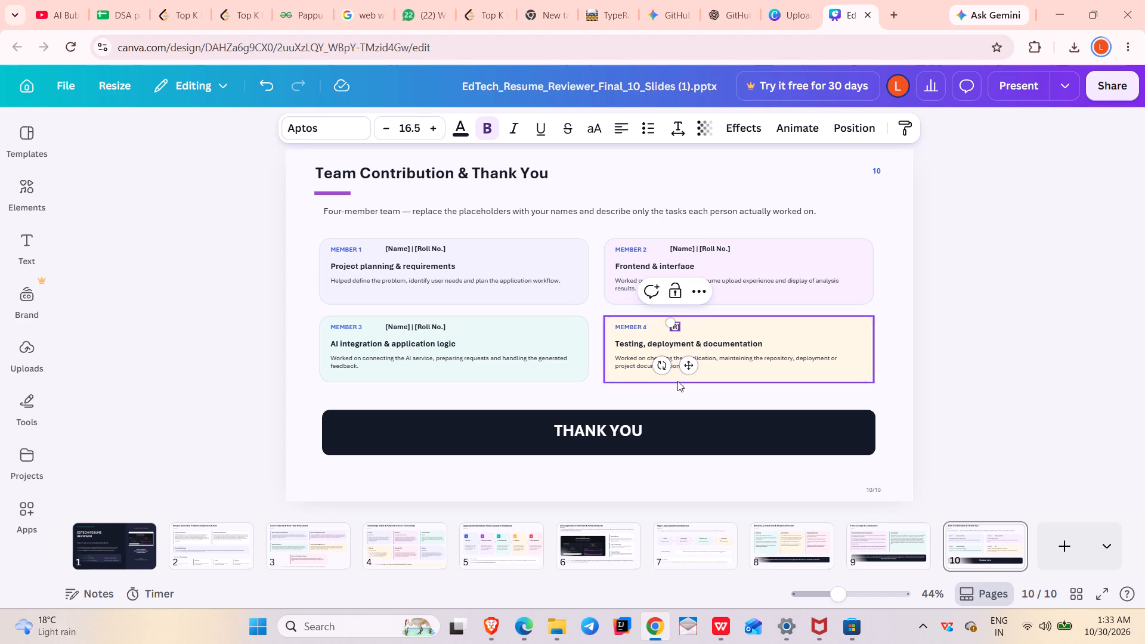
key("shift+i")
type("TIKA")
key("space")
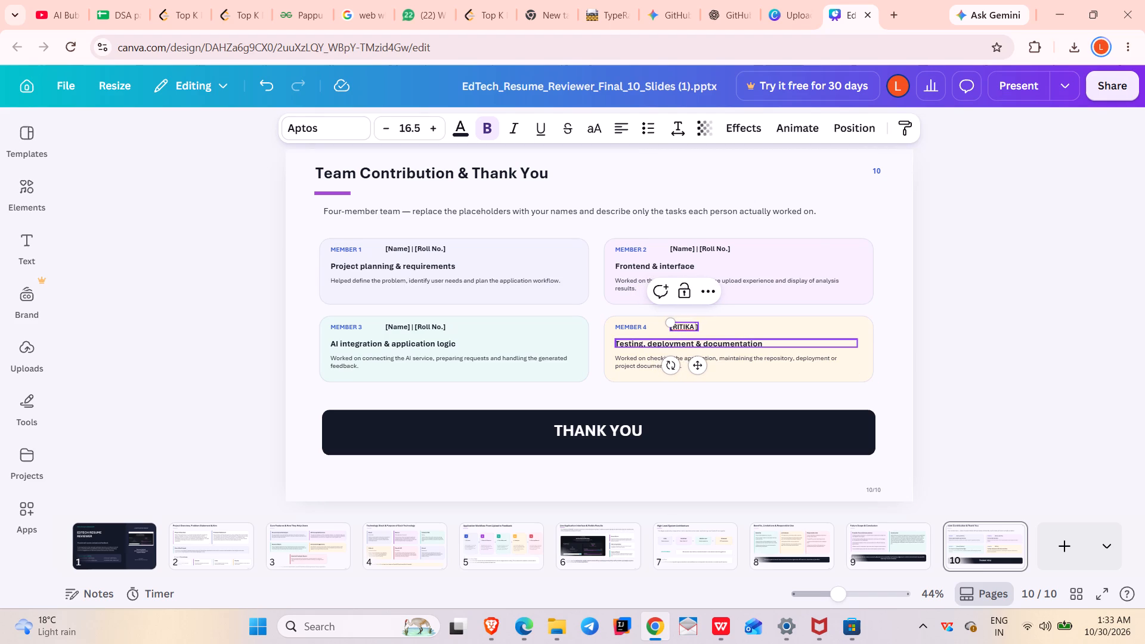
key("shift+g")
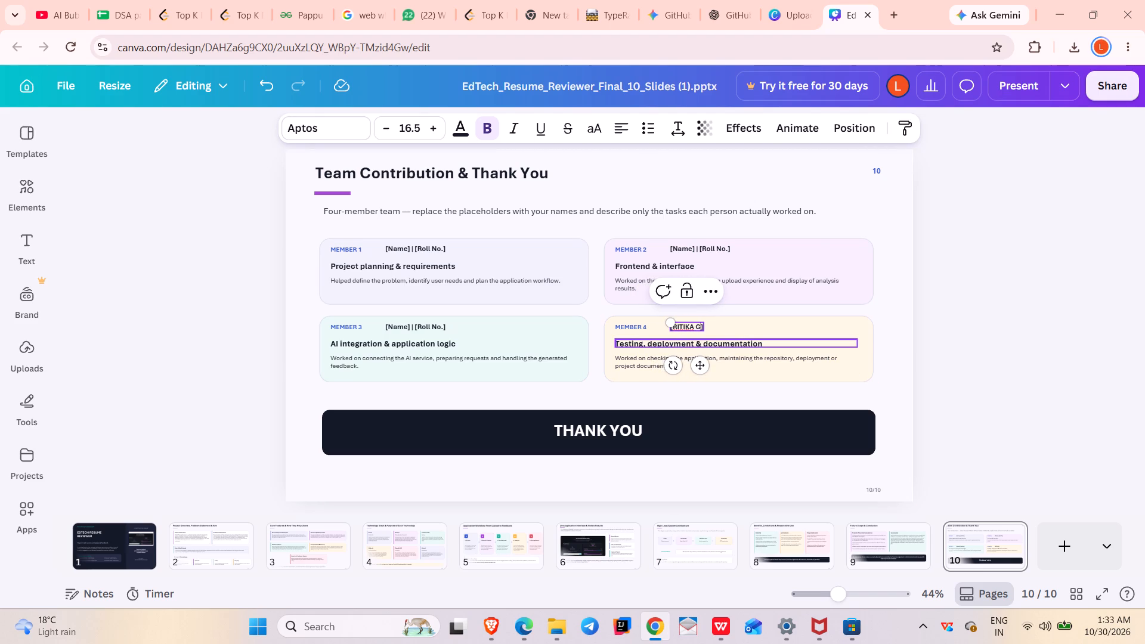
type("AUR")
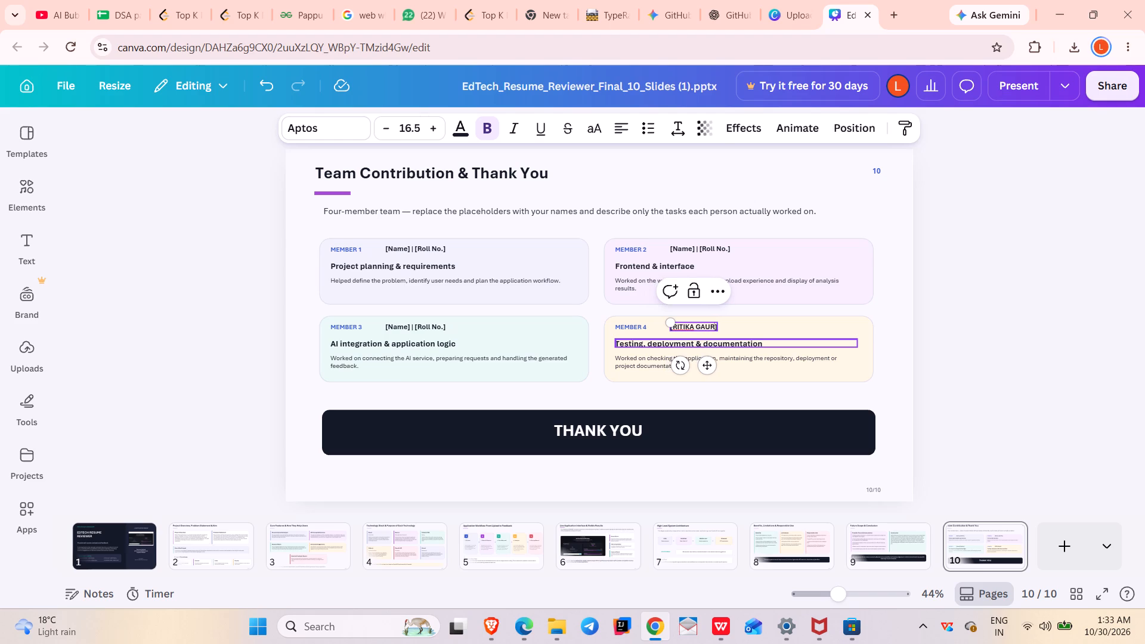
Add a colon and the member's roll number after the name in the Member 4 card, inside the brackets.
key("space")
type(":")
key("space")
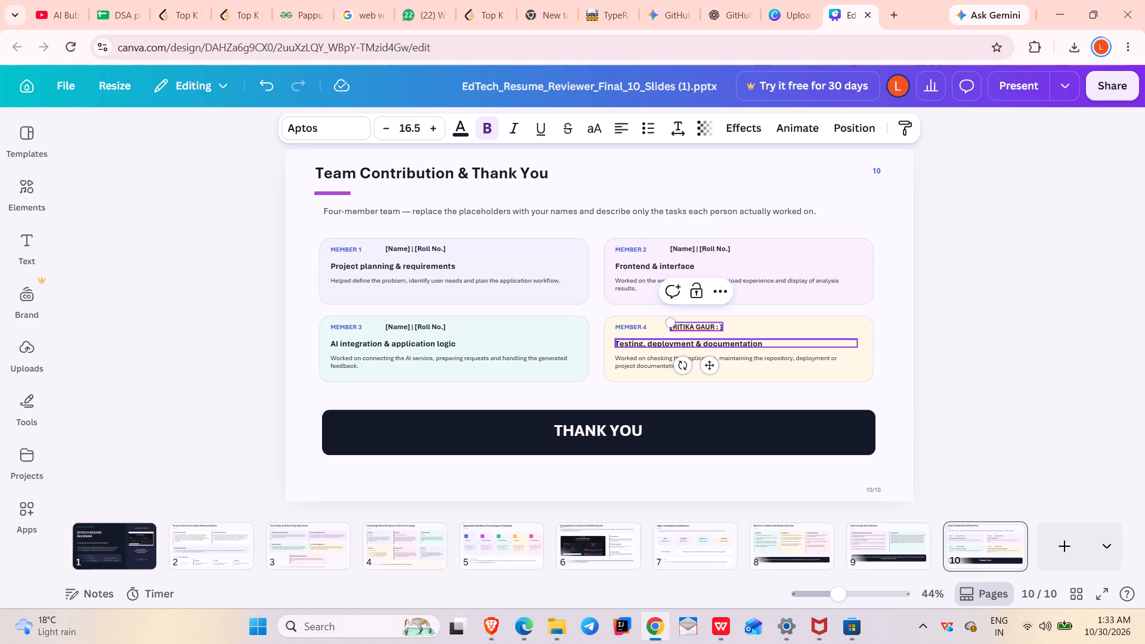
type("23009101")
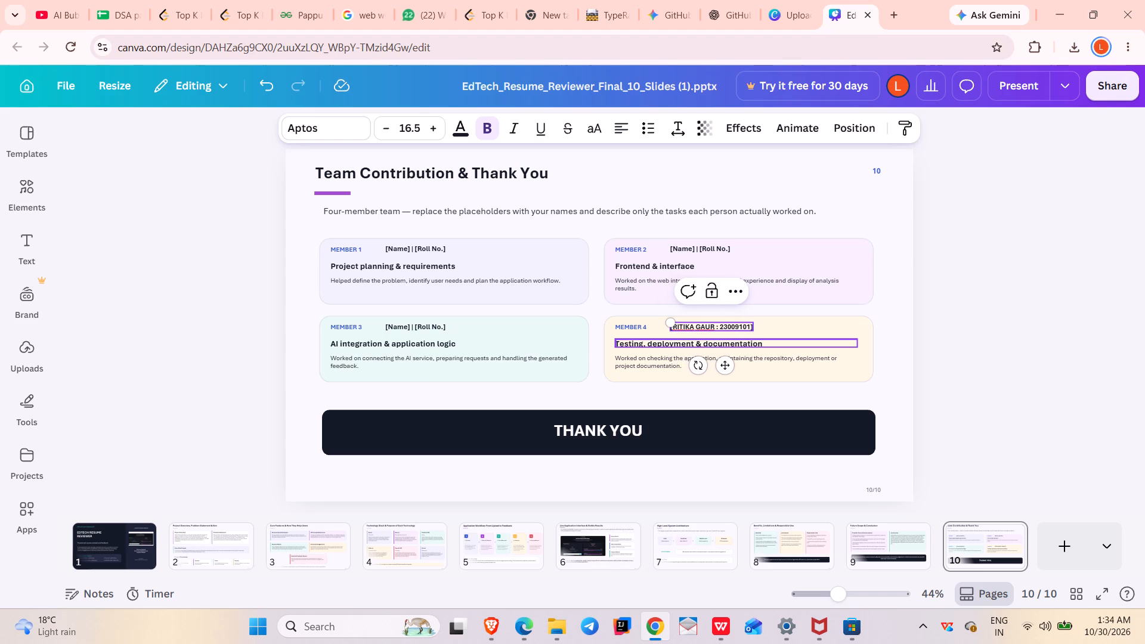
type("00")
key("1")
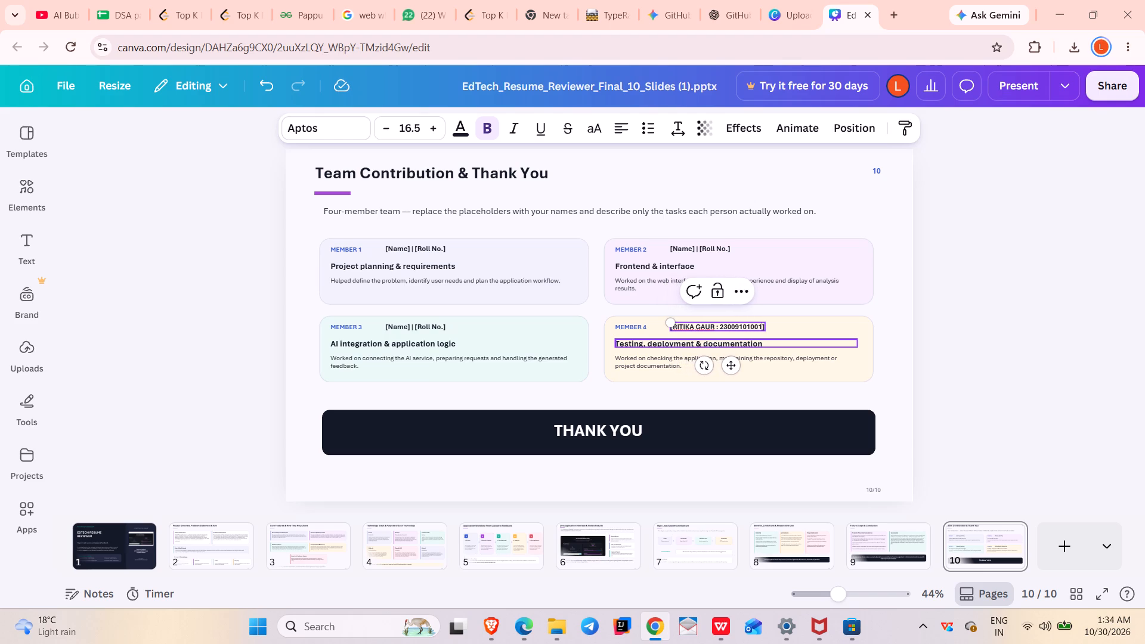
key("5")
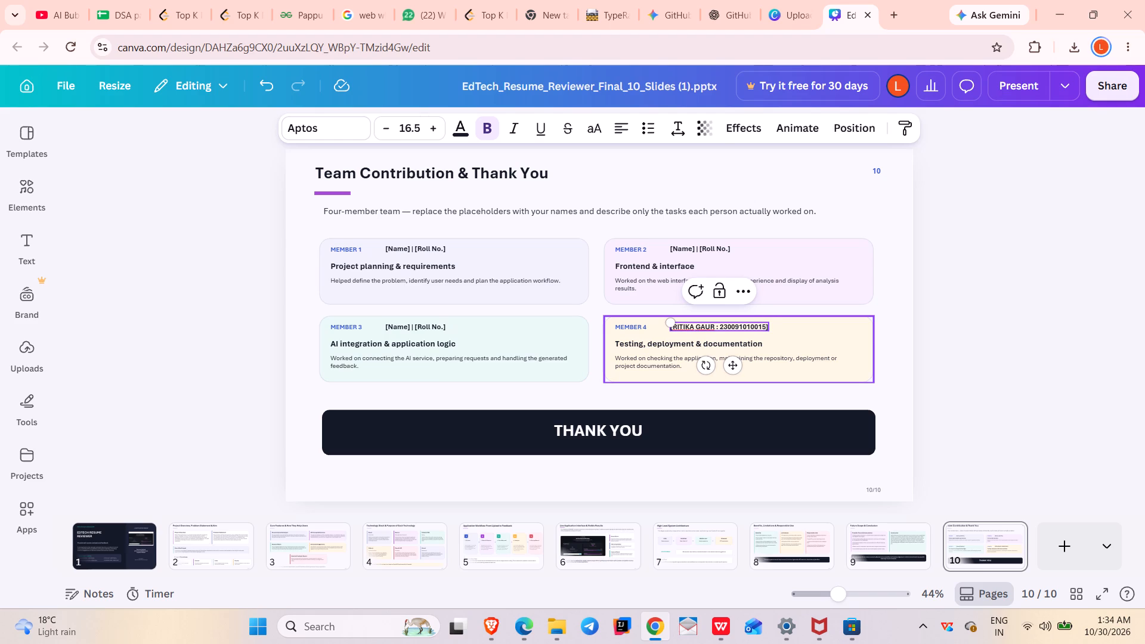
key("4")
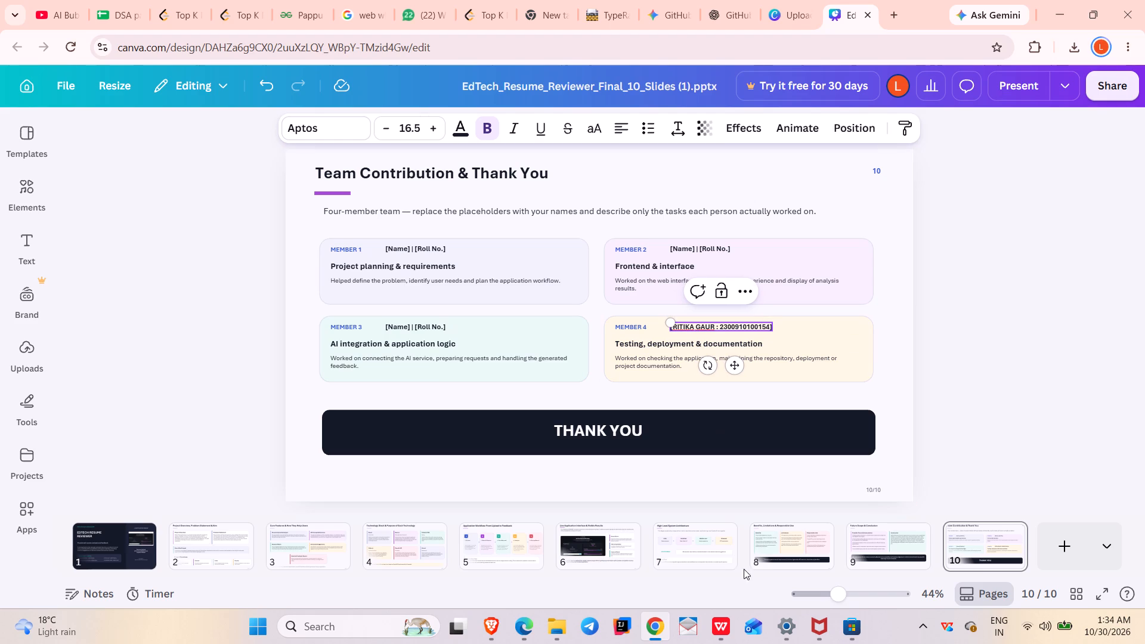
Switch to WPS Office and open the 2026-27 Project.xls spreadsheet at the project group's names and roll numbers.
left_click(719, 633)
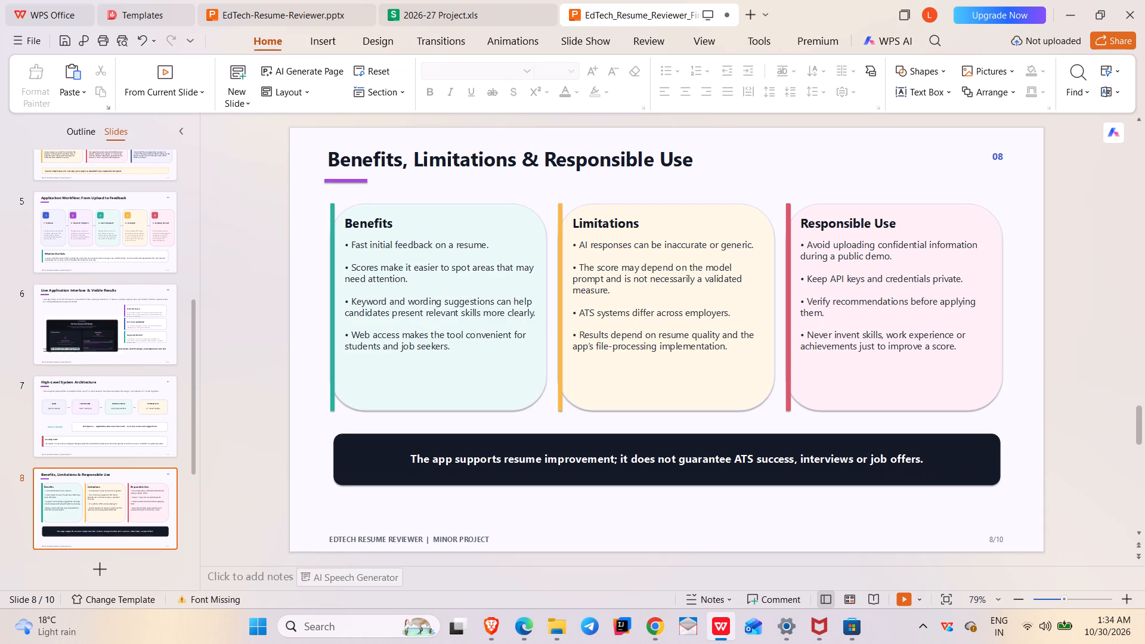
left_click(498, 13)
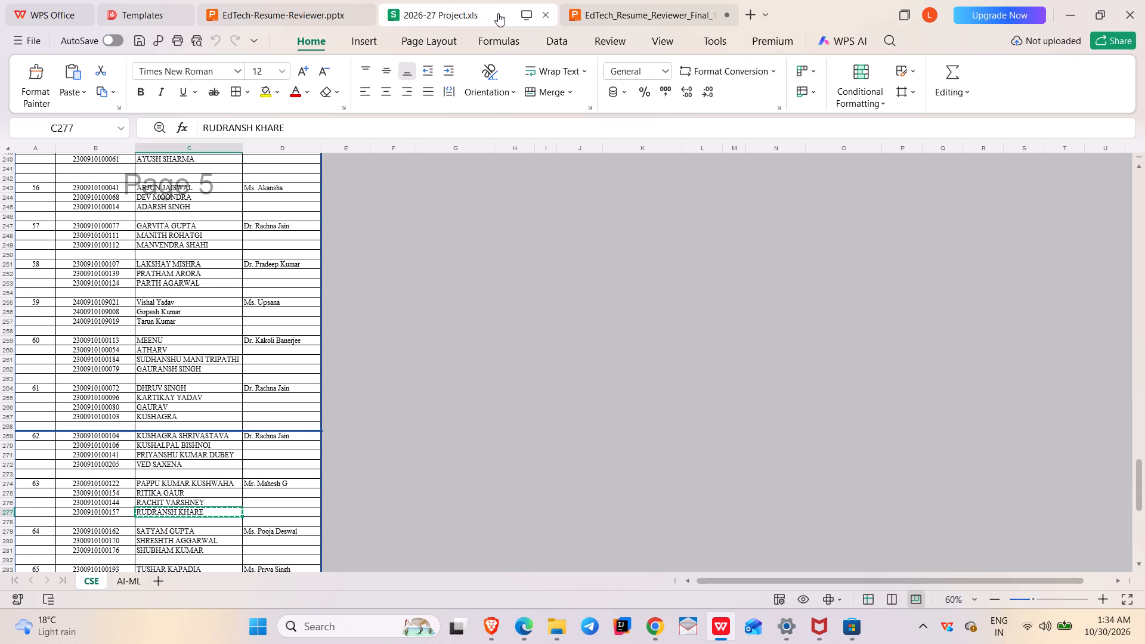
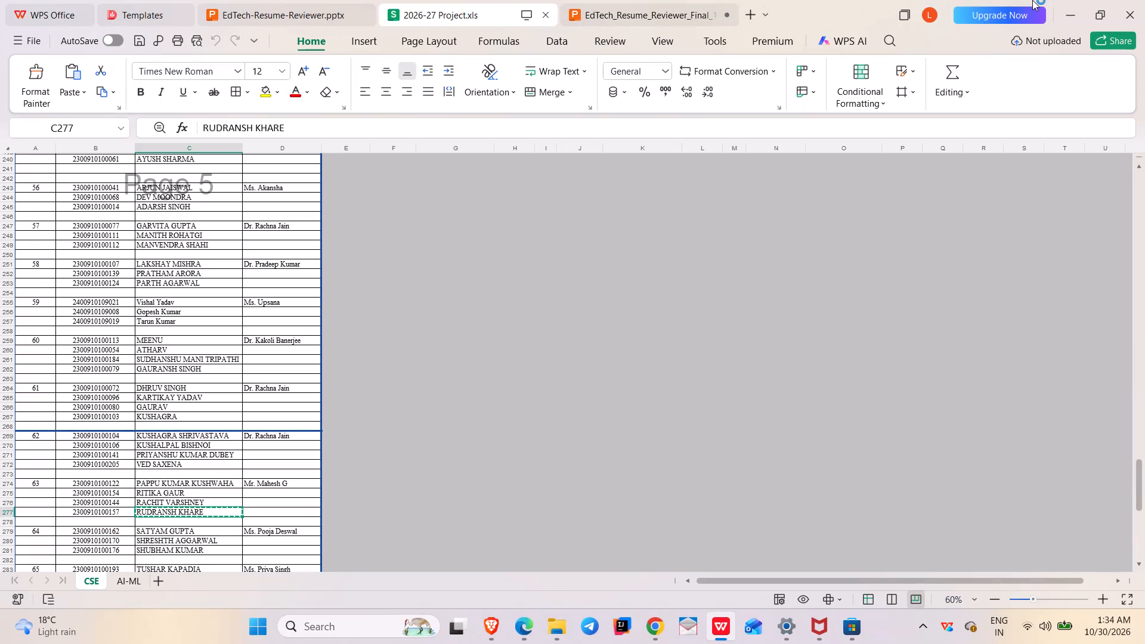
Switch back to the Canva presentation and select the "[Name] | [Roll No.]" placeholder in the Member 1 card on slide 10.
left_click(1065, 7)
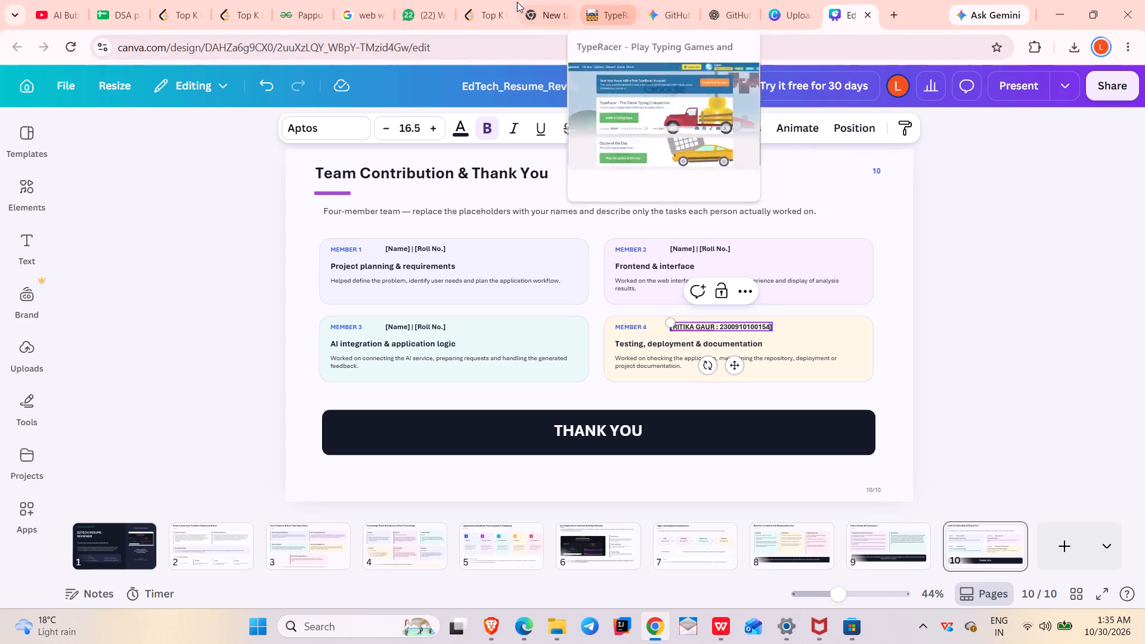
left_click(420, 245)
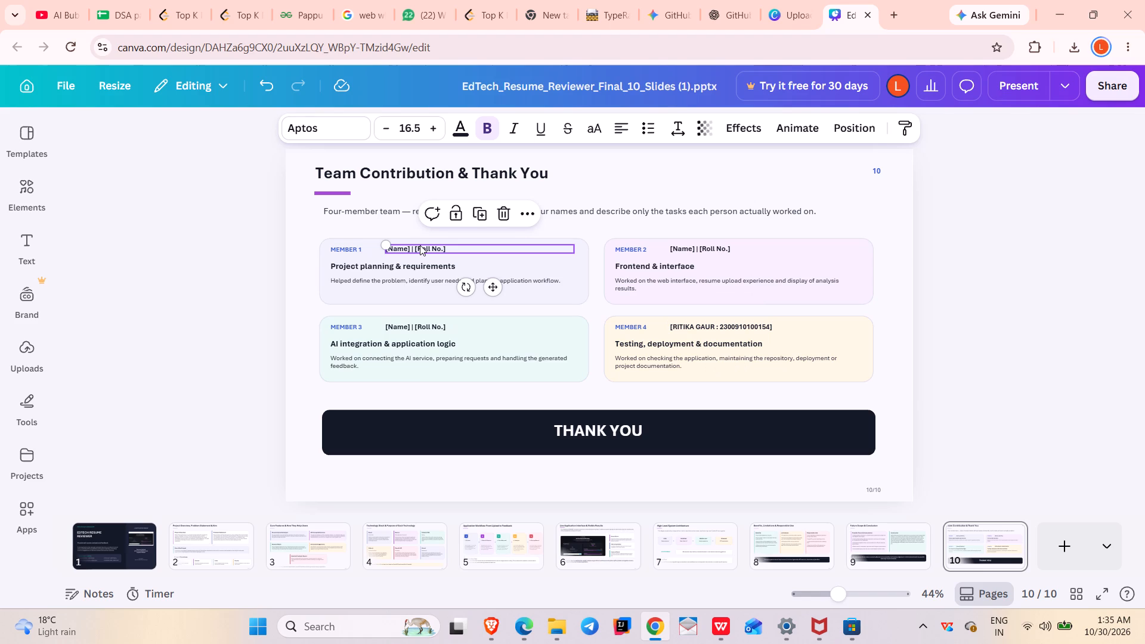
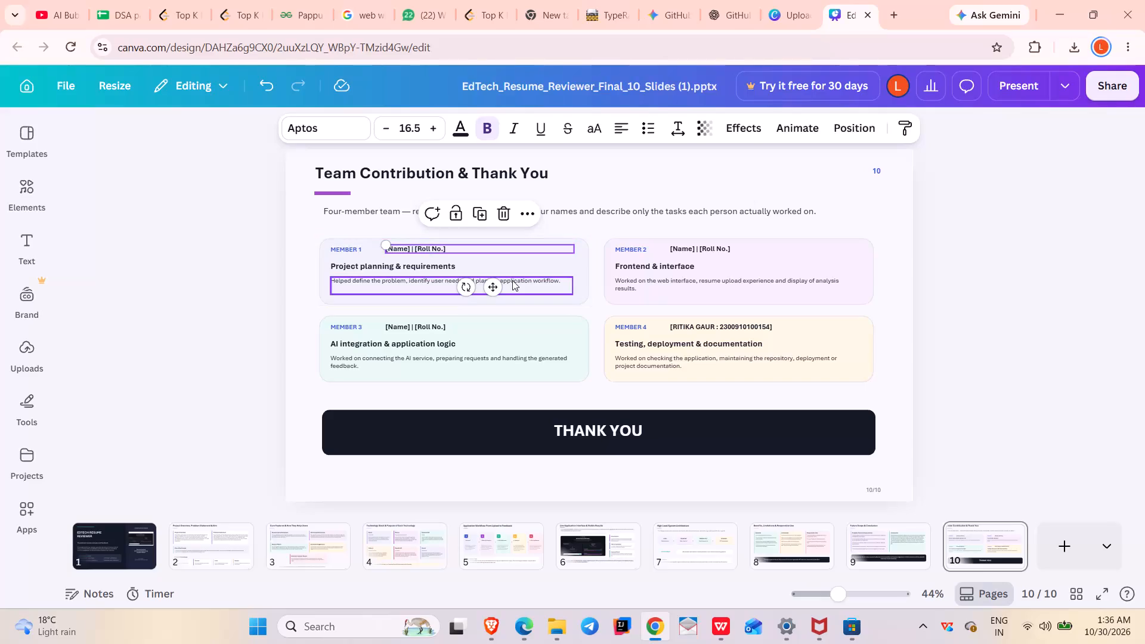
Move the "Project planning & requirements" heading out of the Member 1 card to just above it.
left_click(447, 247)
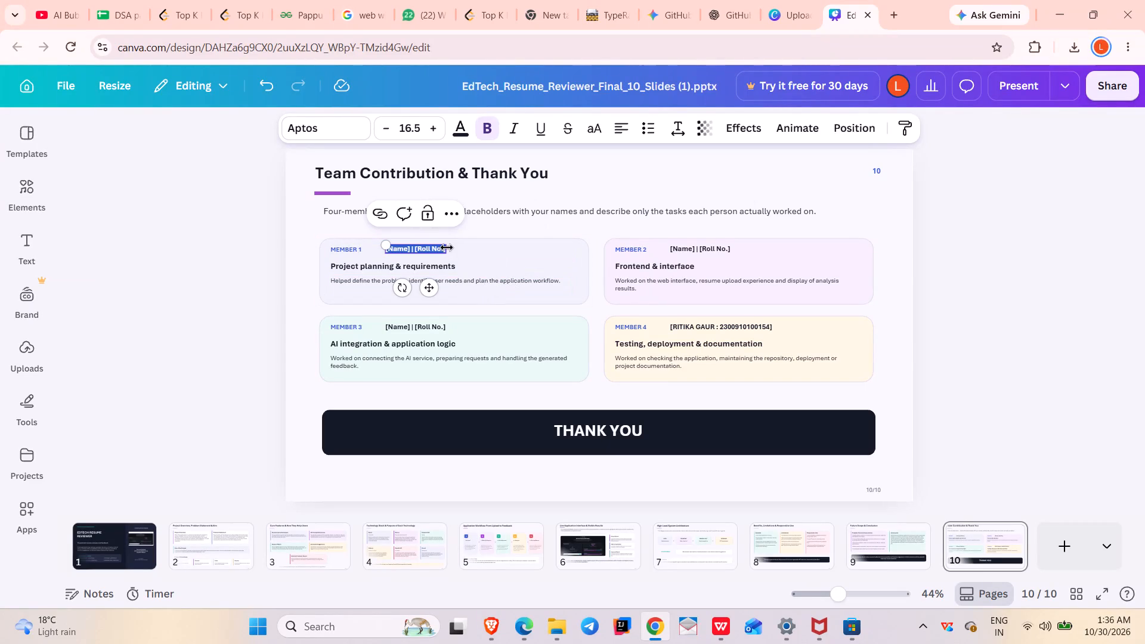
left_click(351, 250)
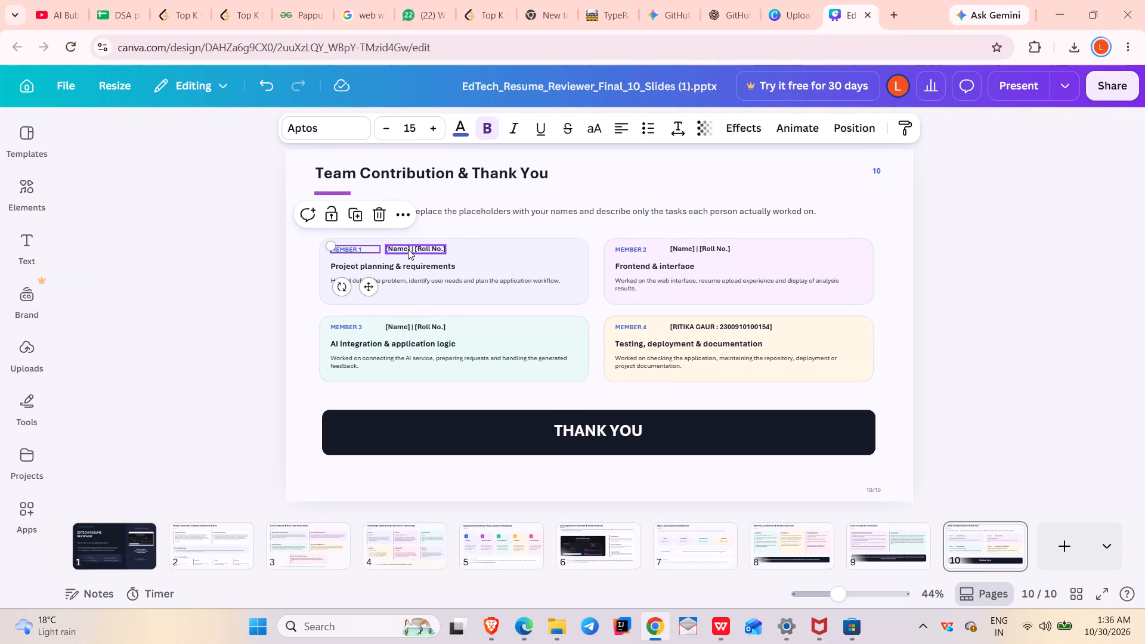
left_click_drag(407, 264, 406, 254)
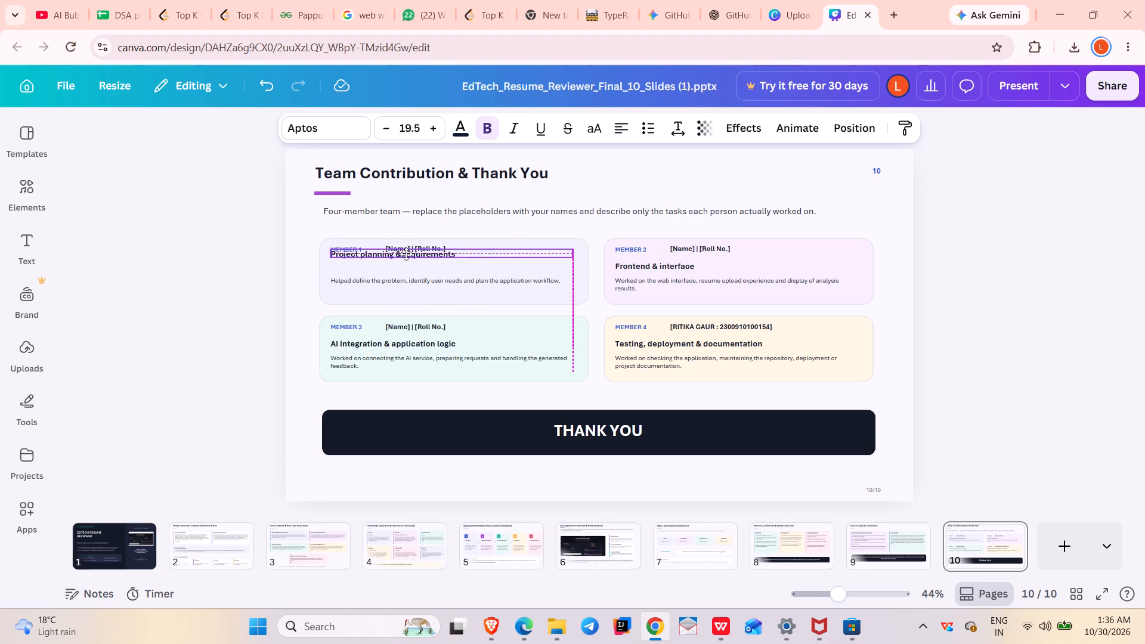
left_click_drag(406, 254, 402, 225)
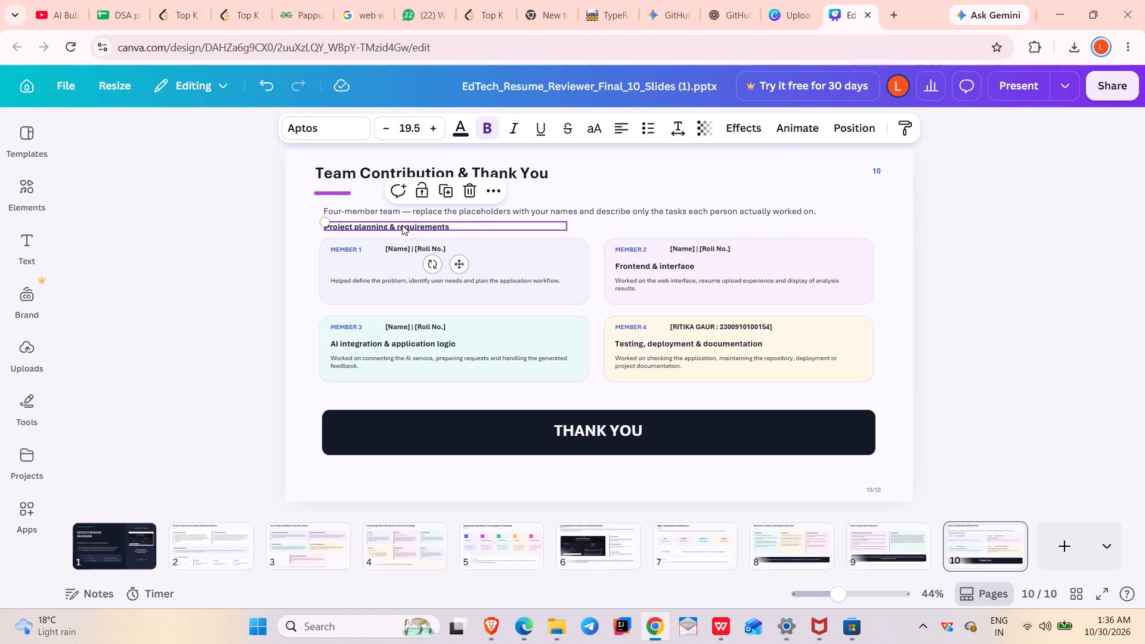
Delete the "MEMBER 1" label from the first card.
left_click(342, 251)
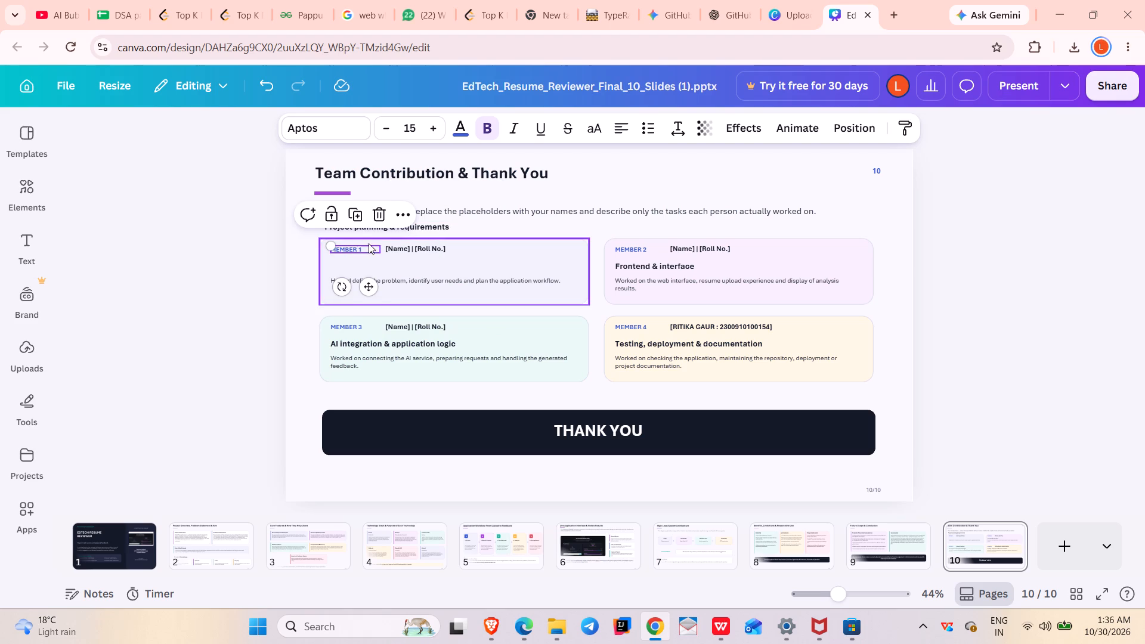
left_click(377, 206)
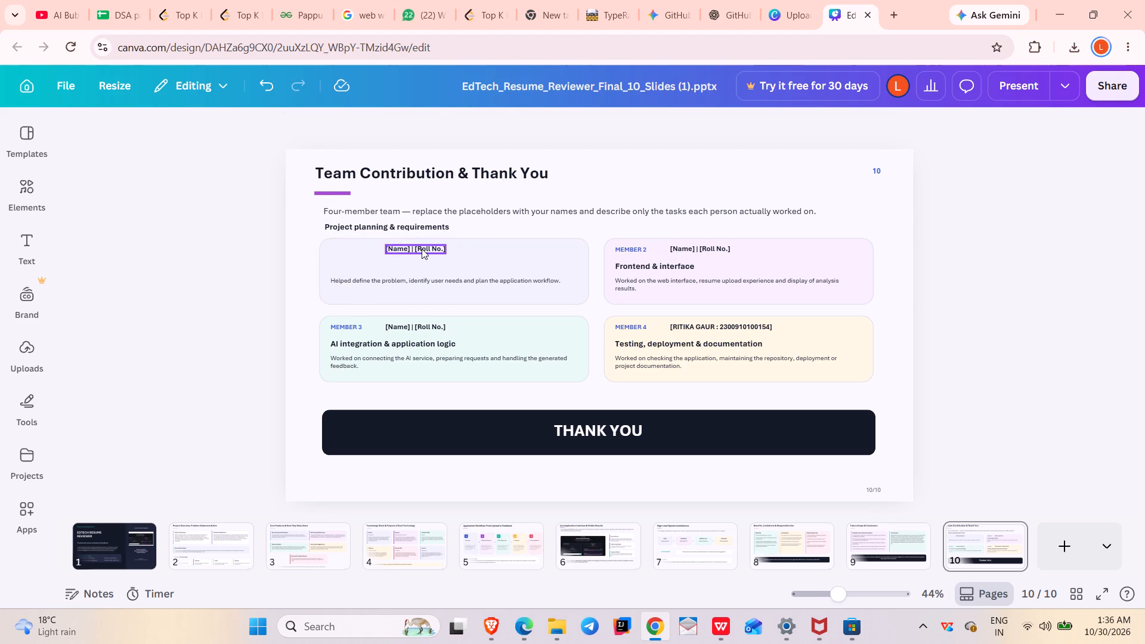
Rearrange the first card with the "Project planning & requirements" heading at its top and the "[Name] | [Roll No.]" placeholder just above the description.
left_click_drag(422, 249, 374, 271)
left_click(446, 227)
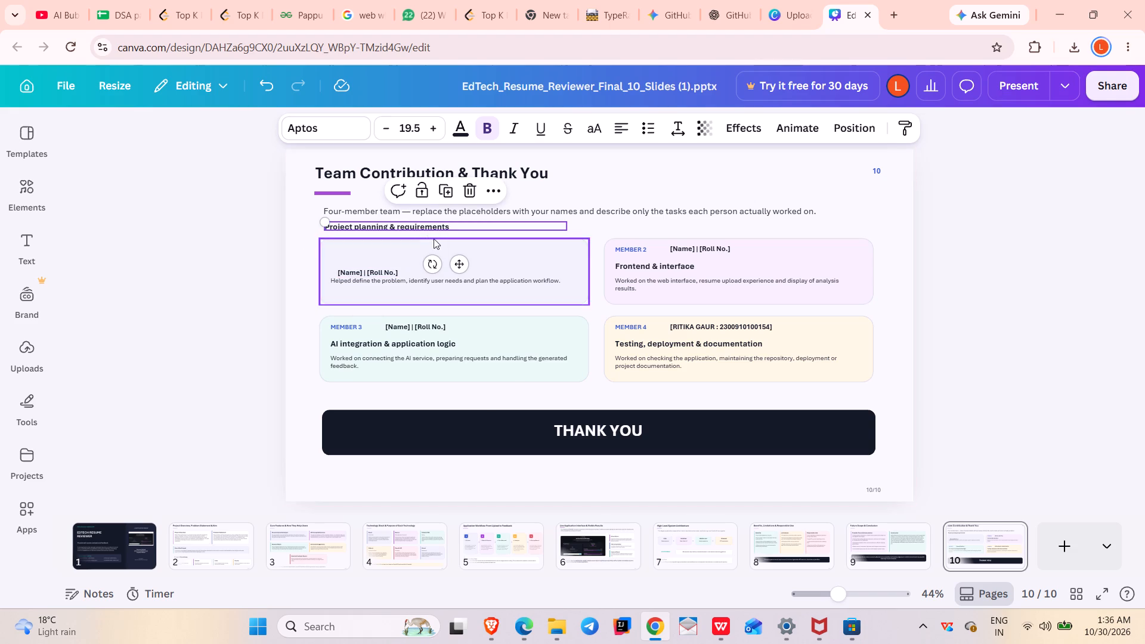
left_click_drag(404, 224, 407, 236)
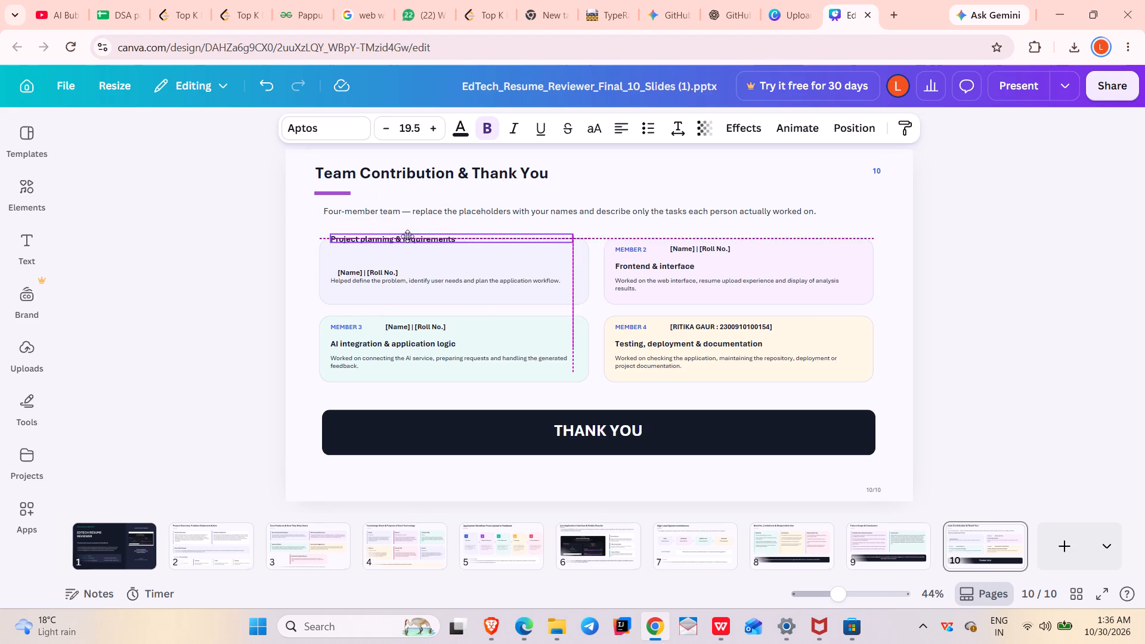
left_click_drag(407, 236, 410, 250)
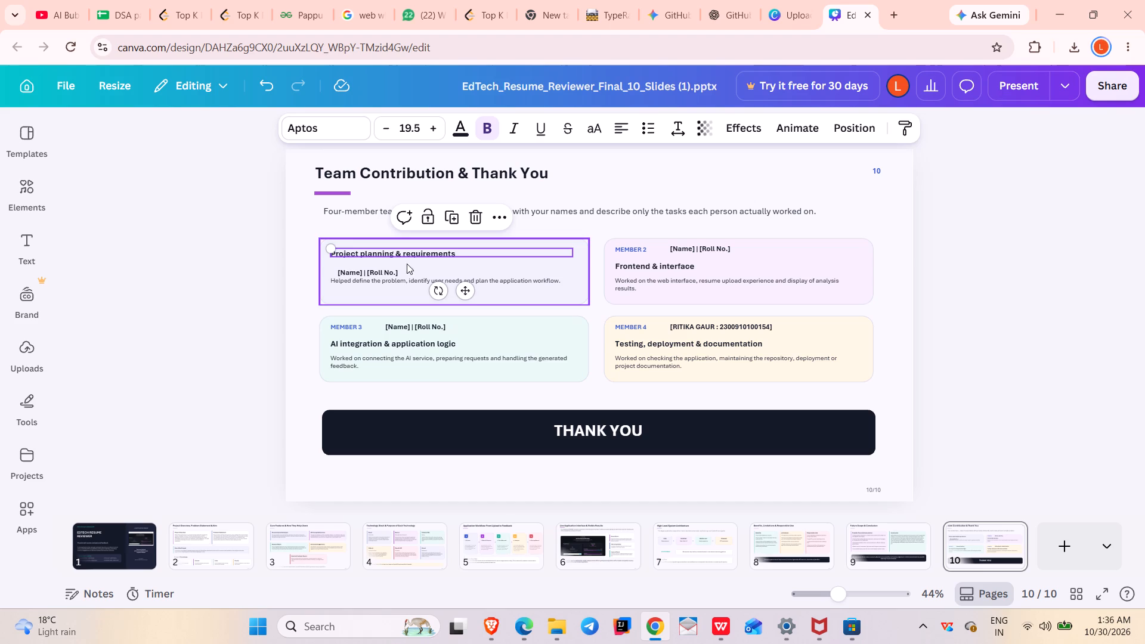
left_click_drag(399, 273, 388, 273)
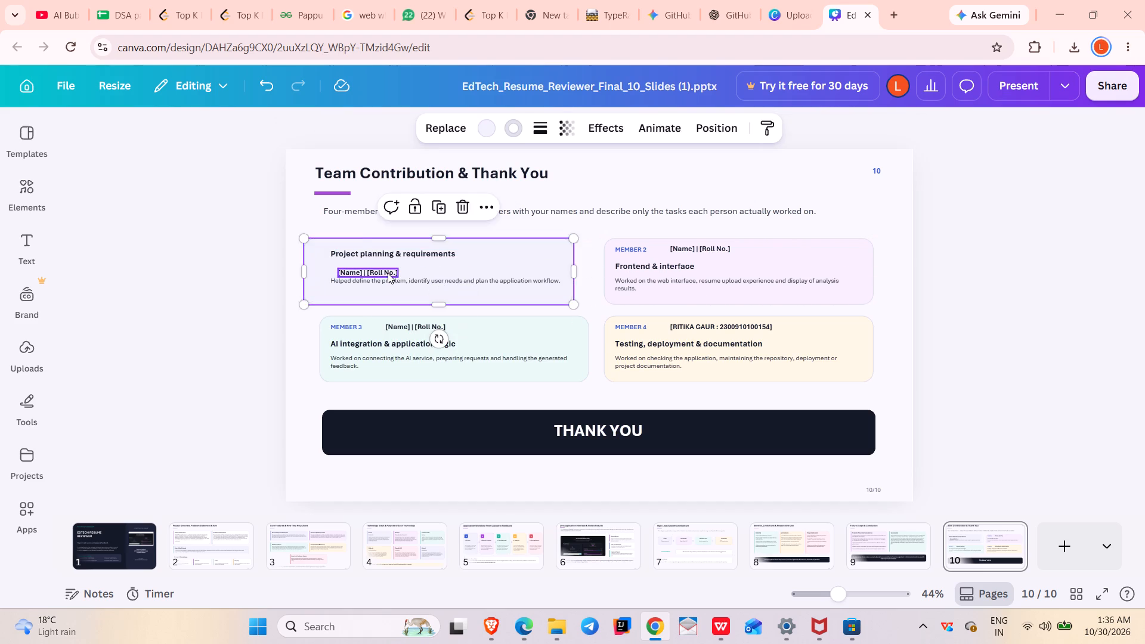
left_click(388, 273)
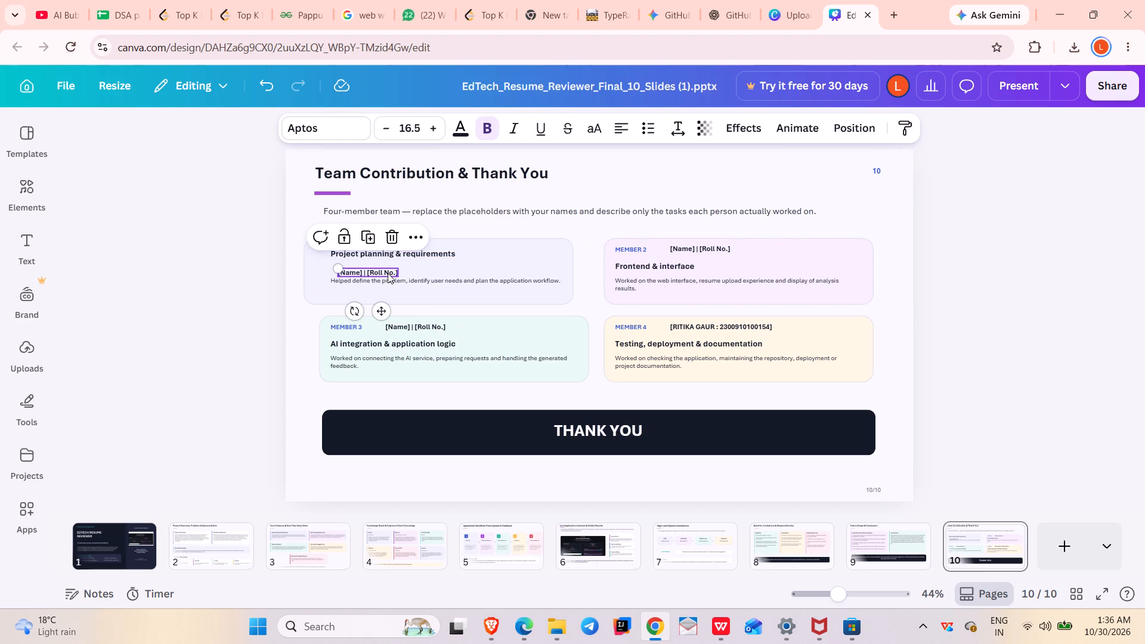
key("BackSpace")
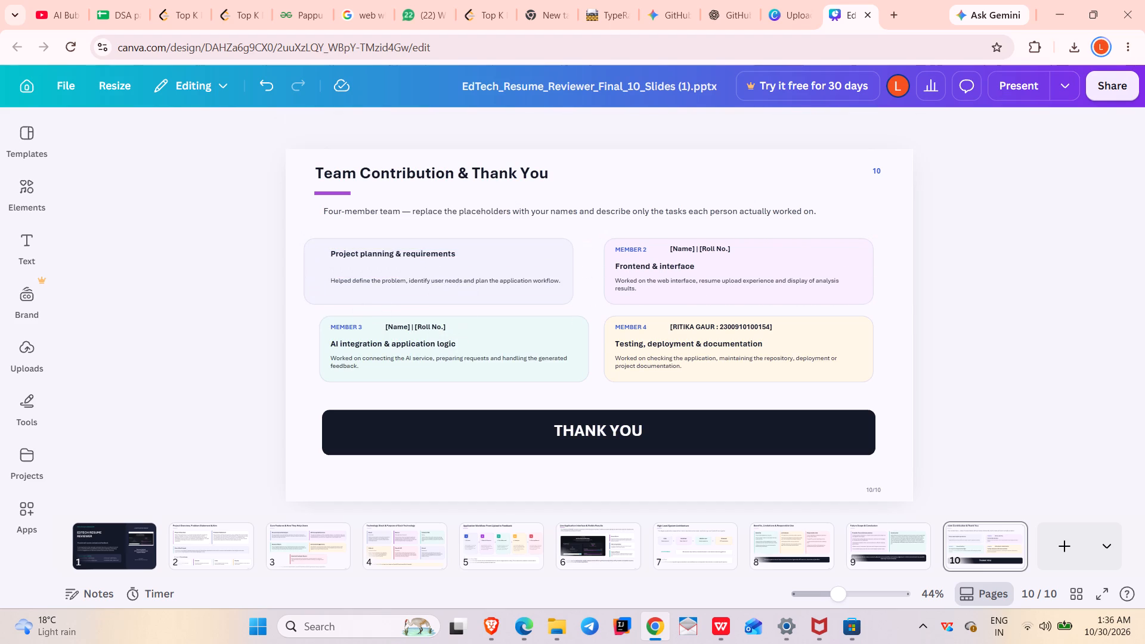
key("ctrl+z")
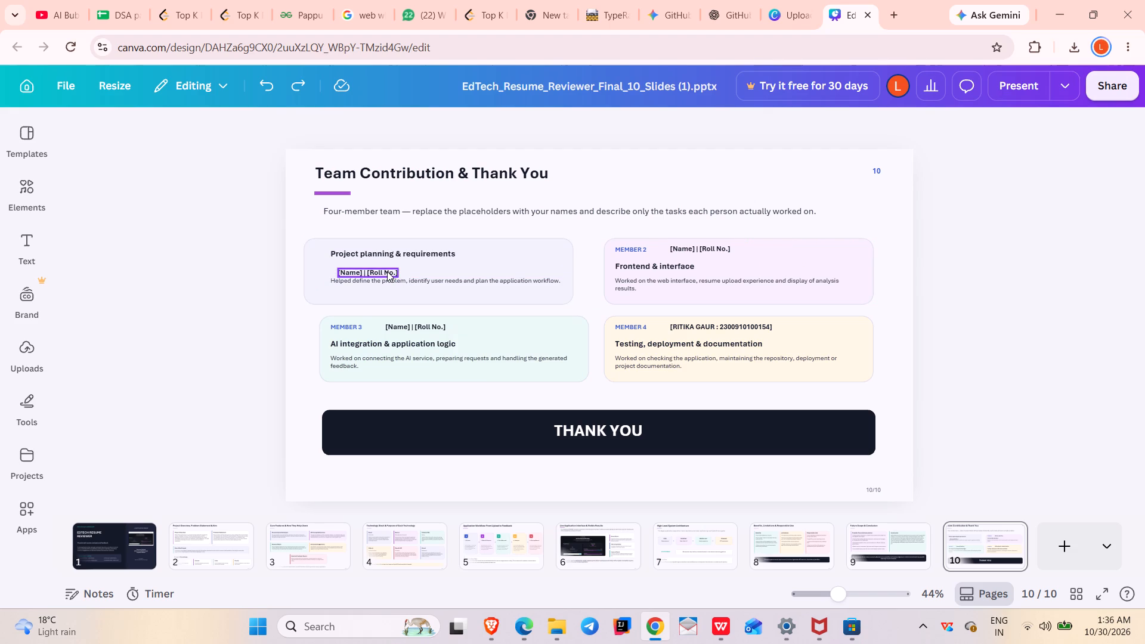
Replace the "[Name] | [Roll No.]" placeholder in the first card with the first team member's name in capitals.
left_click(387, 271)
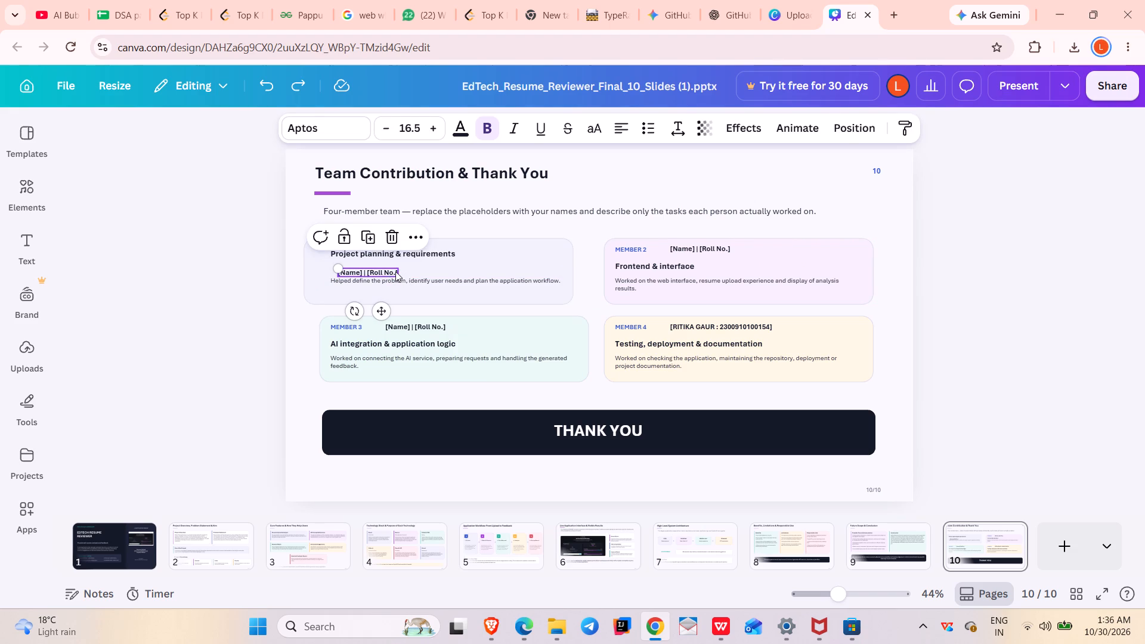
left_click(395, 271)
key("BackSpace")
key("BackSpace")
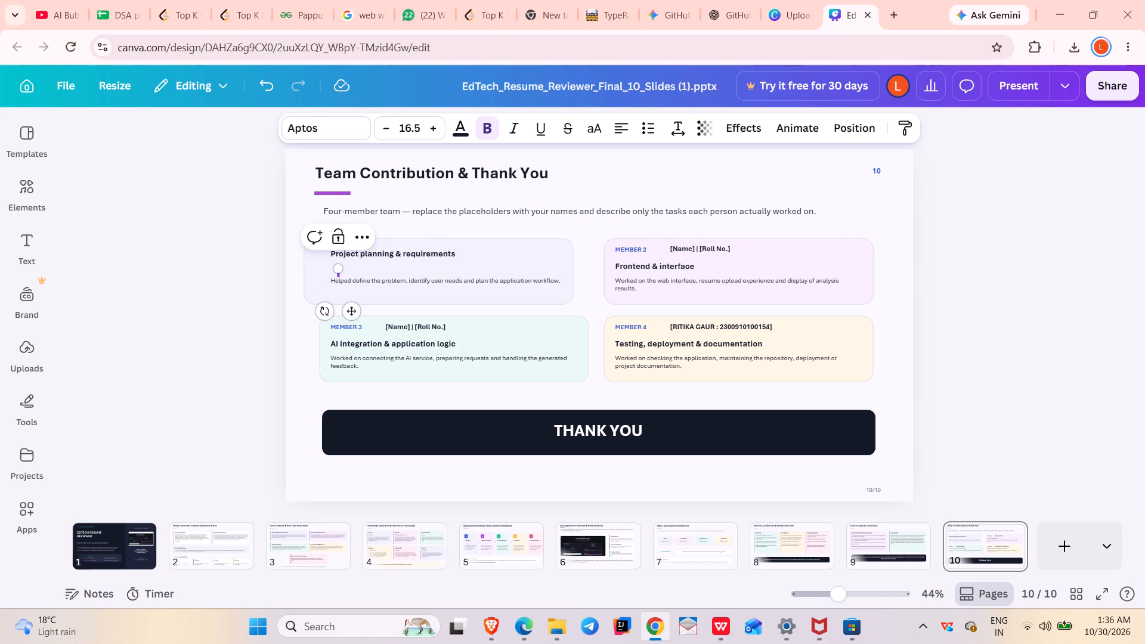
key("Up")
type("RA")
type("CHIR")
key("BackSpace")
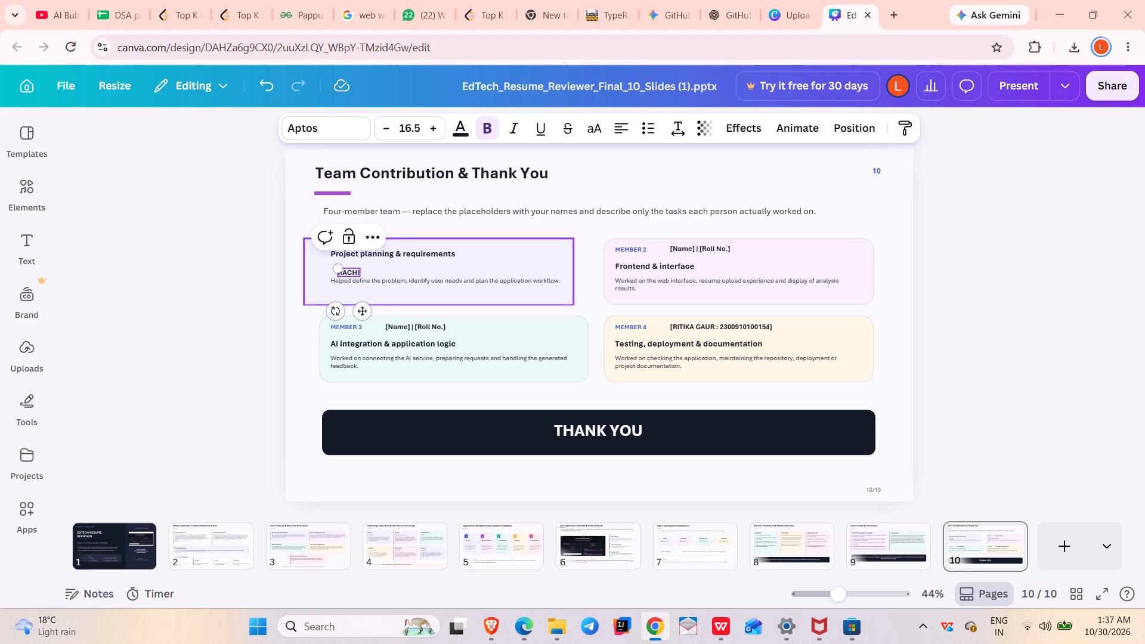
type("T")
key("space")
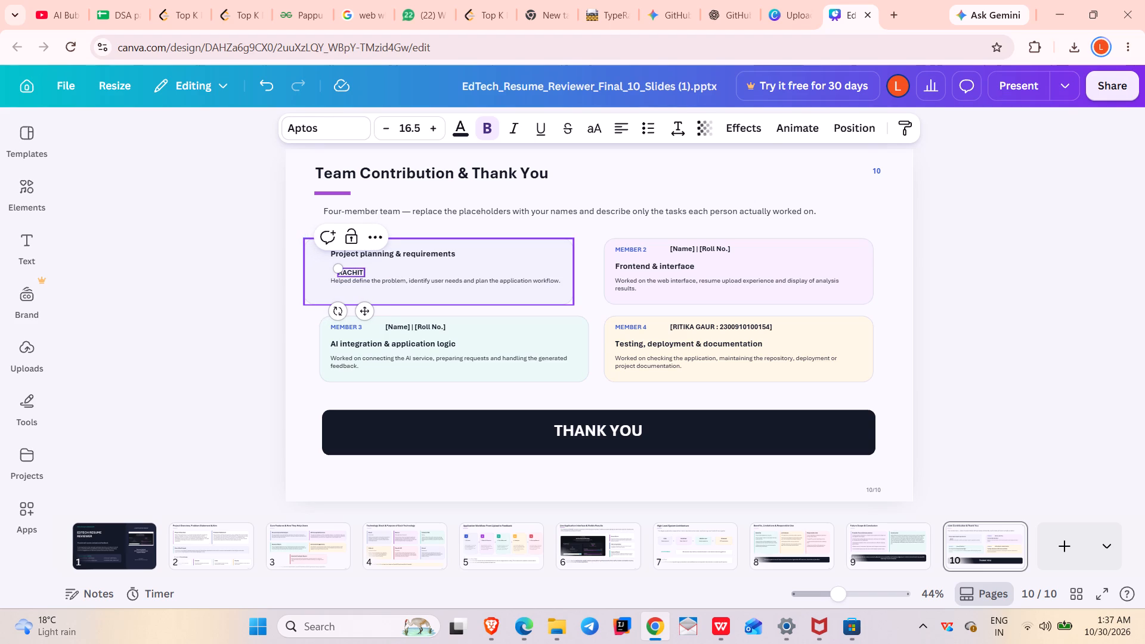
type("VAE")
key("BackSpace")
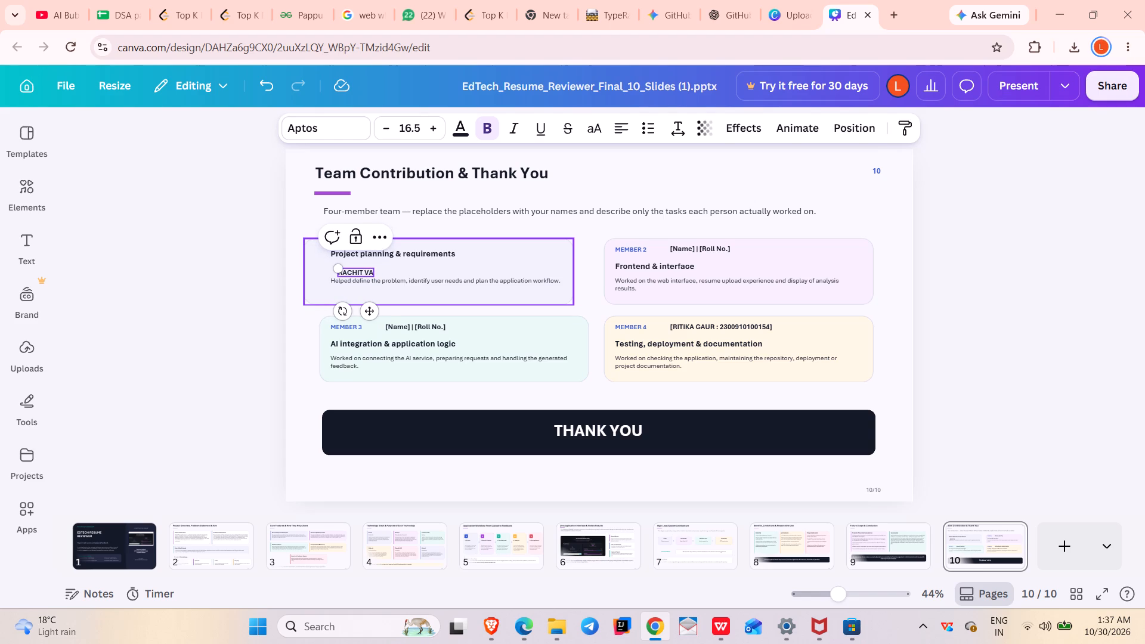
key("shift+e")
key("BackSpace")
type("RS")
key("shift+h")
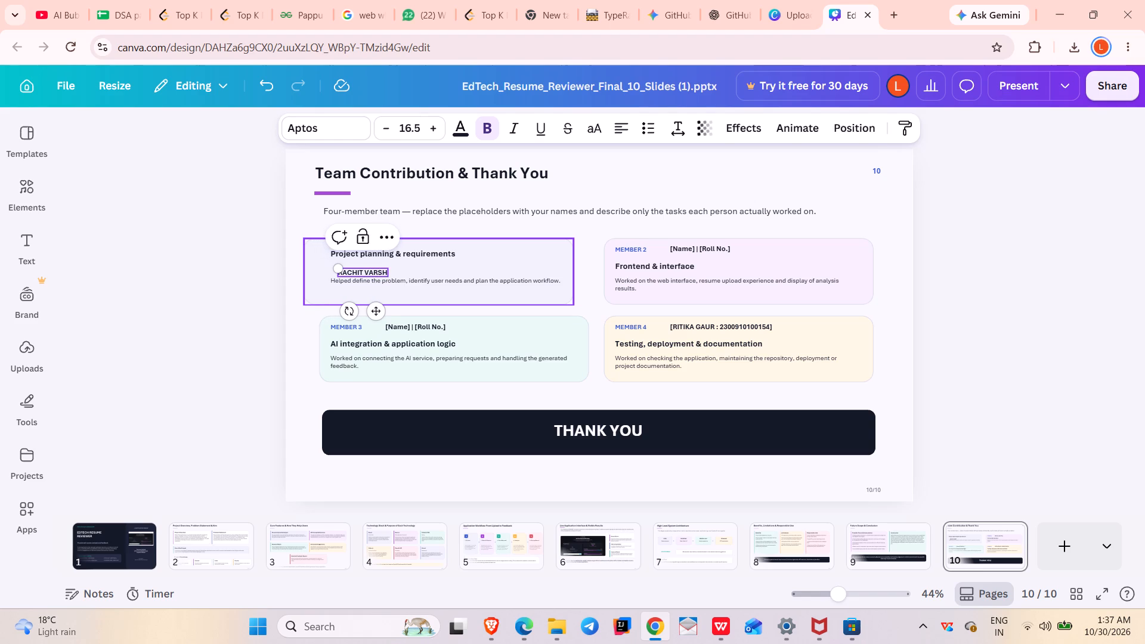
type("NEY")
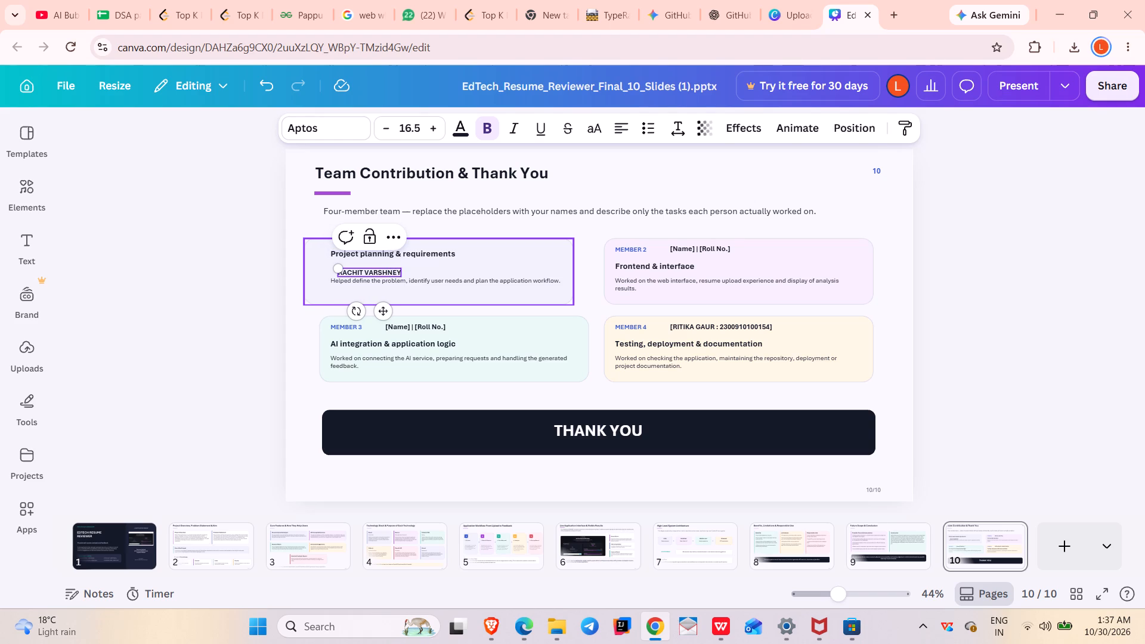
Add the member's roll number after the name in the first card, separated by a spaced vertical bar.
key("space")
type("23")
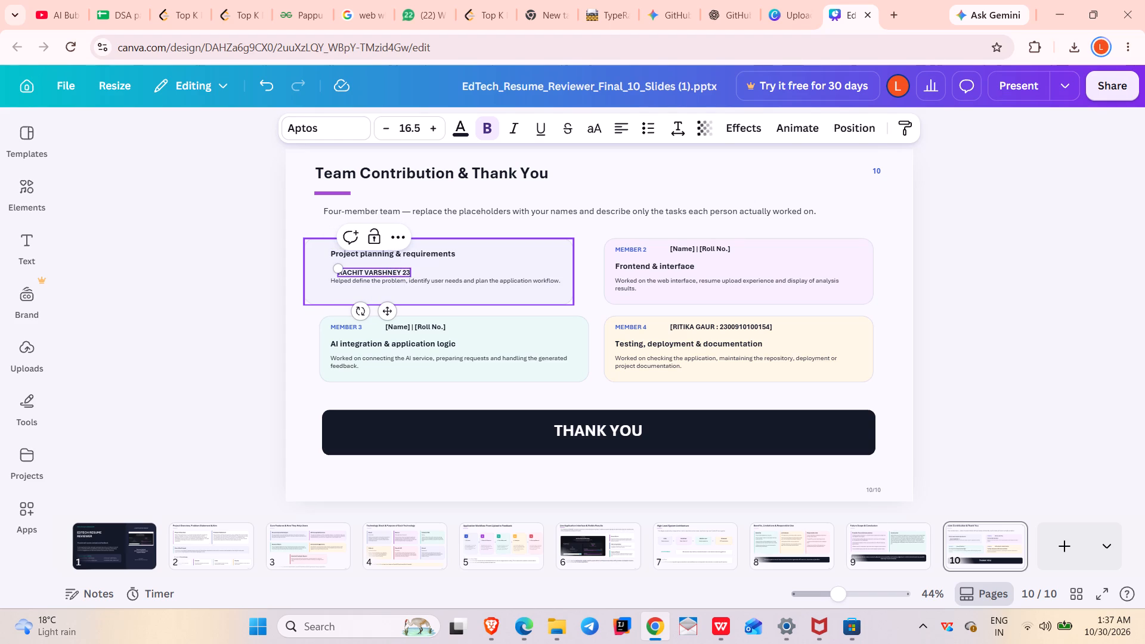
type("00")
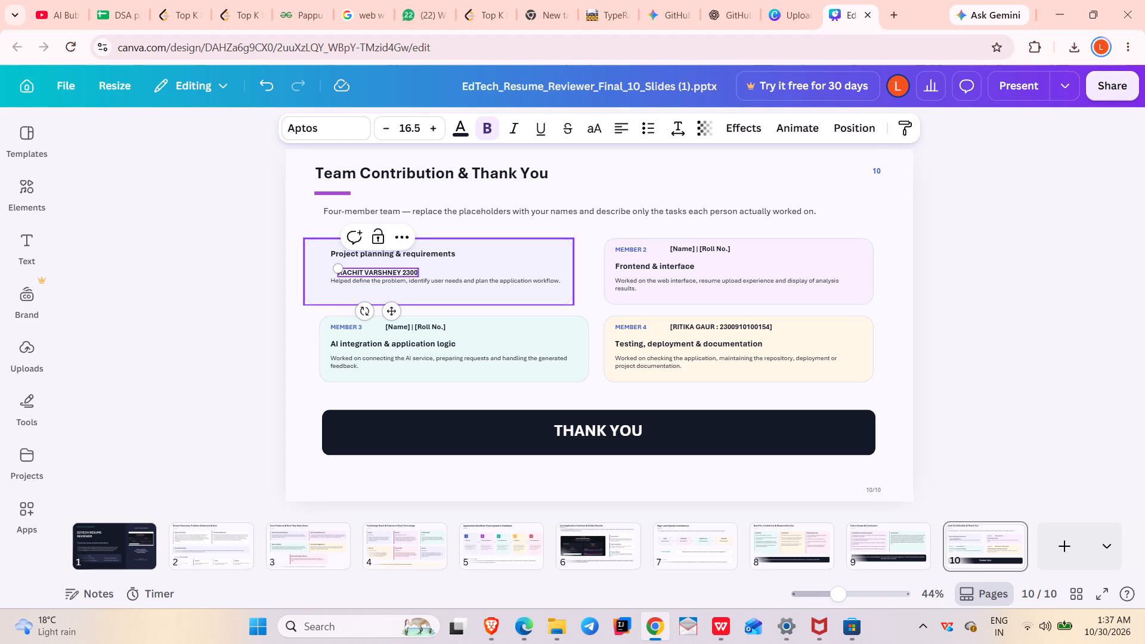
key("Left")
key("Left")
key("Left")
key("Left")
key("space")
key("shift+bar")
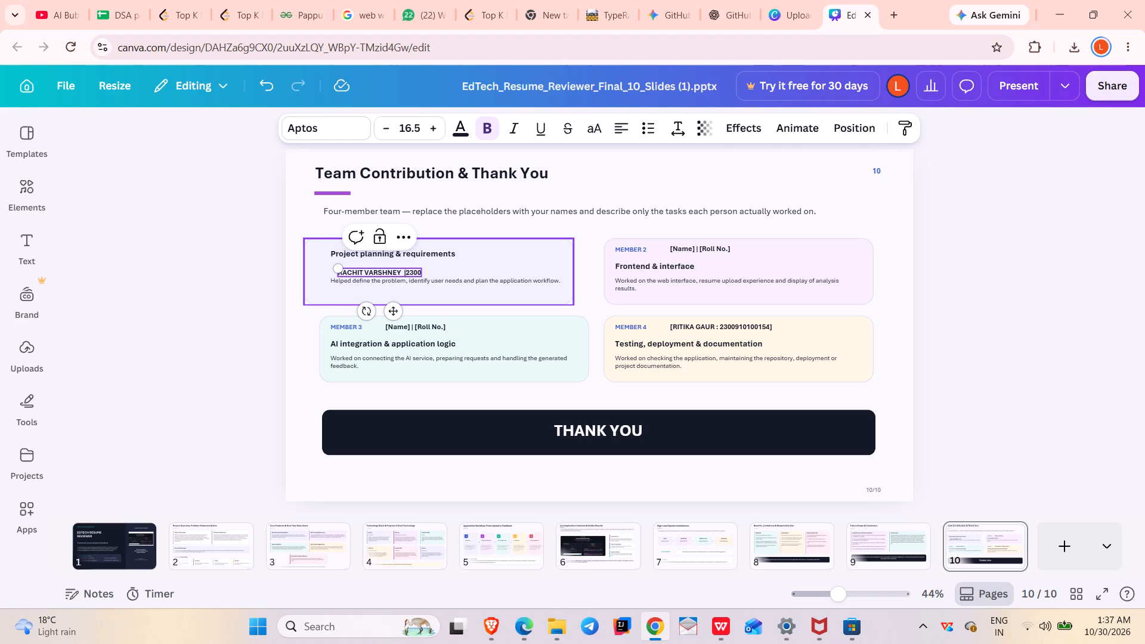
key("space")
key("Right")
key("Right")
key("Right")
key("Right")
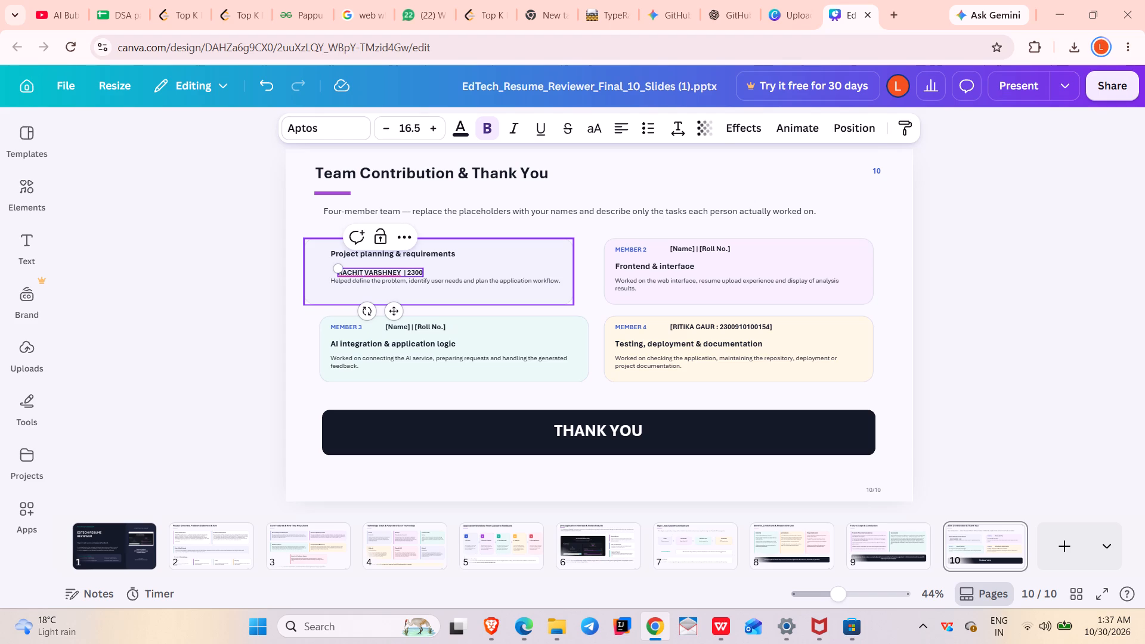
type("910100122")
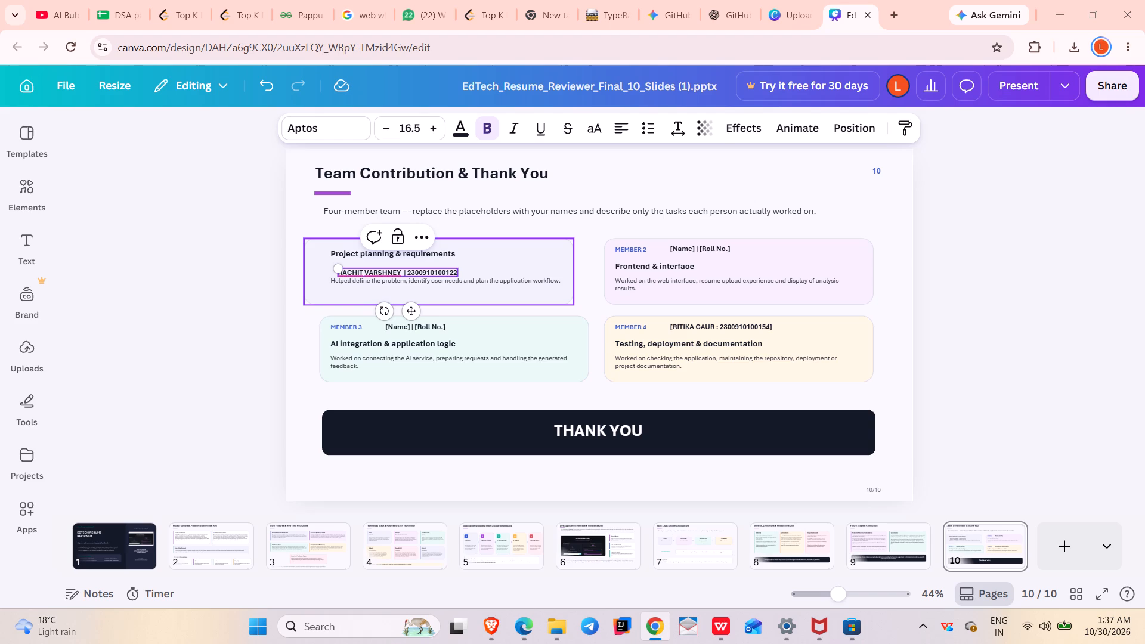
Remove the last two digits of the roll number in the first card.
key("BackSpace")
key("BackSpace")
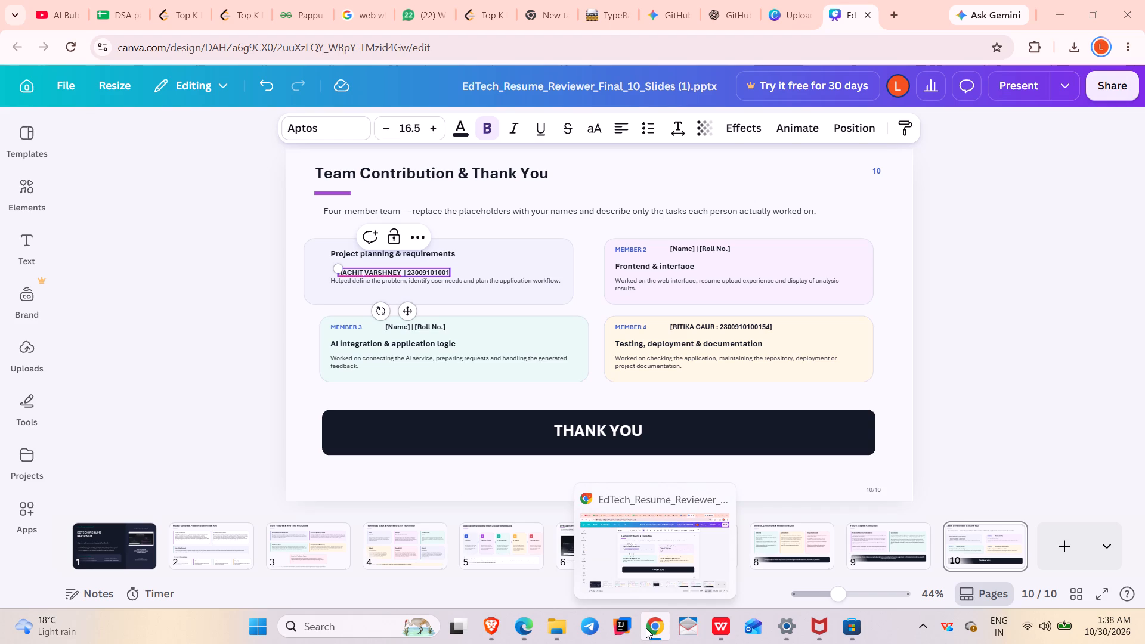
Switch to 2026-27 Project.xls in WPS Office, check the team members' roll numbers, and return to the Canva presentation.
left_click(729, 624)
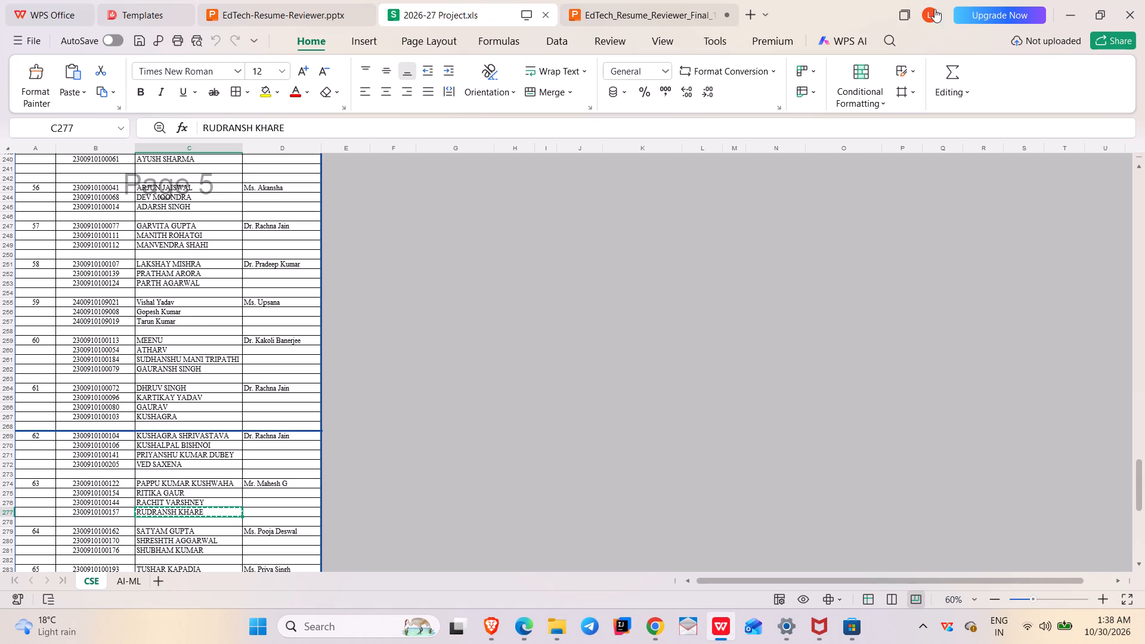
left_click(1066, 8)
Delete the slide number "10" from the upper corner of the Team Contribution & Thank You slide.
scroll(623, 249, "up", 3)
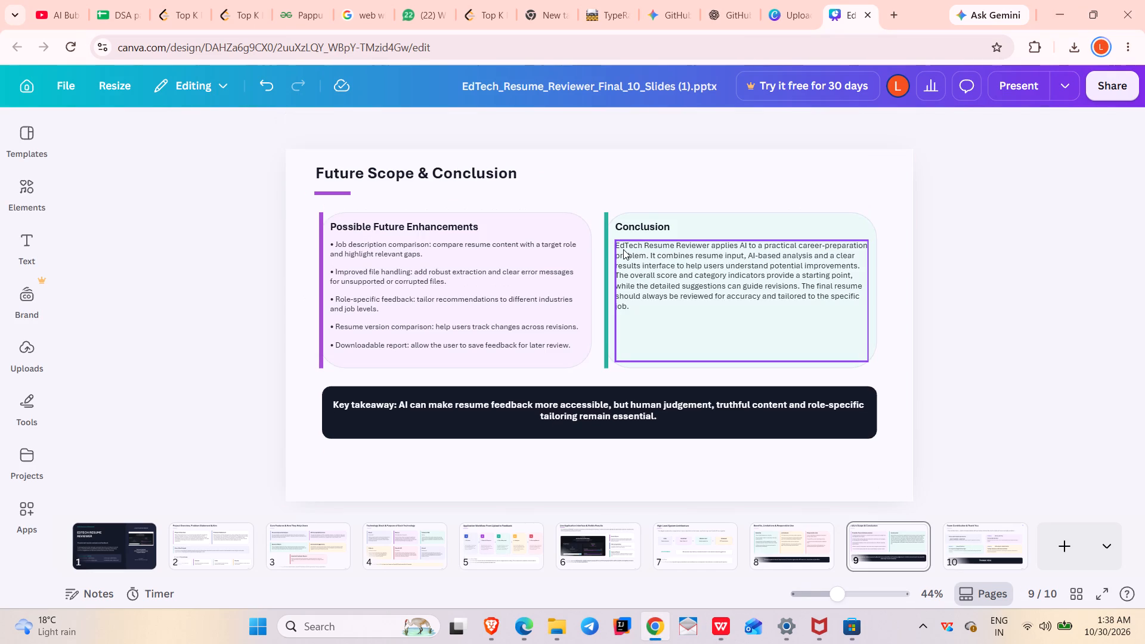
scroll(623, 249, "down", 2)
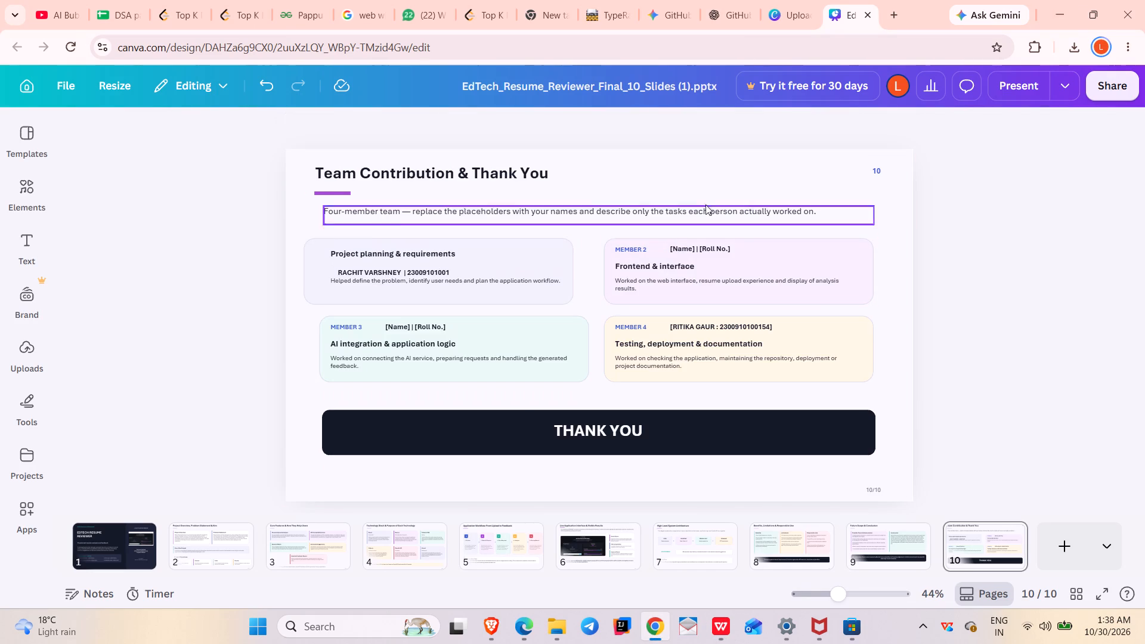
left_click(875, 171)
left_click(894, 215)
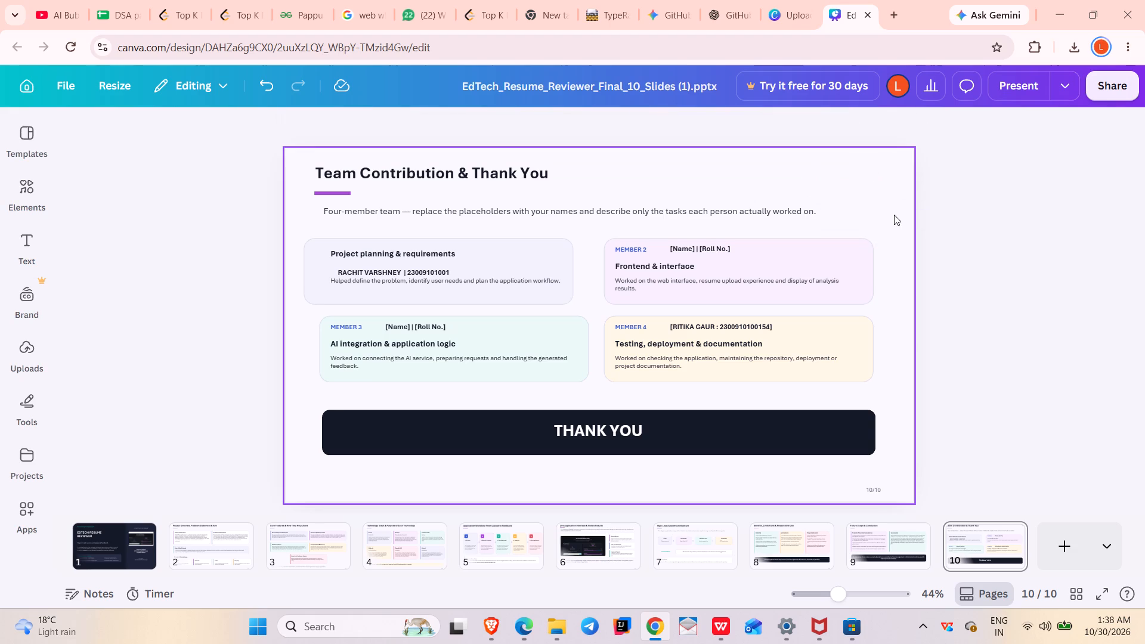
scroll(894, 215, "up", 1)
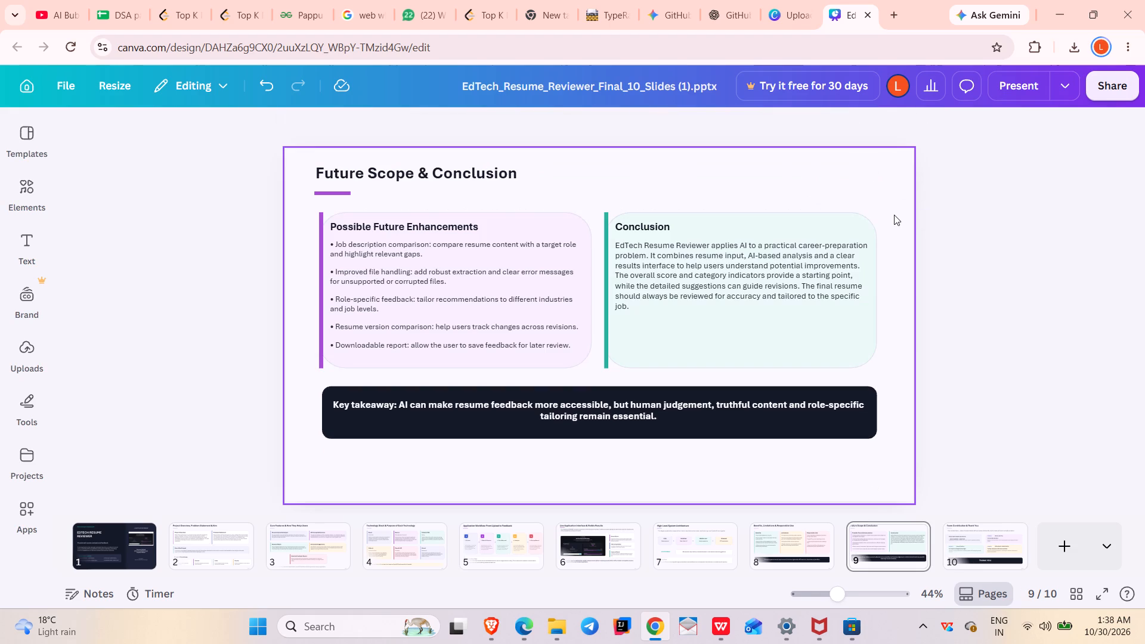
Check the first member's roll number in 2026-27 Project.xls, and complete its missing last digits in the first card of slide 10.
scroll(894, 215, "down", 1)
scroll(894, 215, "left", 1)
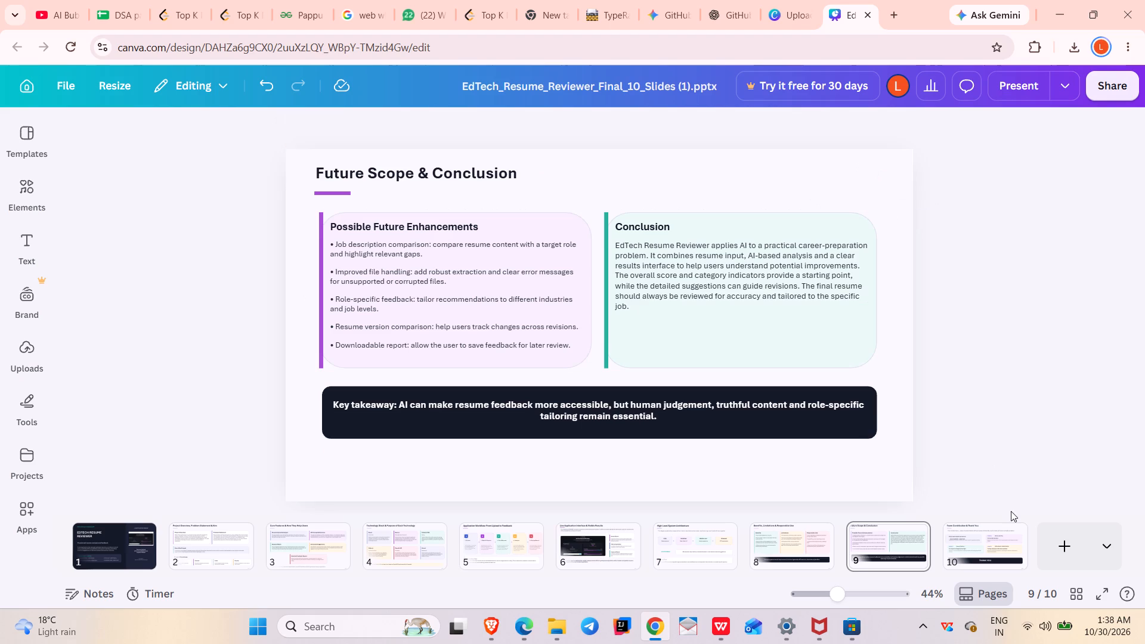
left_click(1012, 546)
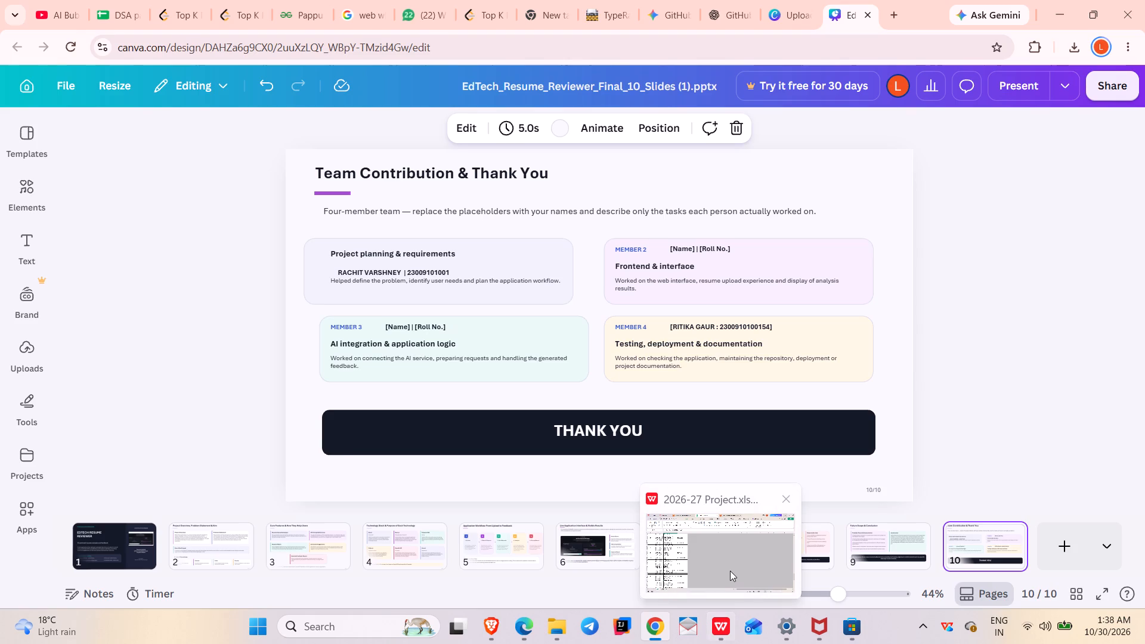
left_click(728, 569)
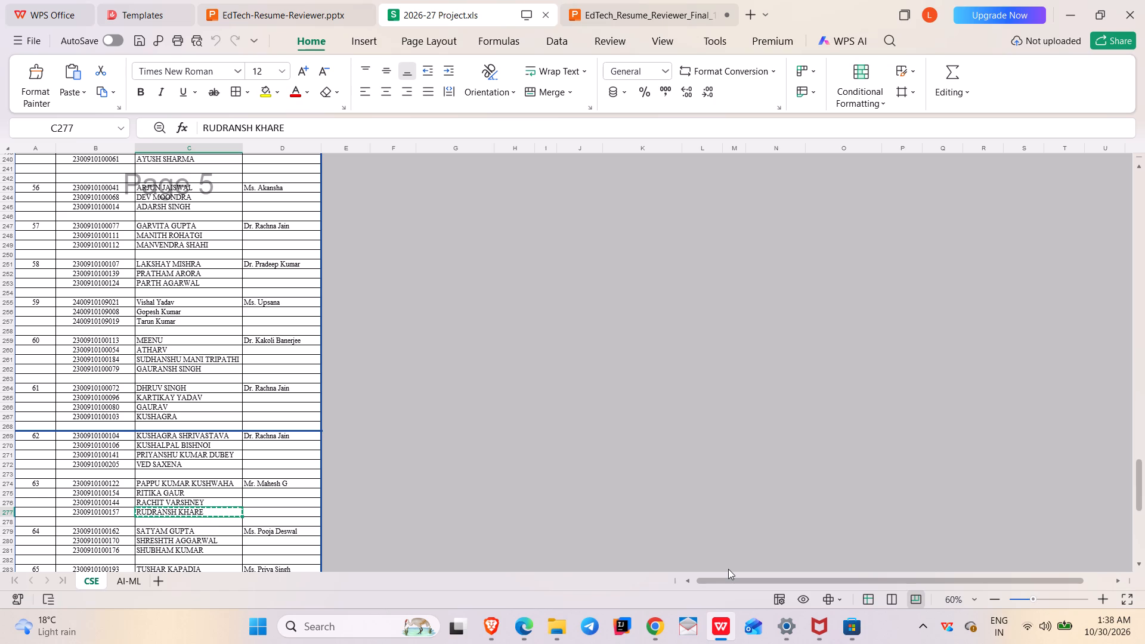
left_click(1073, 5)
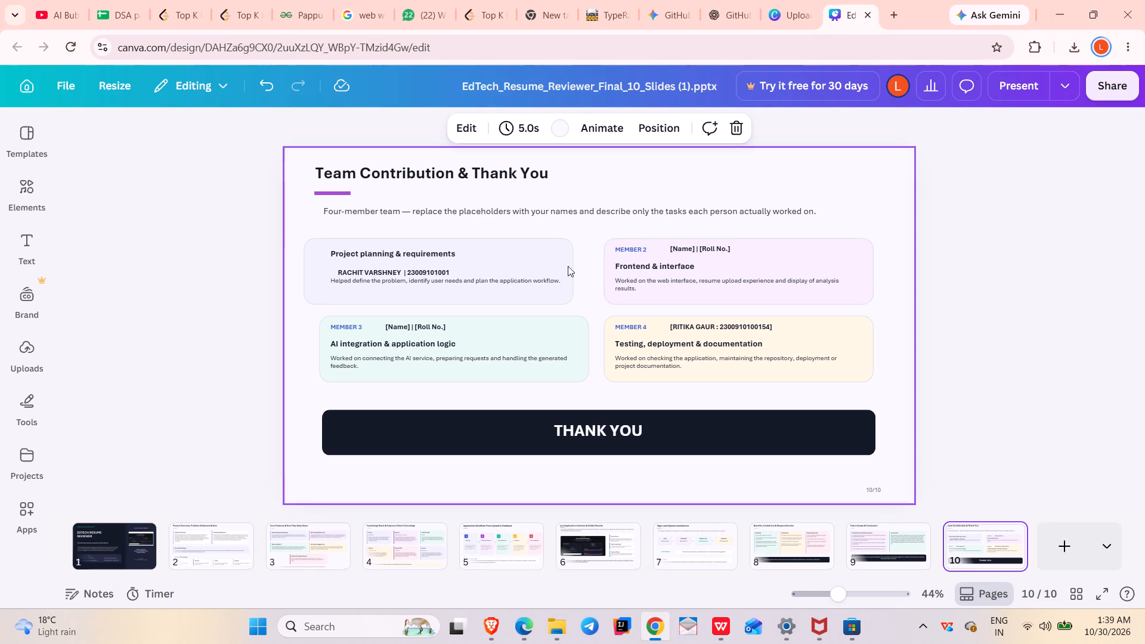
left_click(444, 270)
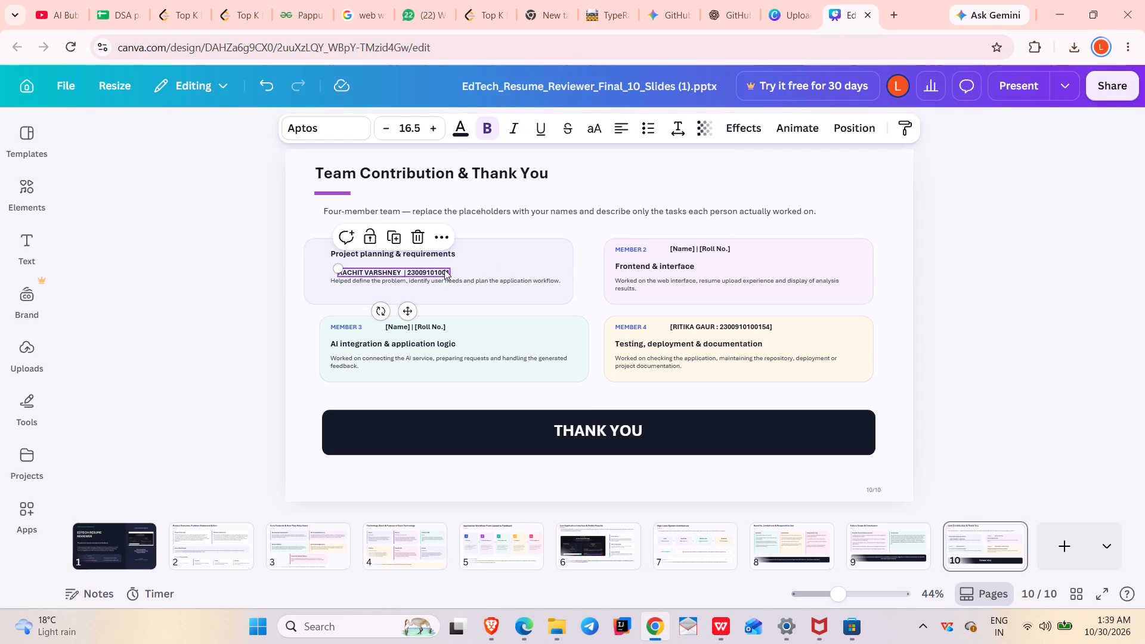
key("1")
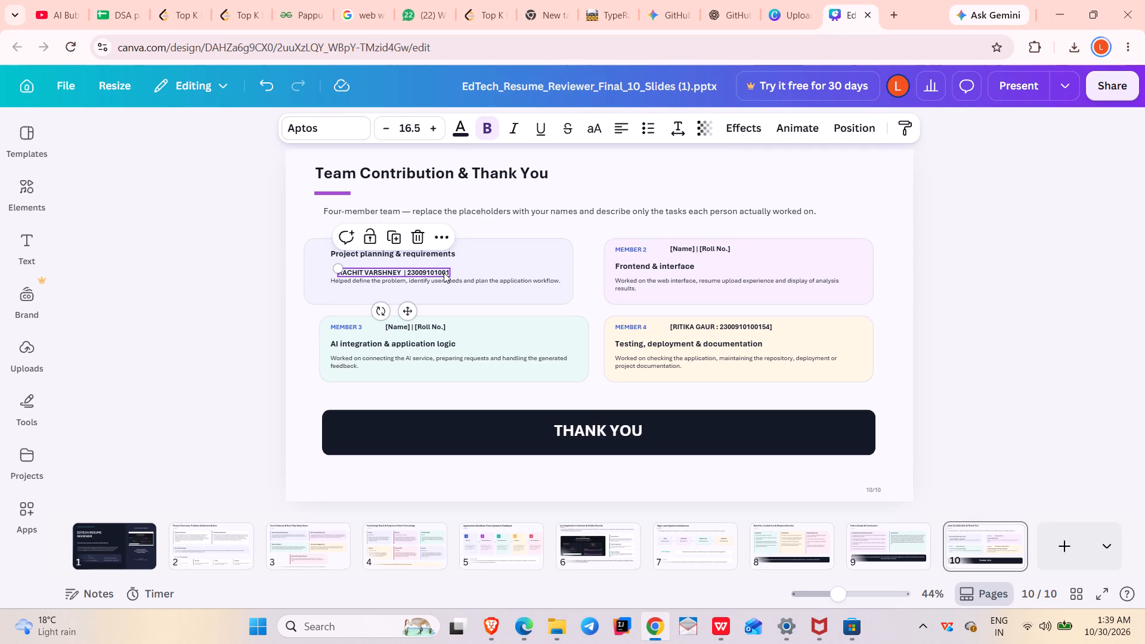
left_click(444, 273)
key("Right")
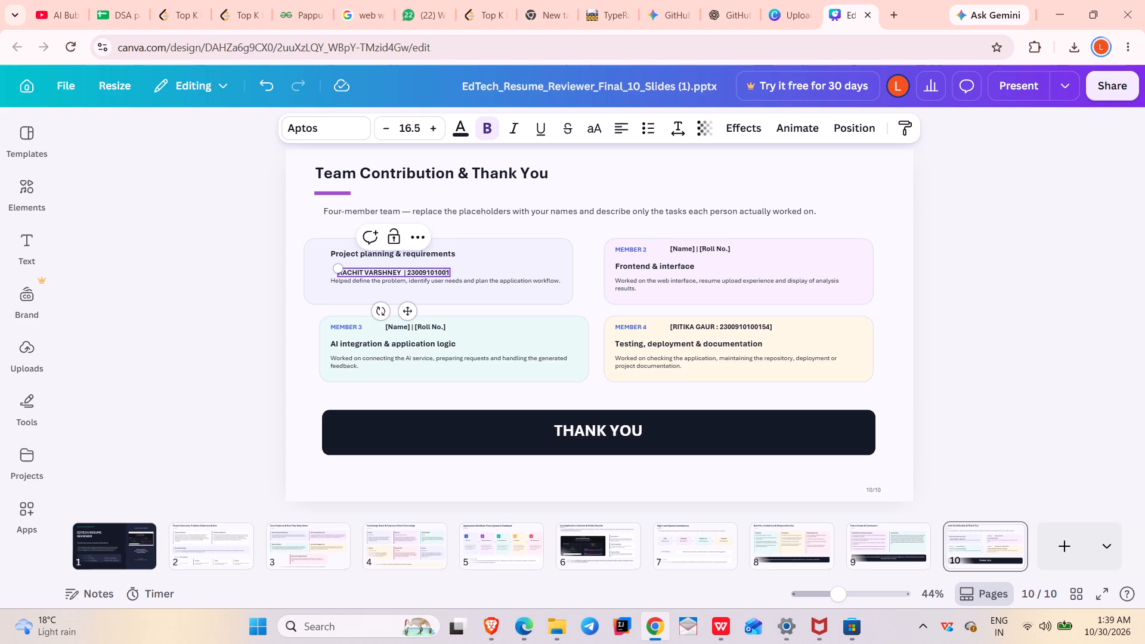
key("Right")
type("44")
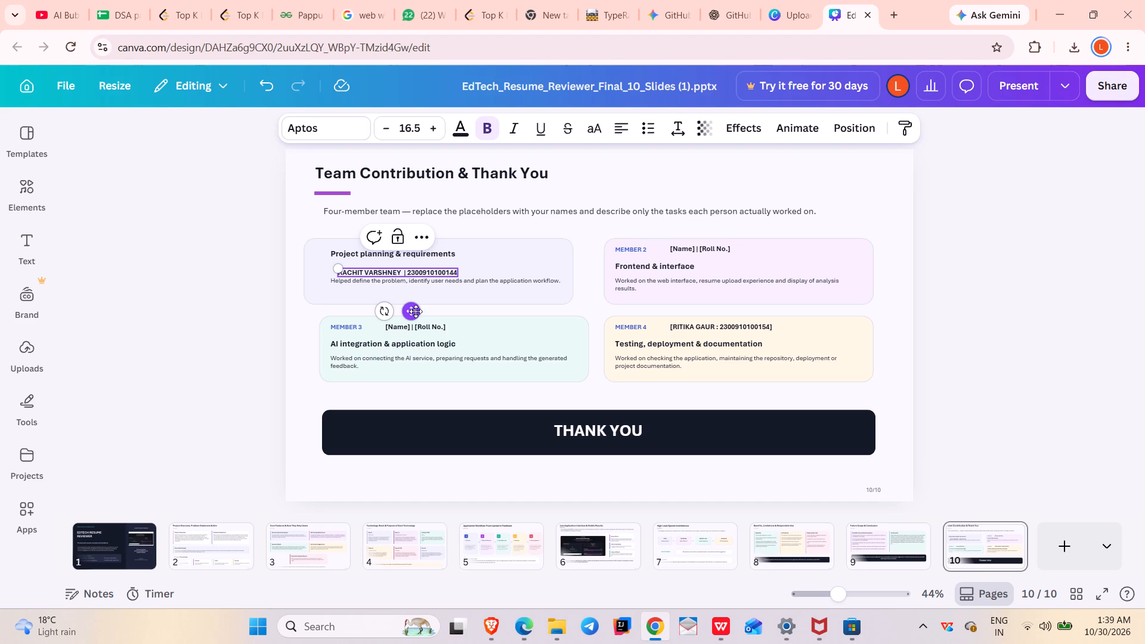
Add the second member's name and roll number on a new line in the first card, separated by a spaced vertical bar.
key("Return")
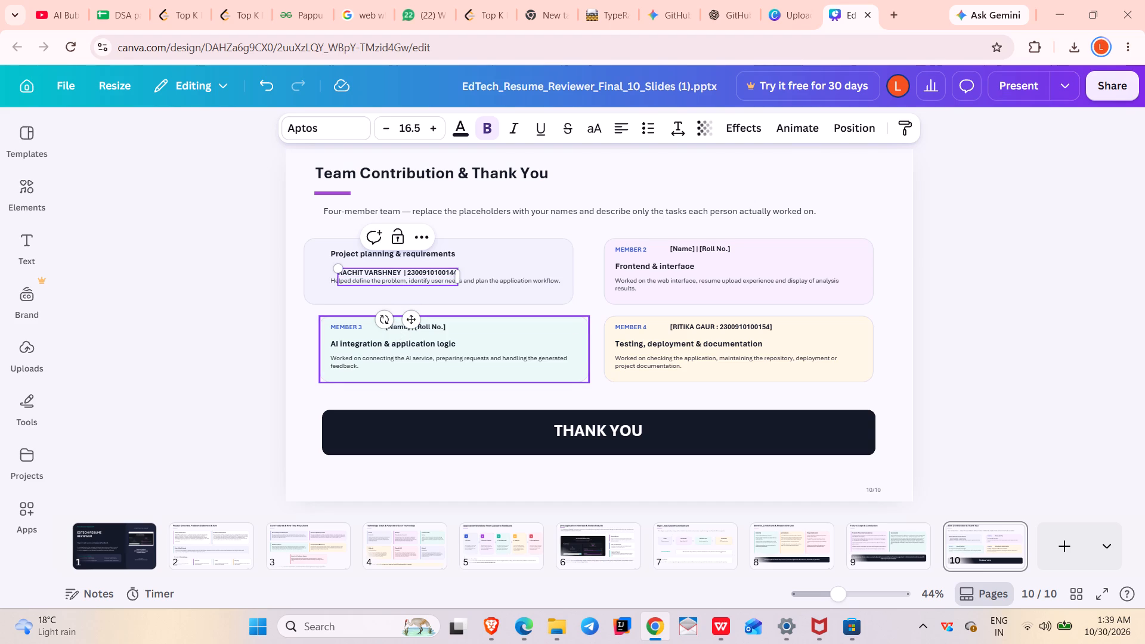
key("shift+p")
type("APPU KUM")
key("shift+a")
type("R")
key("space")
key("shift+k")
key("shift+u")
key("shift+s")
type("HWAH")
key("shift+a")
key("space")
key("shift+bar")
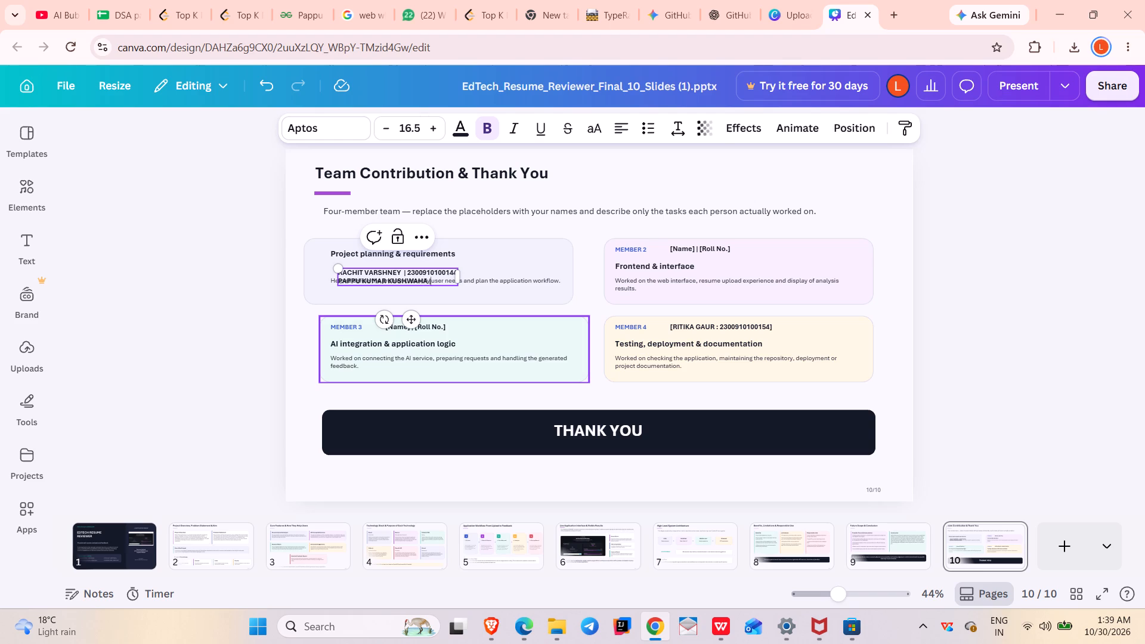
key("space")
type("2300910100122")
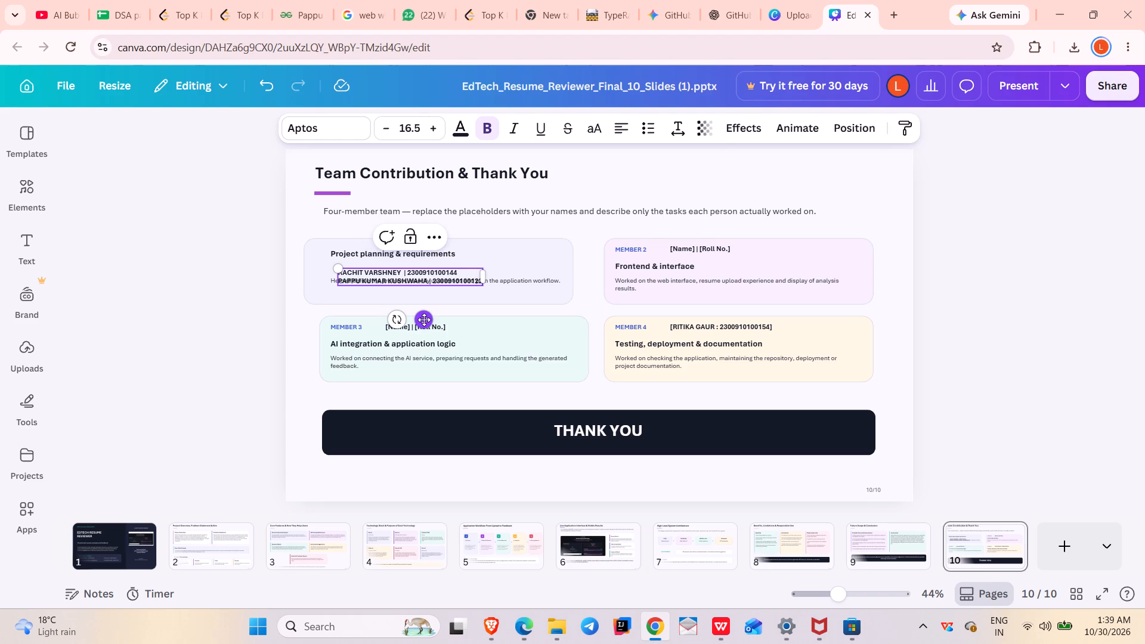
Space out the first card's text: heading moved up, the two member lines beneath it, and the task description lower down.
left_click_drag(424, 320, 418, 309)
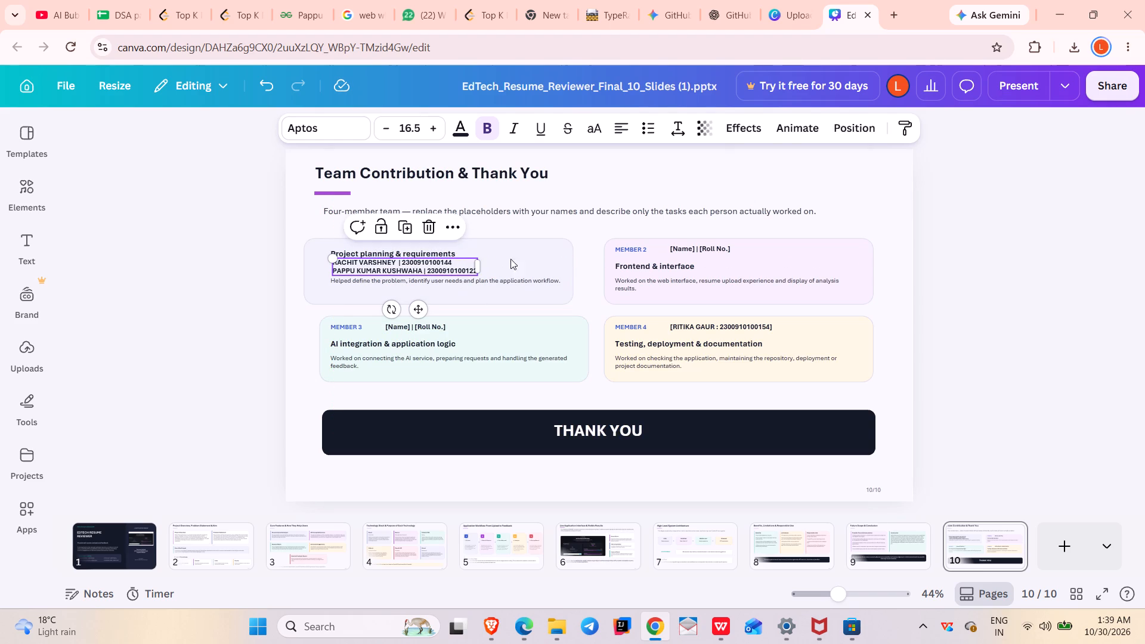
left_click(234, 237)
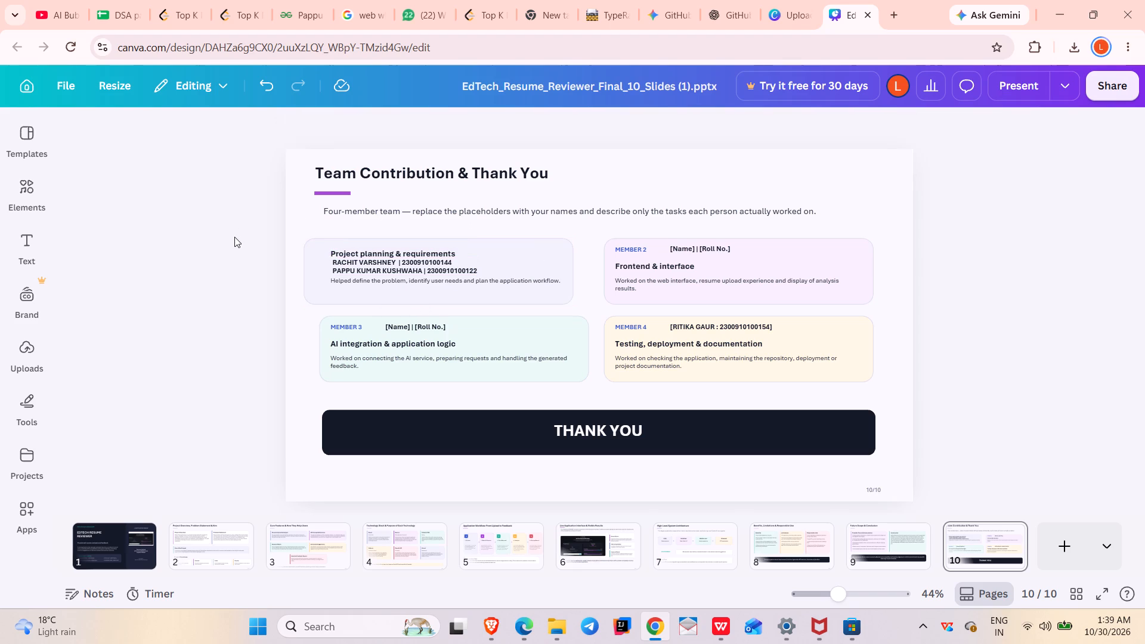
left_click_drag(364, 252, 363, 250)
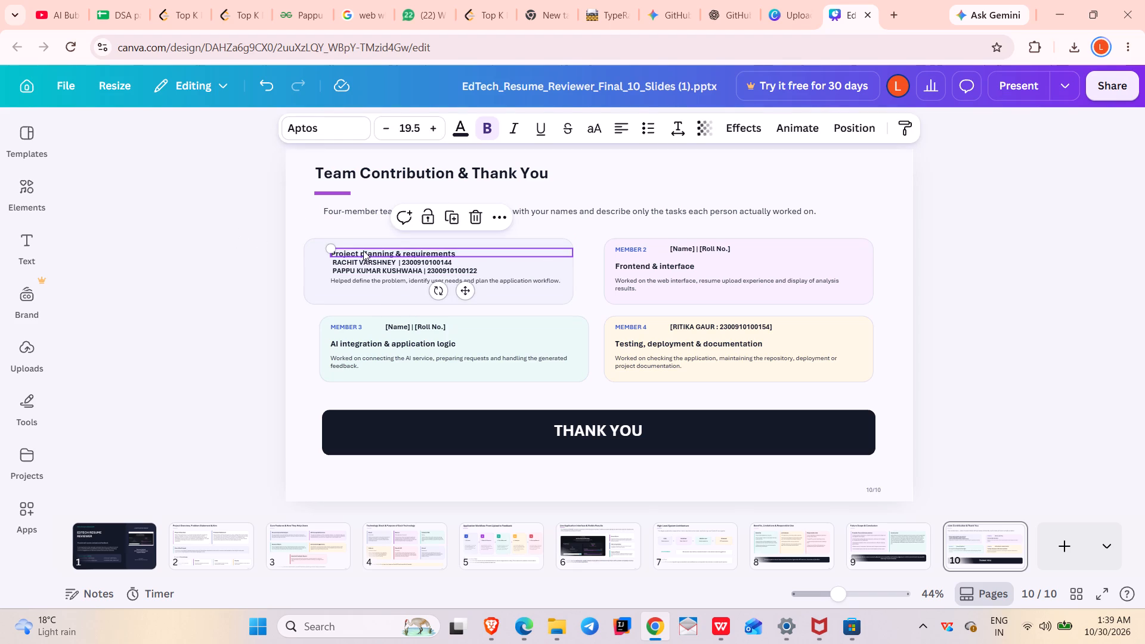
left_click_drag(363, 250, 363, 247)
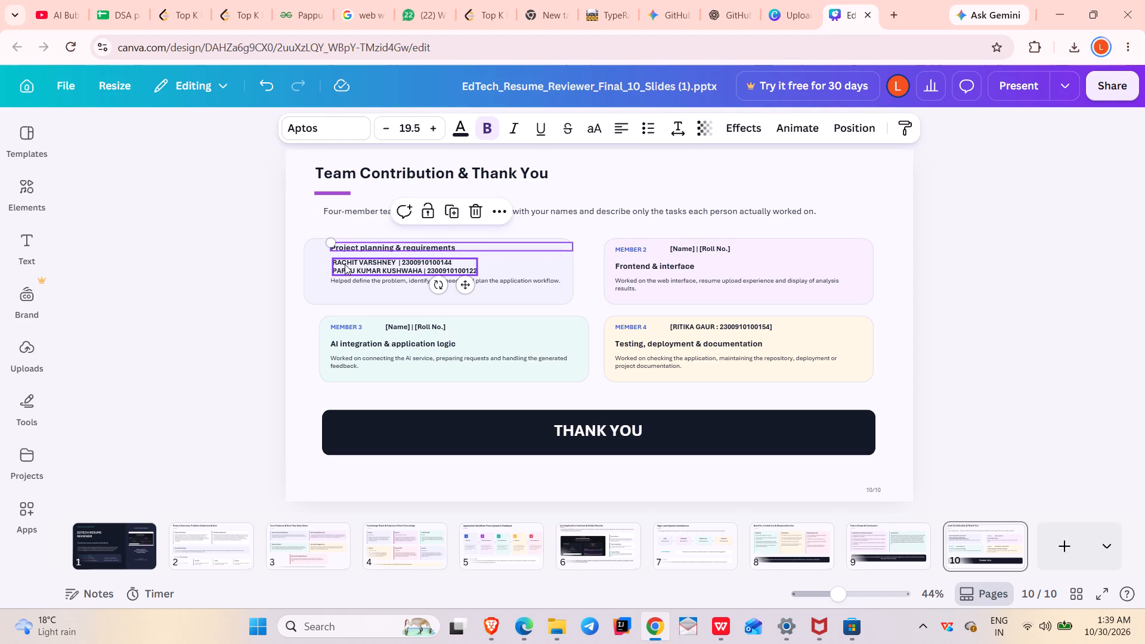
left_click(345, 264)
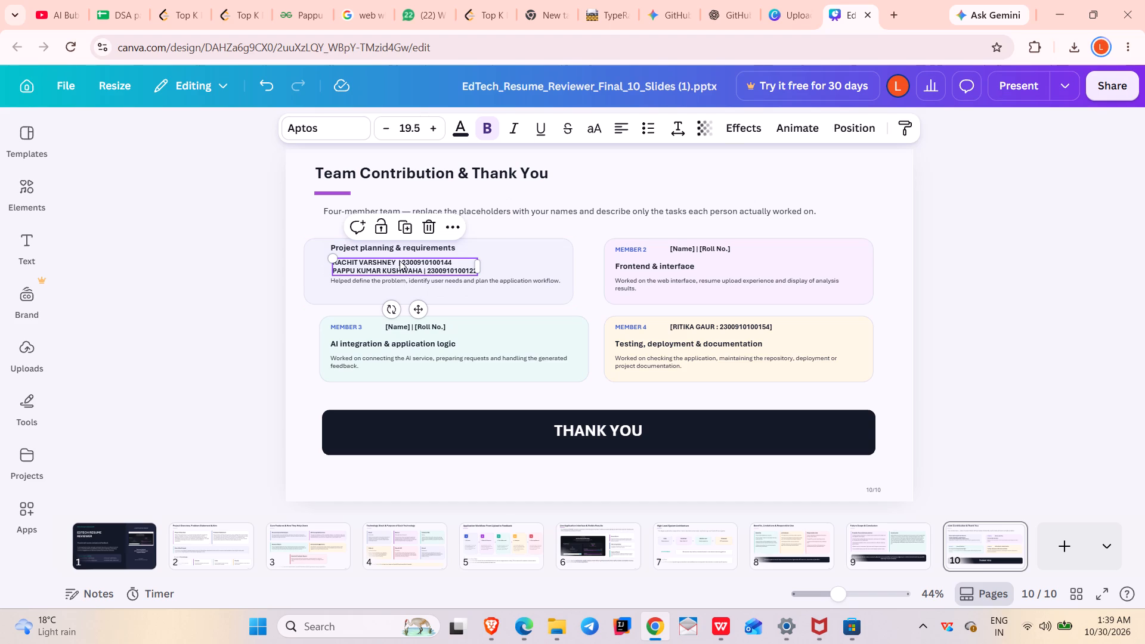
left_click(458, 261)
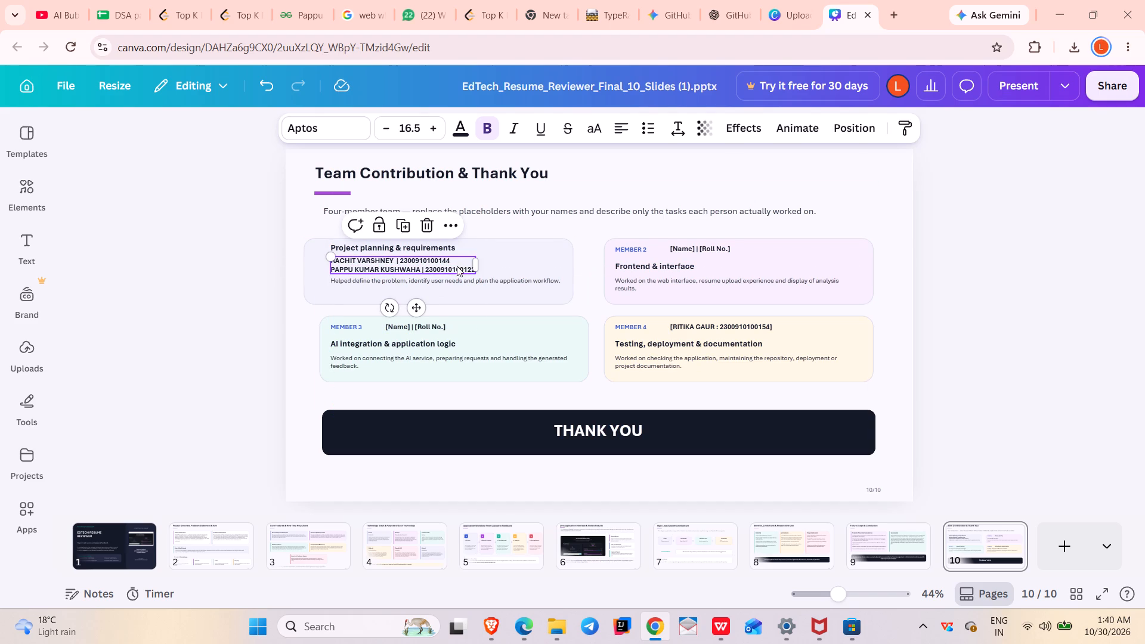
left_click_drag(438, 278, 432, 288)
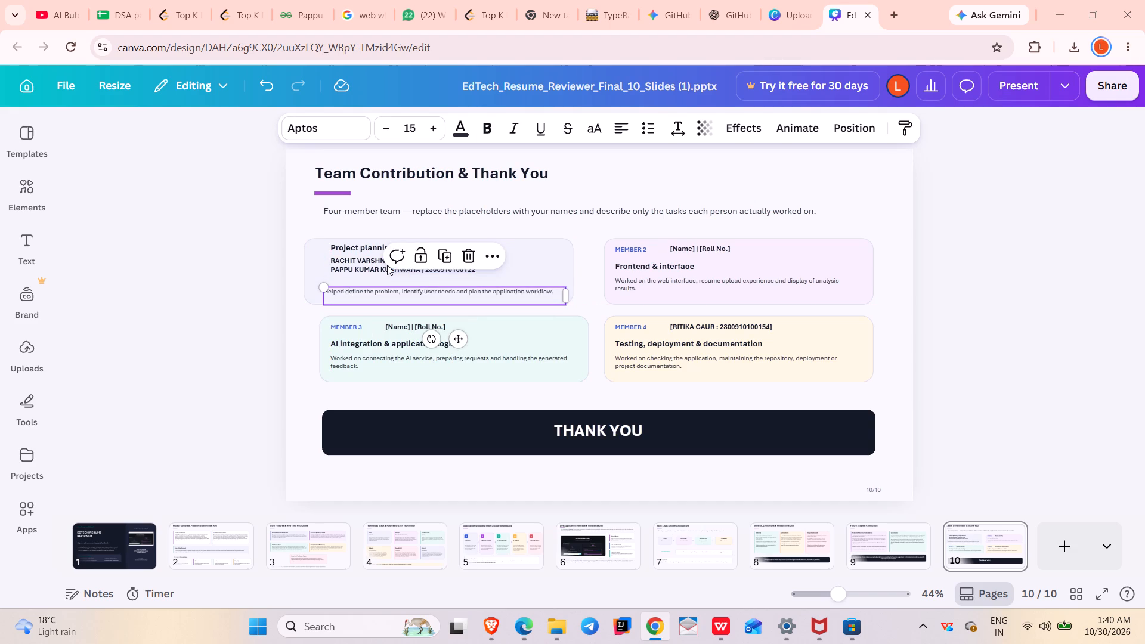
left_click(388, 266)
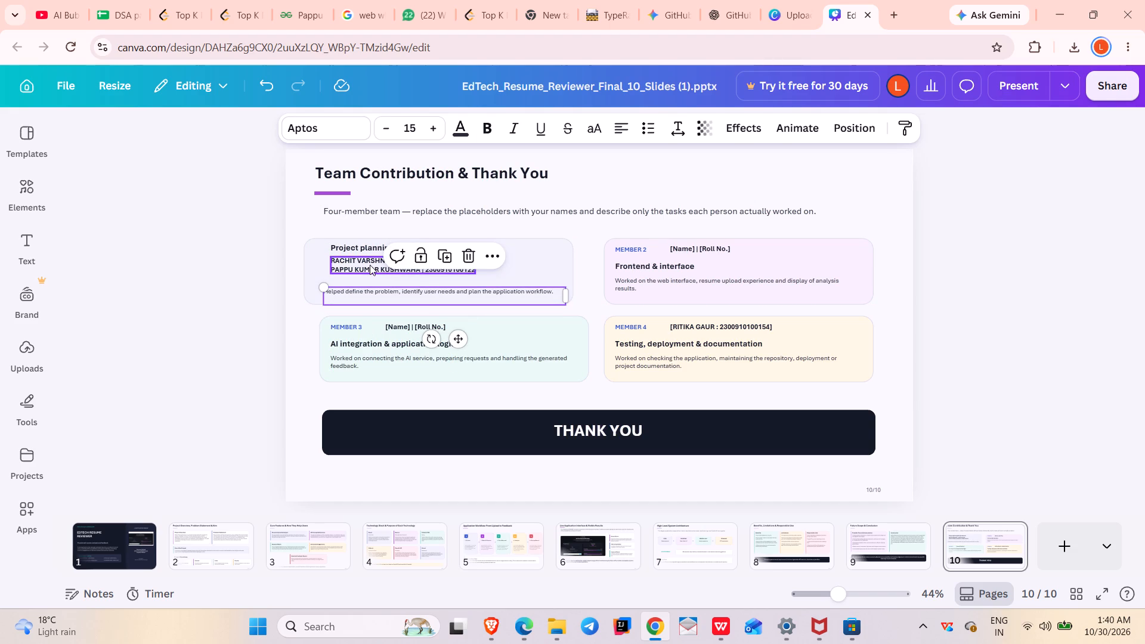
Format the two member lines in the first card as a bulleted list and shift the list slightly left.
left_click(370, 265)
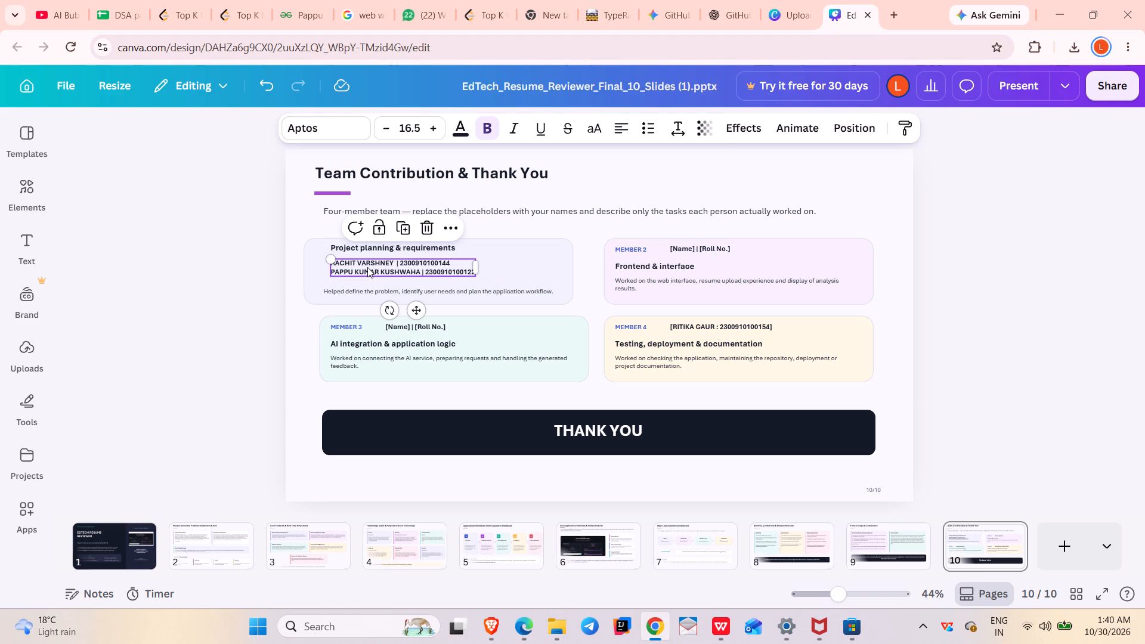
left_click(651, 122)
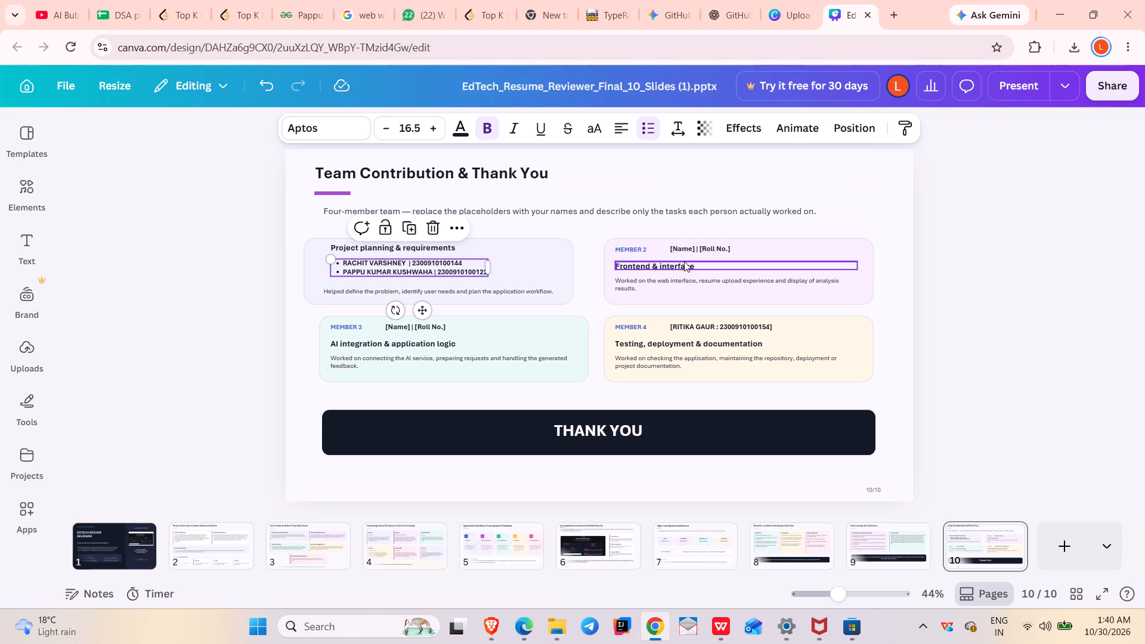
left_click_drag(423, 314, 417, 313)
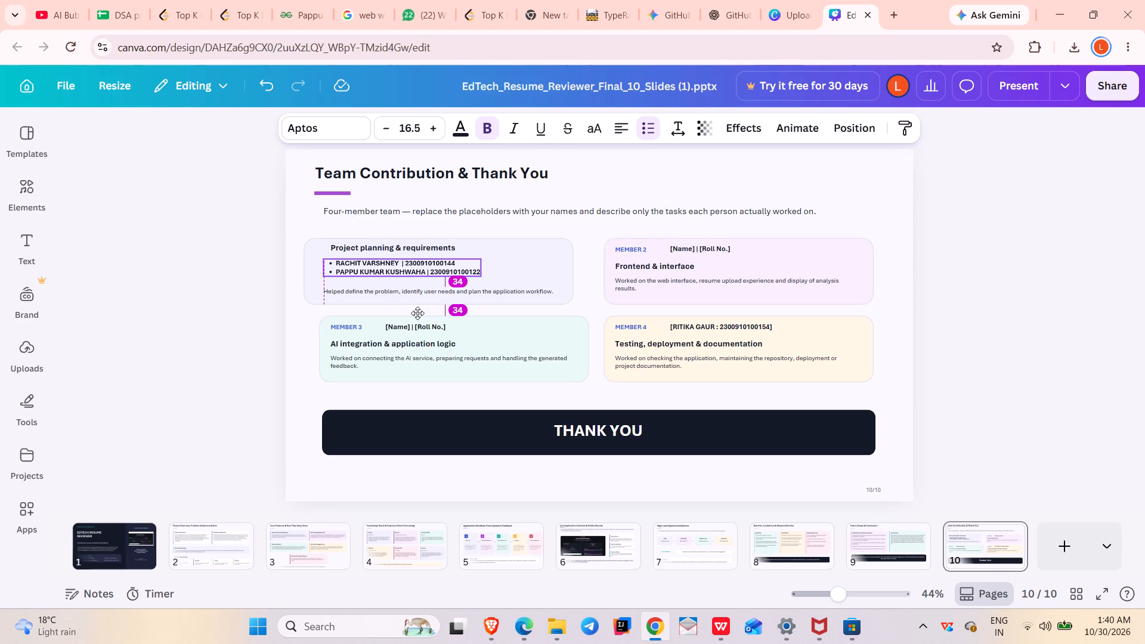
left_click_drag(417, 313, 415, 313)
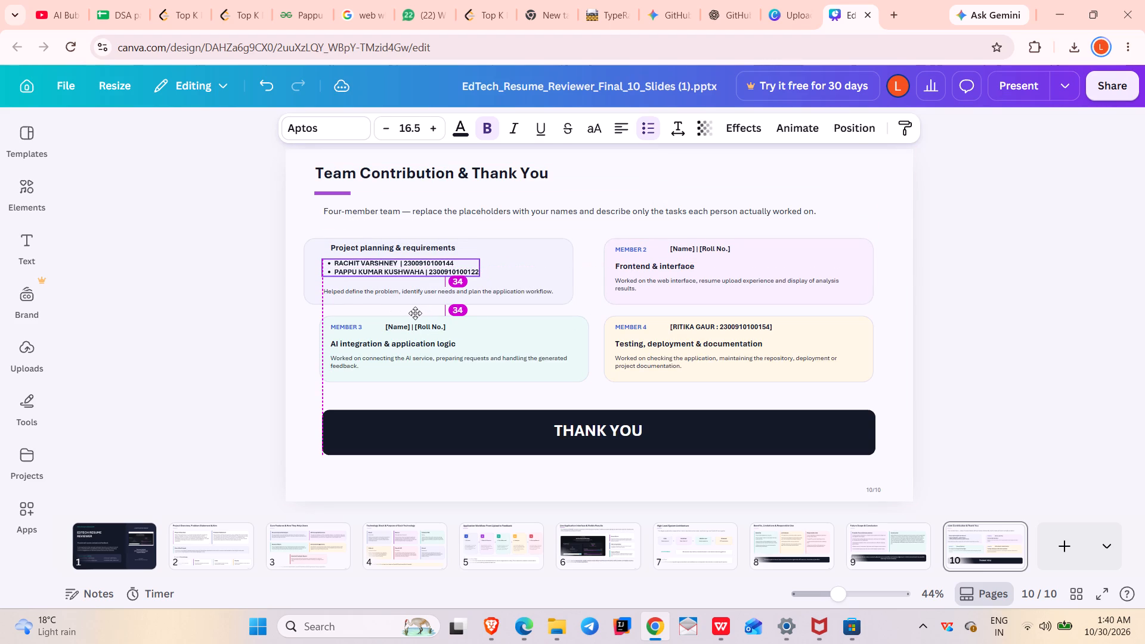
left_click_drag(415, 313, 416, 313)
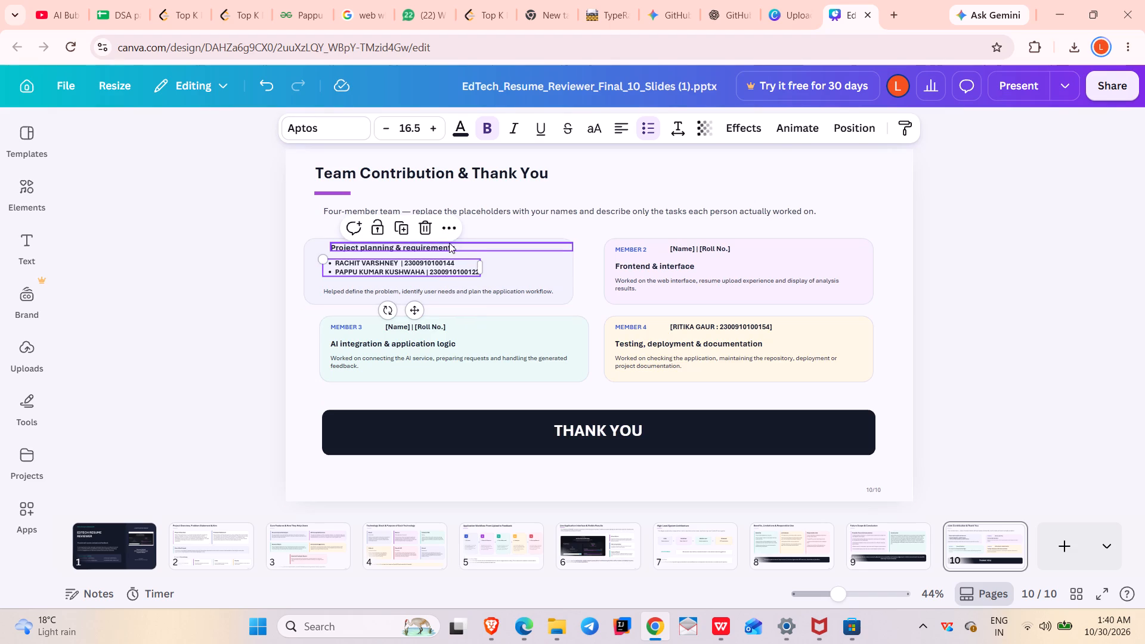
Move the "Project planning & requirements" heading up and left to align with the slide title, and remove its bold formatting.
left_click_drag(445, 243, 431, 240)
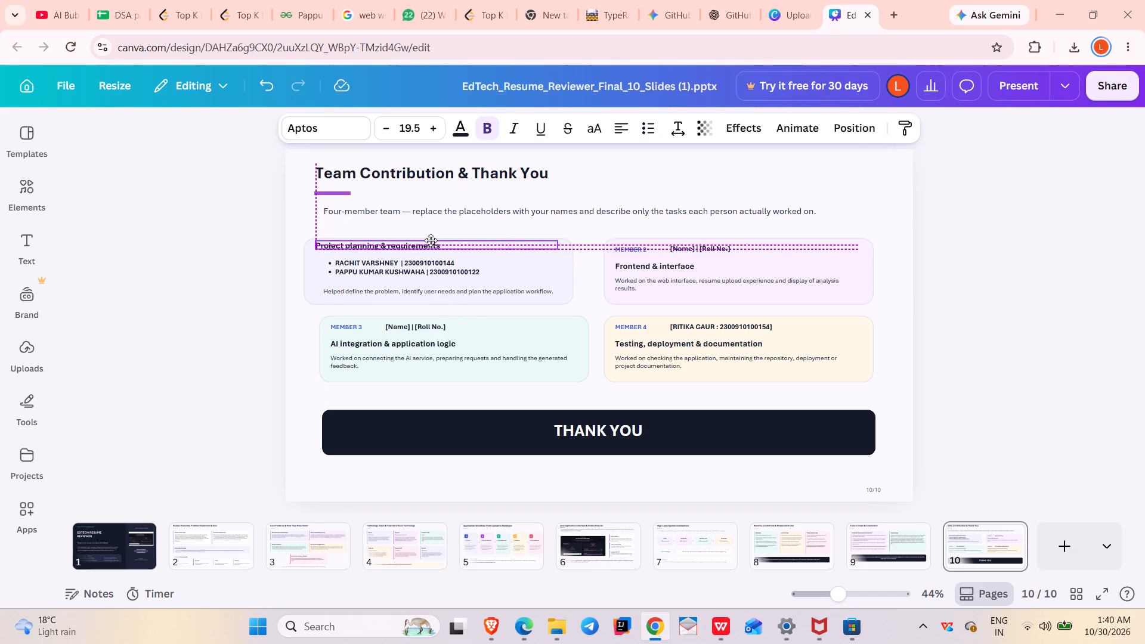
left_click_drag(431, 240, 430, 241)
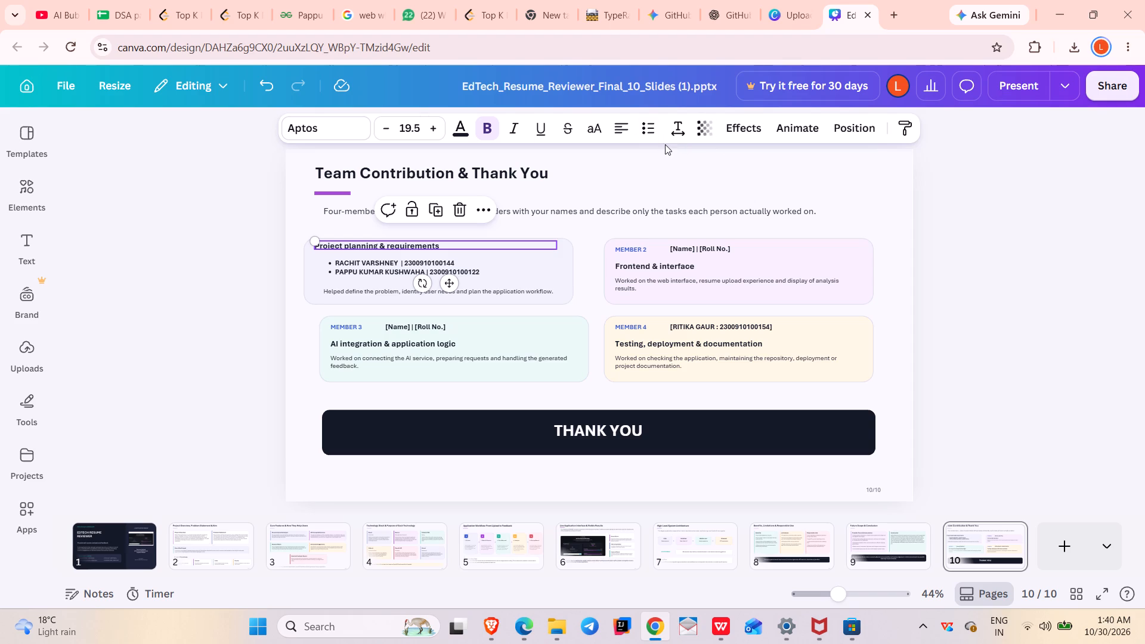
left_click(491, 131)
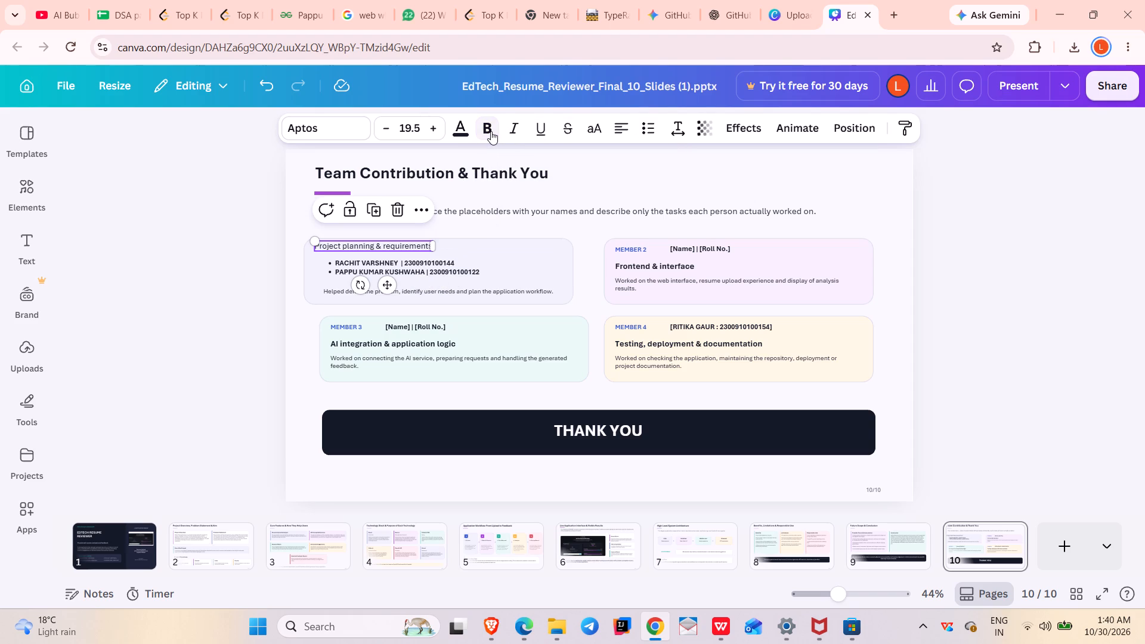
Make the "Project planning & requirements" heading in the first card bold and italic.
left_click(491, 131)
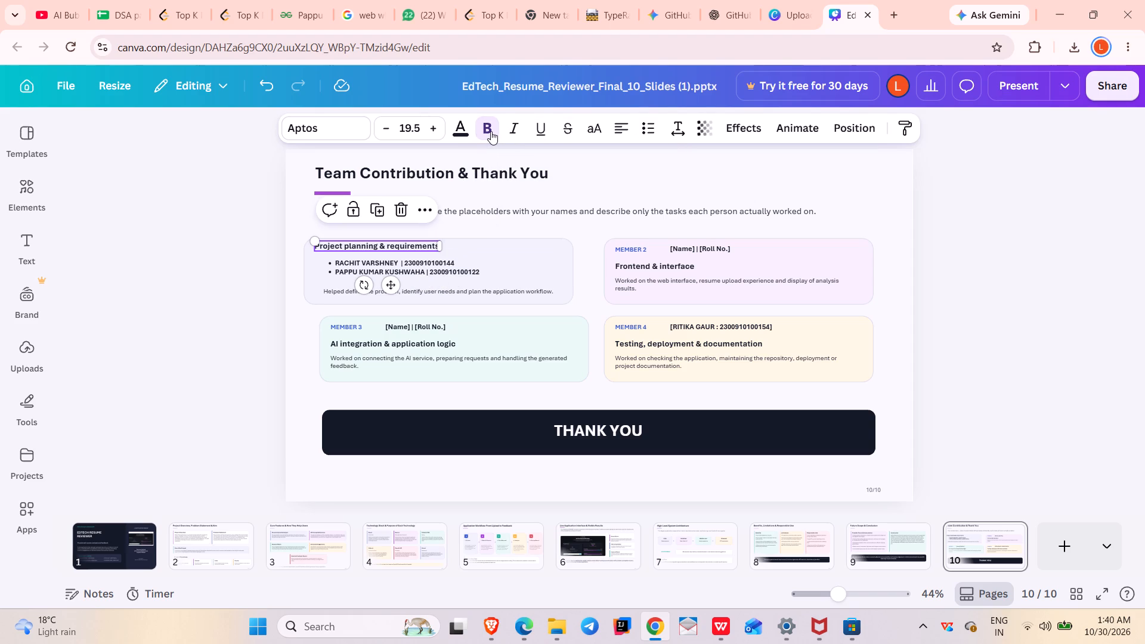
left_click(511, 134)
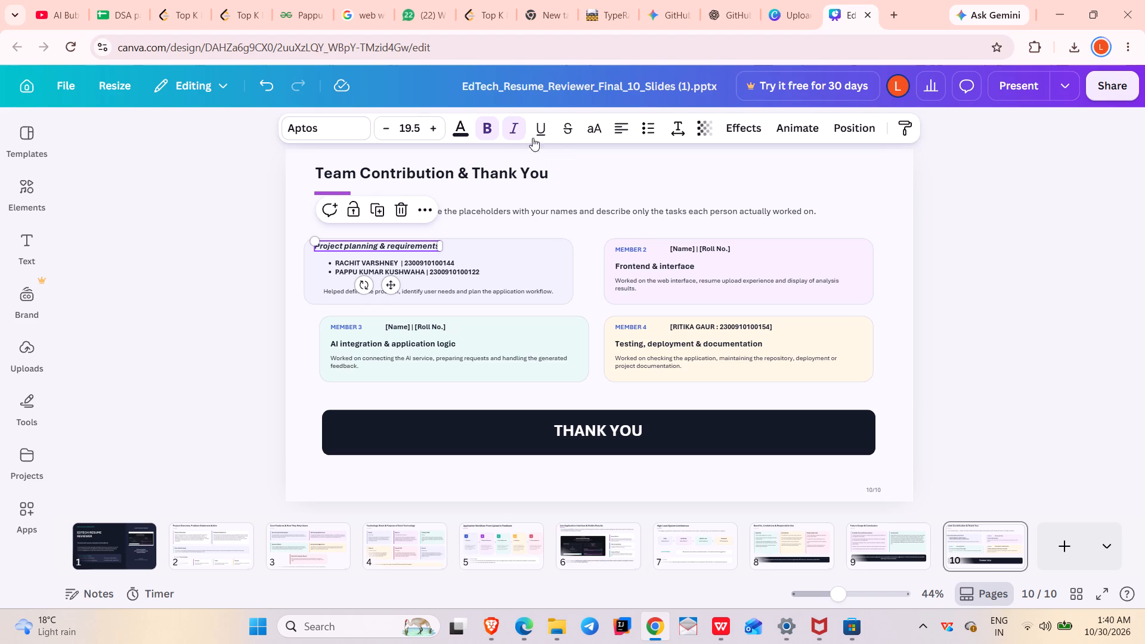
left_click(1038, 272)
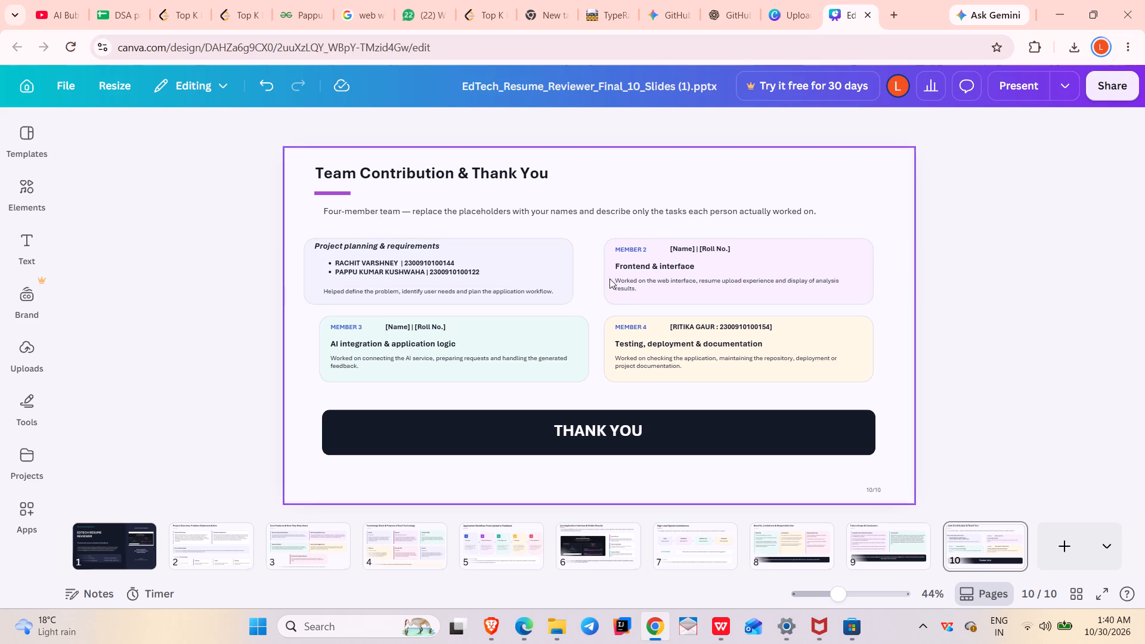
Delete the "MEMBER 2" label from the second card.
left_click(634, 246)
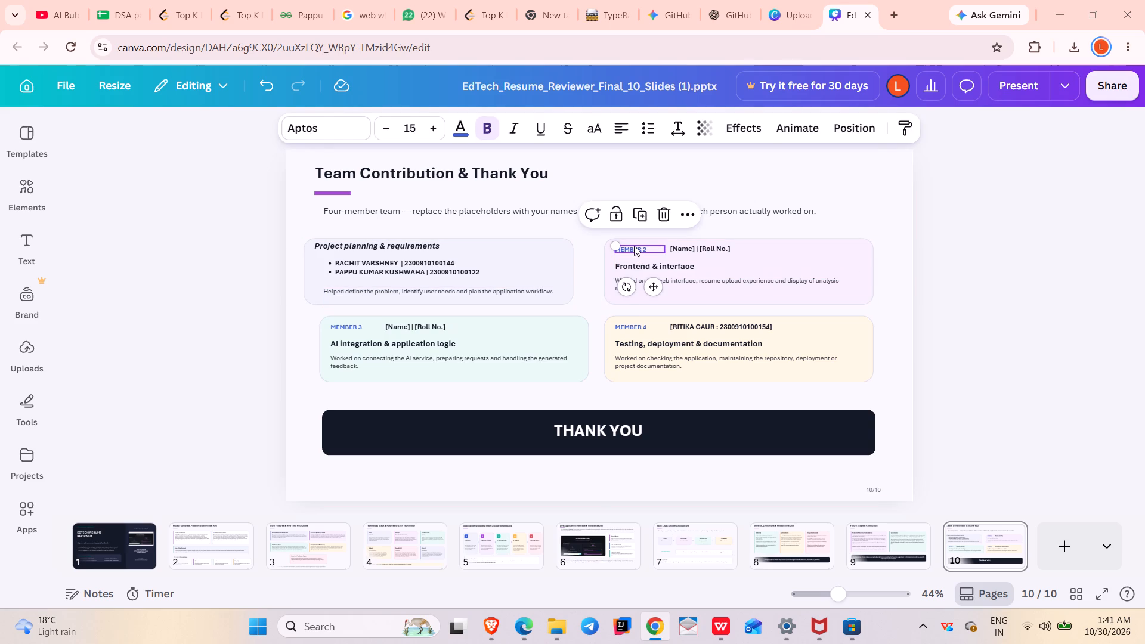
key("BackSpace")
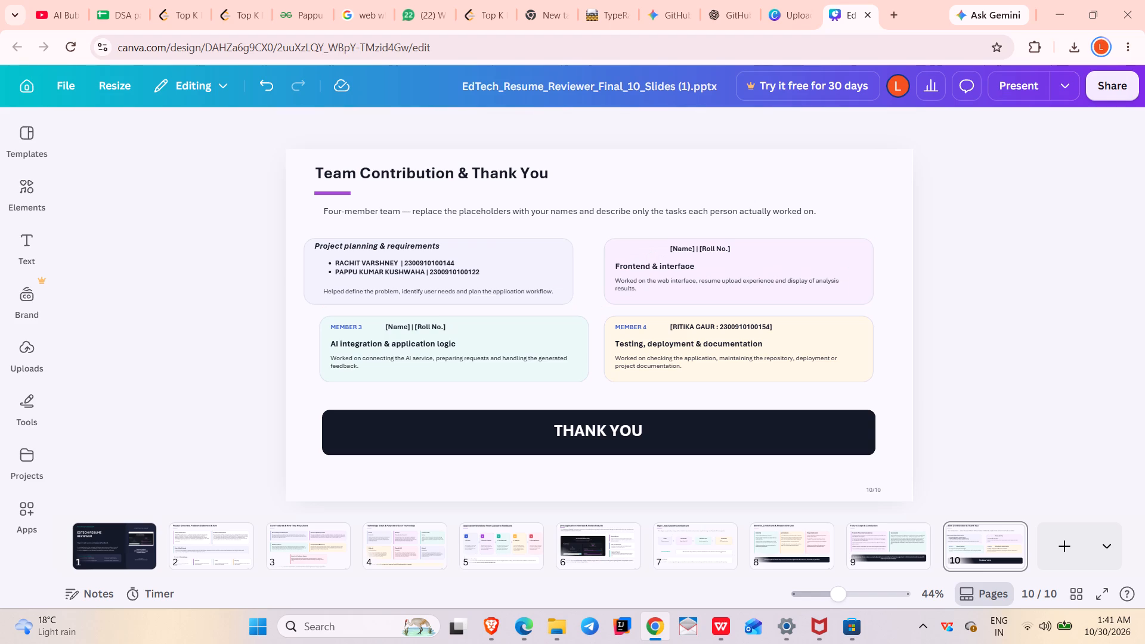
key("Right")
key("Right")
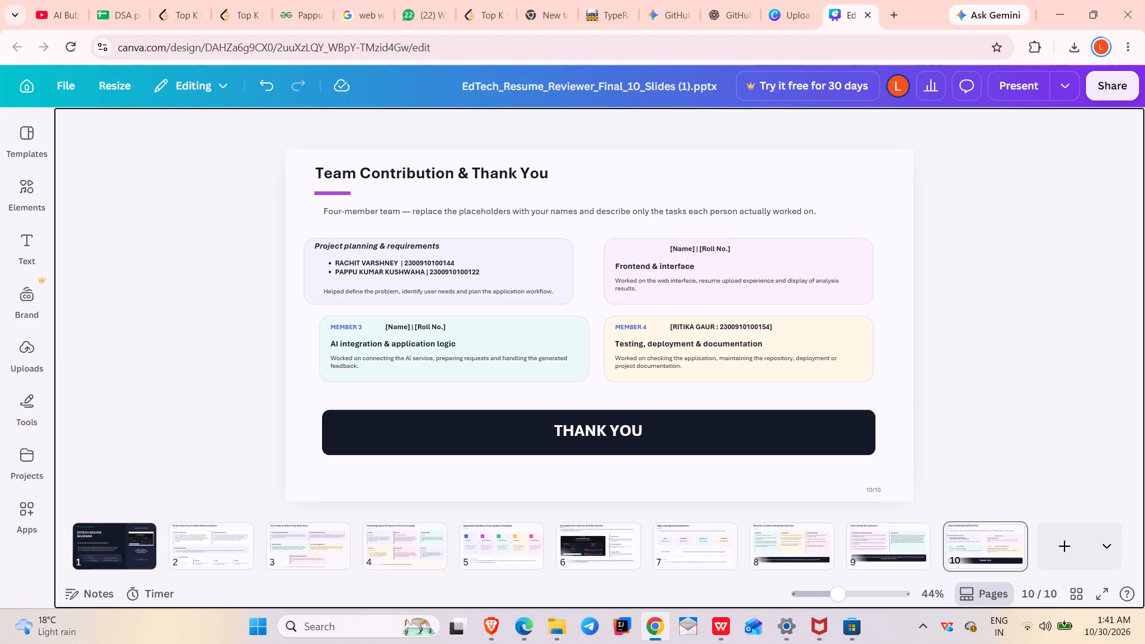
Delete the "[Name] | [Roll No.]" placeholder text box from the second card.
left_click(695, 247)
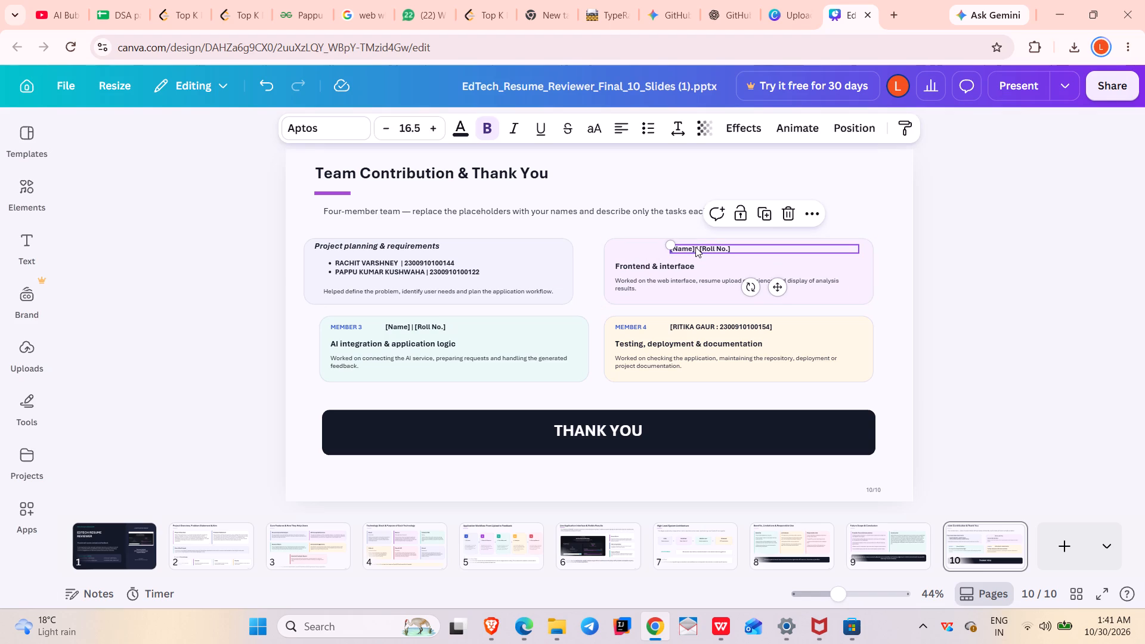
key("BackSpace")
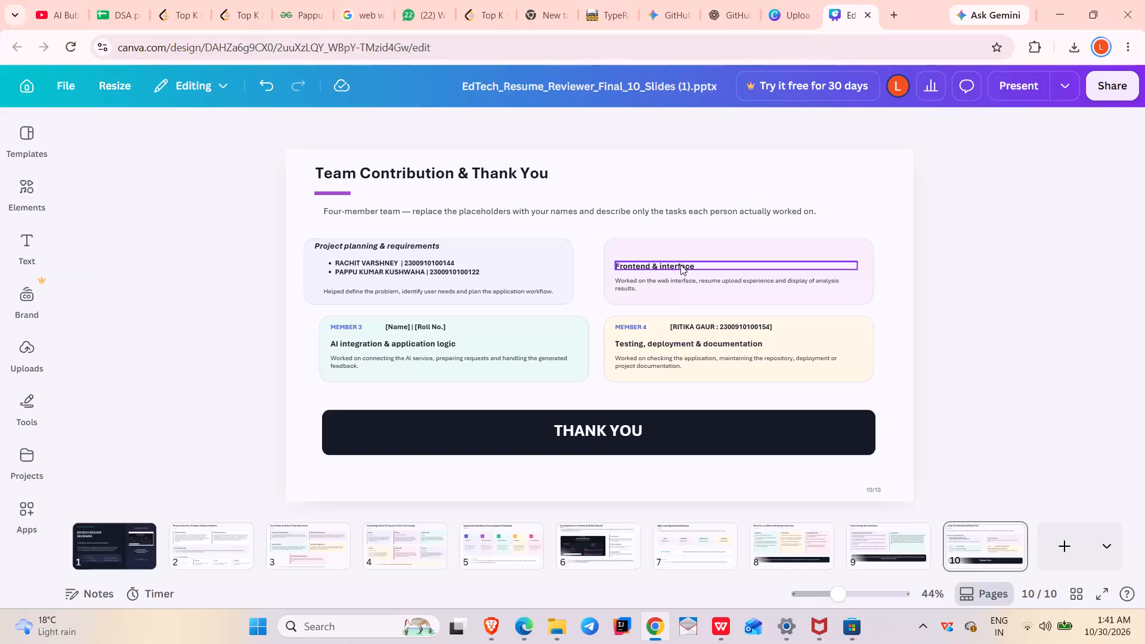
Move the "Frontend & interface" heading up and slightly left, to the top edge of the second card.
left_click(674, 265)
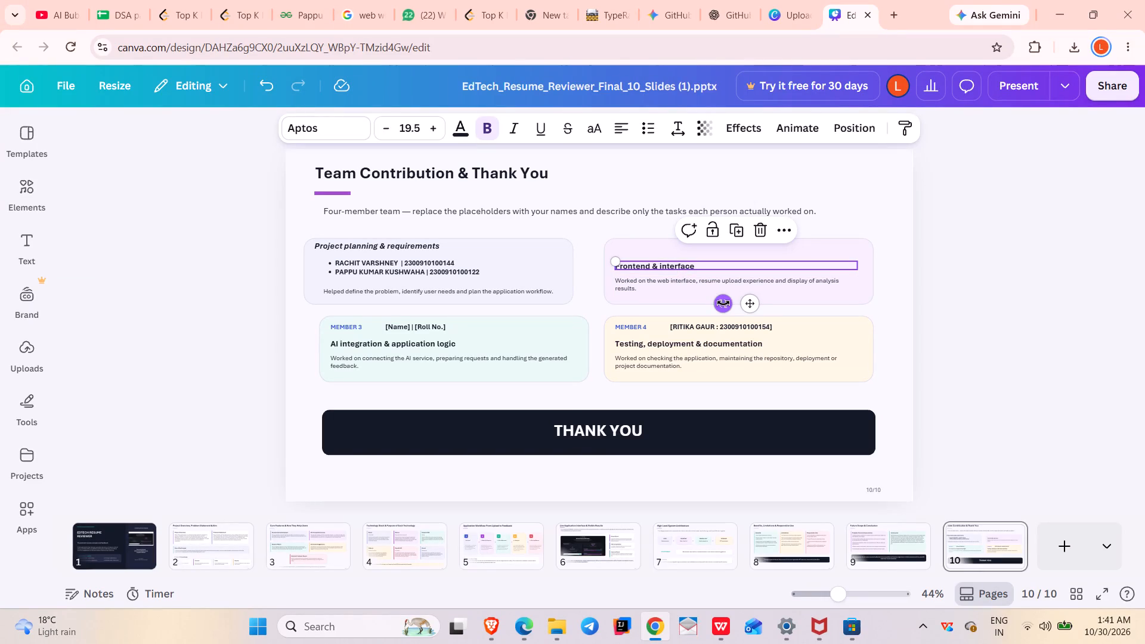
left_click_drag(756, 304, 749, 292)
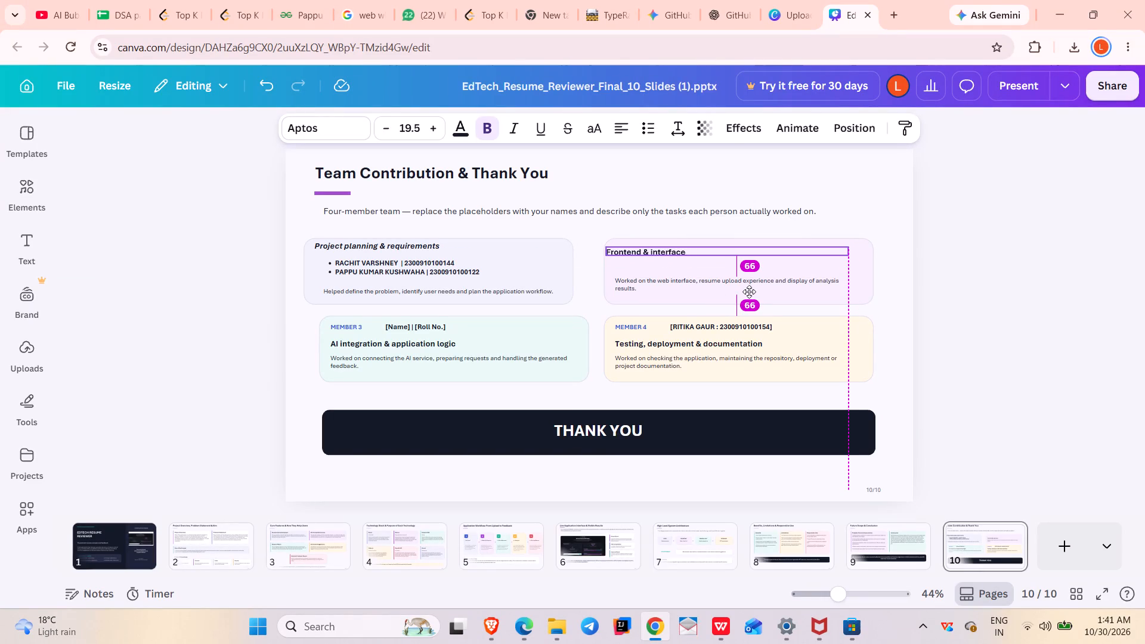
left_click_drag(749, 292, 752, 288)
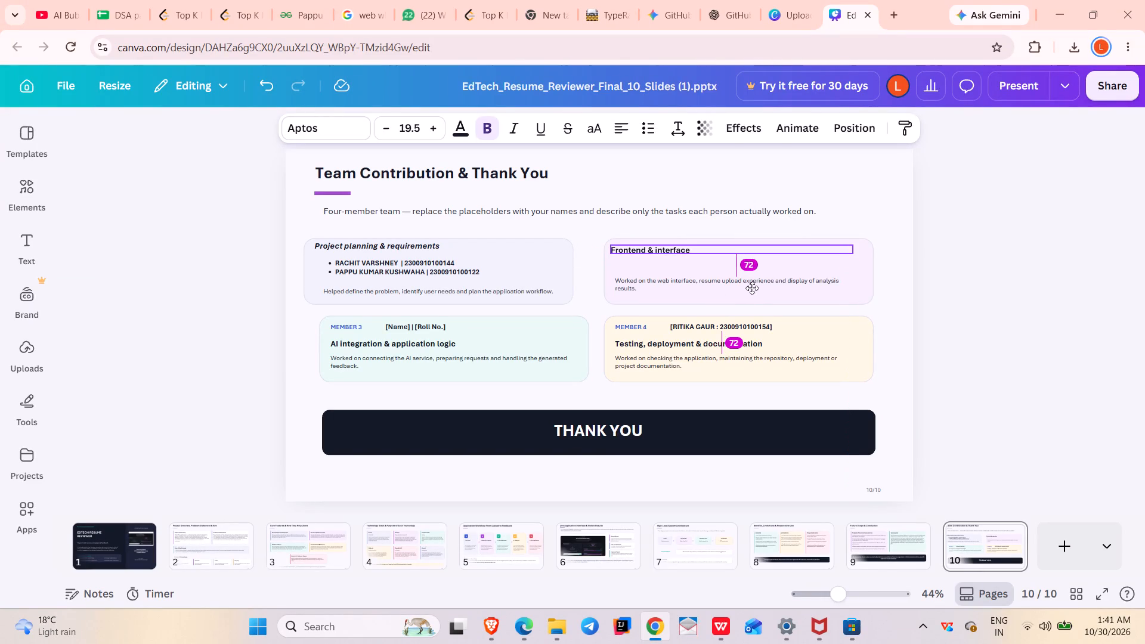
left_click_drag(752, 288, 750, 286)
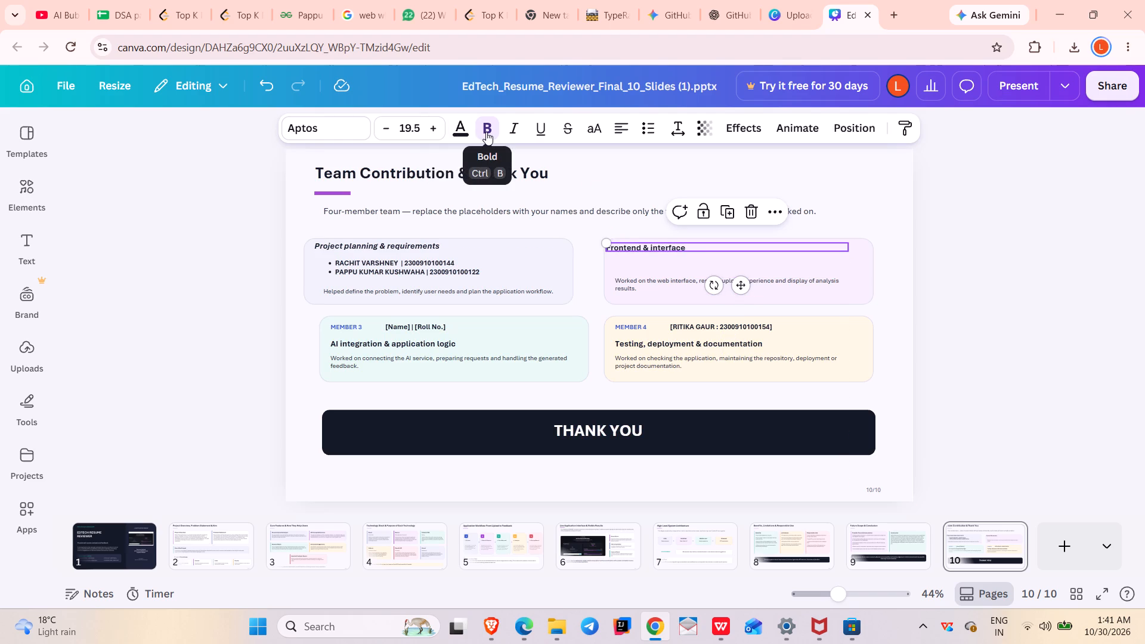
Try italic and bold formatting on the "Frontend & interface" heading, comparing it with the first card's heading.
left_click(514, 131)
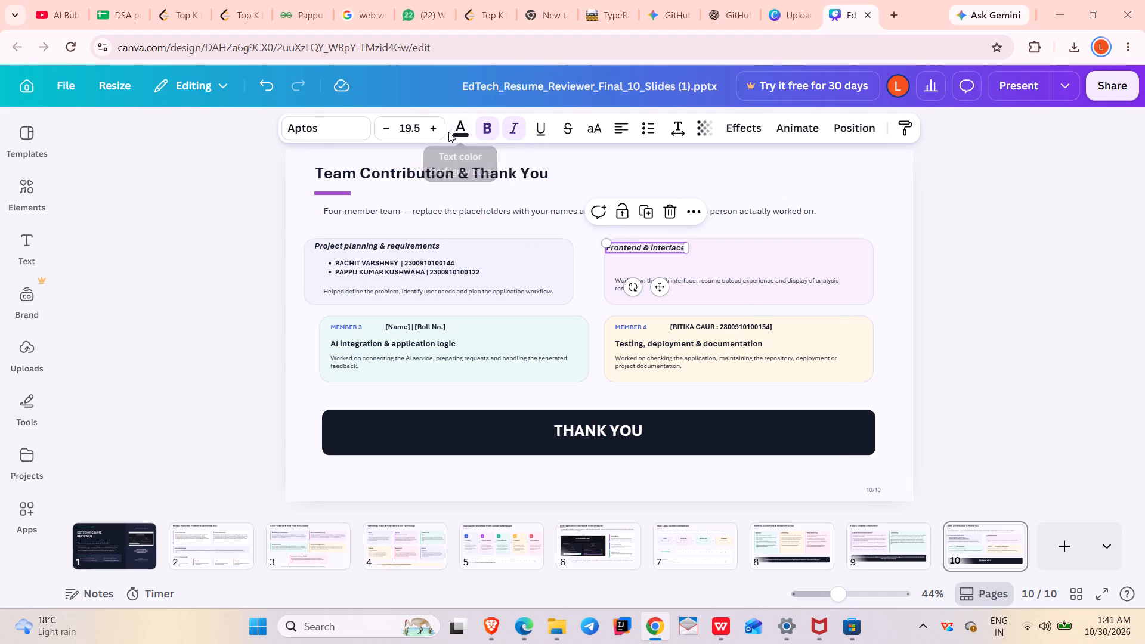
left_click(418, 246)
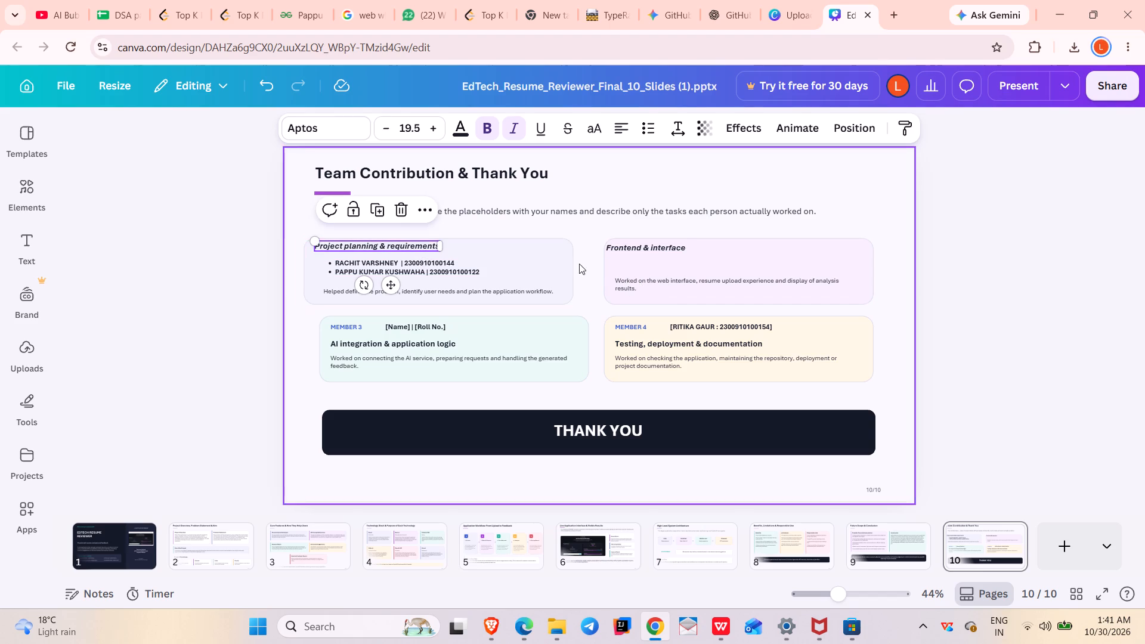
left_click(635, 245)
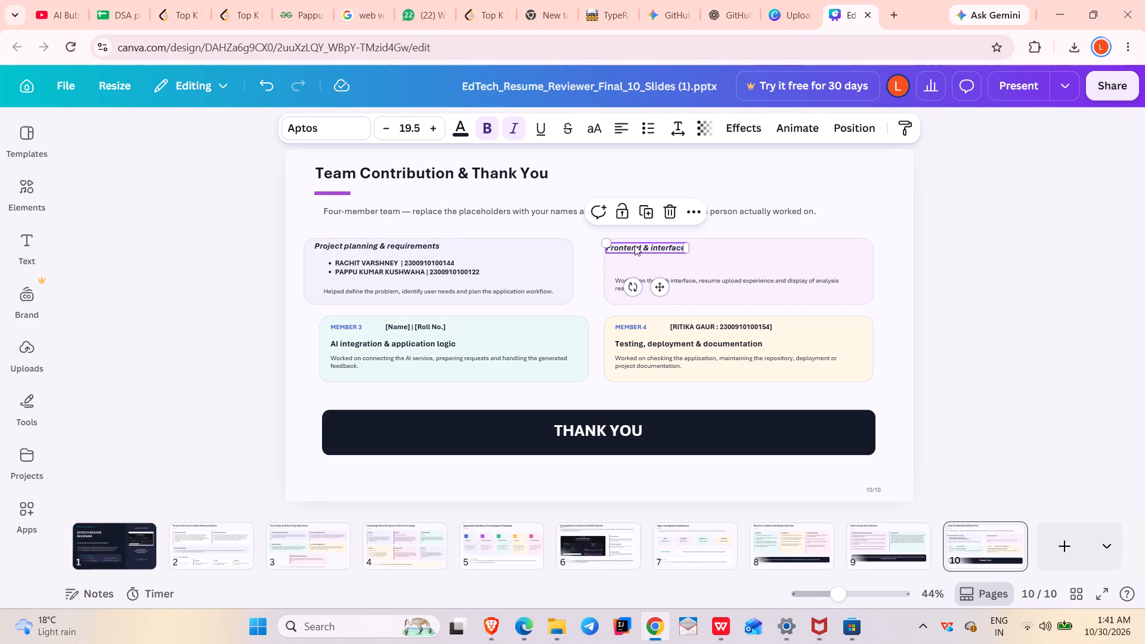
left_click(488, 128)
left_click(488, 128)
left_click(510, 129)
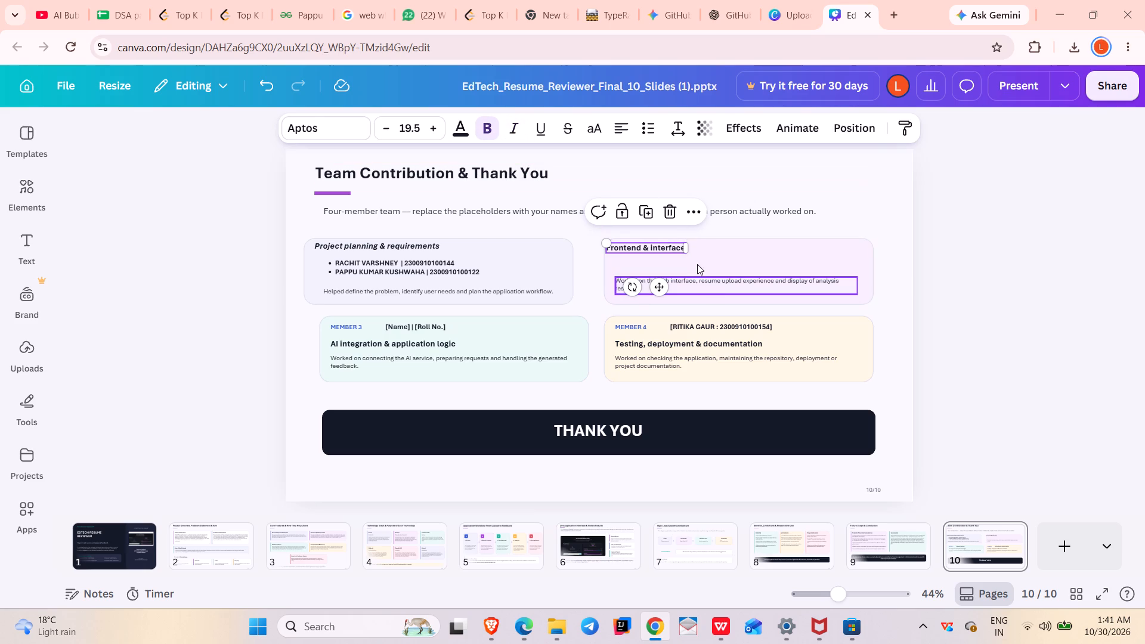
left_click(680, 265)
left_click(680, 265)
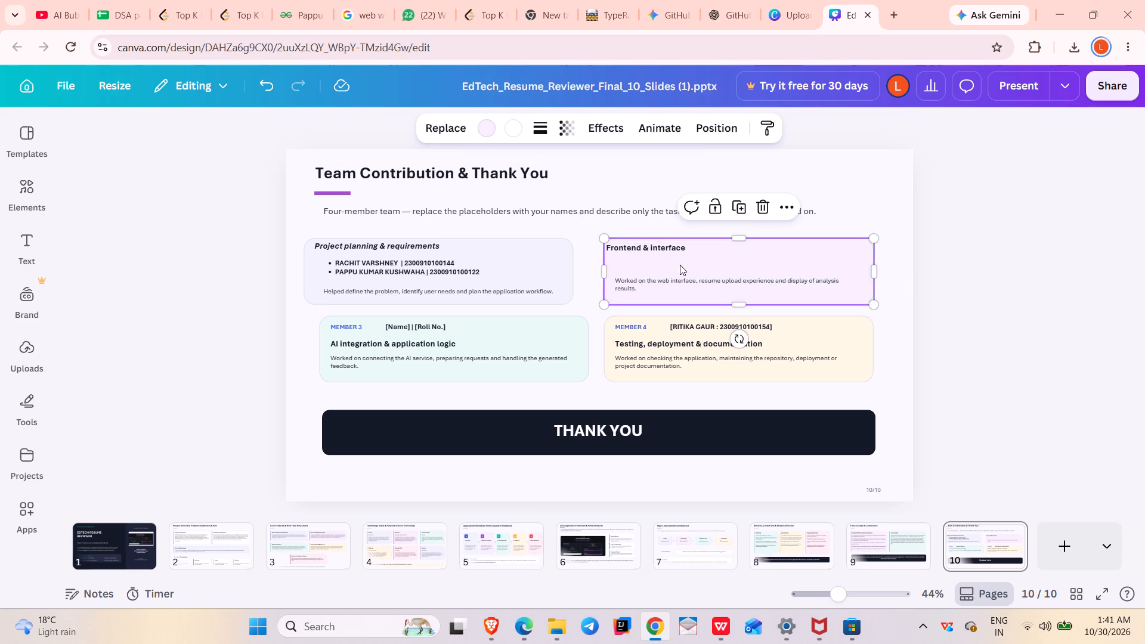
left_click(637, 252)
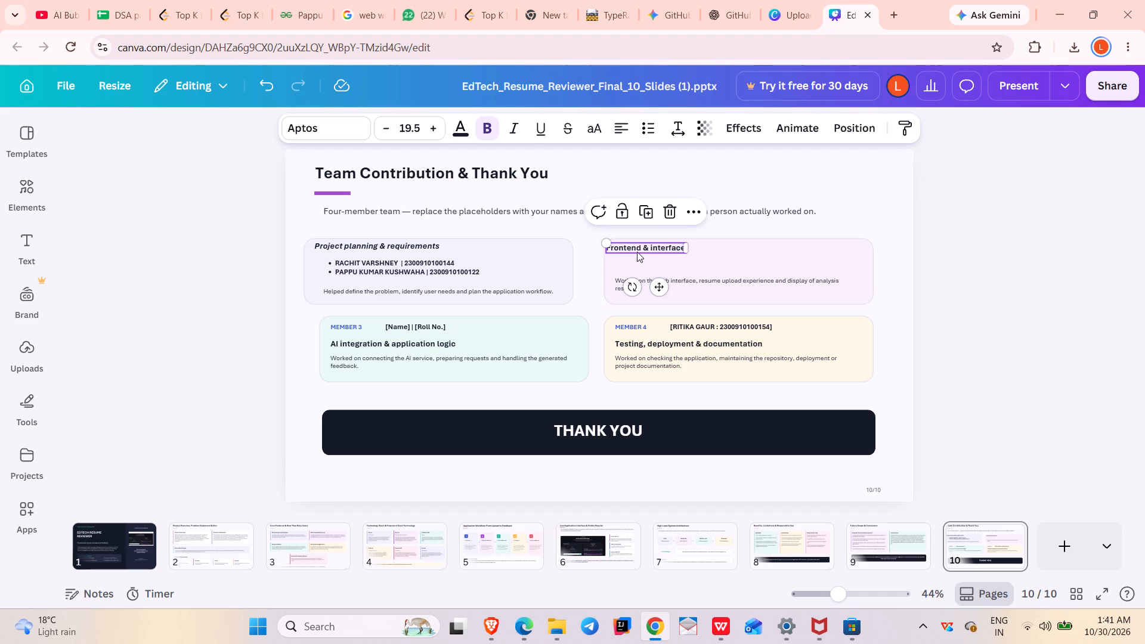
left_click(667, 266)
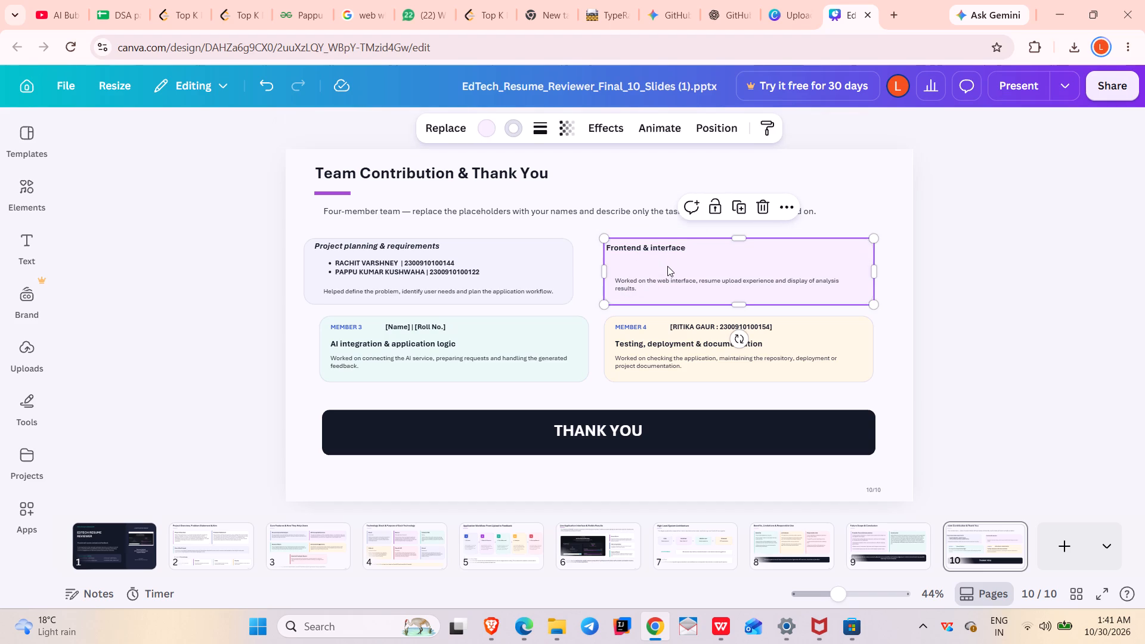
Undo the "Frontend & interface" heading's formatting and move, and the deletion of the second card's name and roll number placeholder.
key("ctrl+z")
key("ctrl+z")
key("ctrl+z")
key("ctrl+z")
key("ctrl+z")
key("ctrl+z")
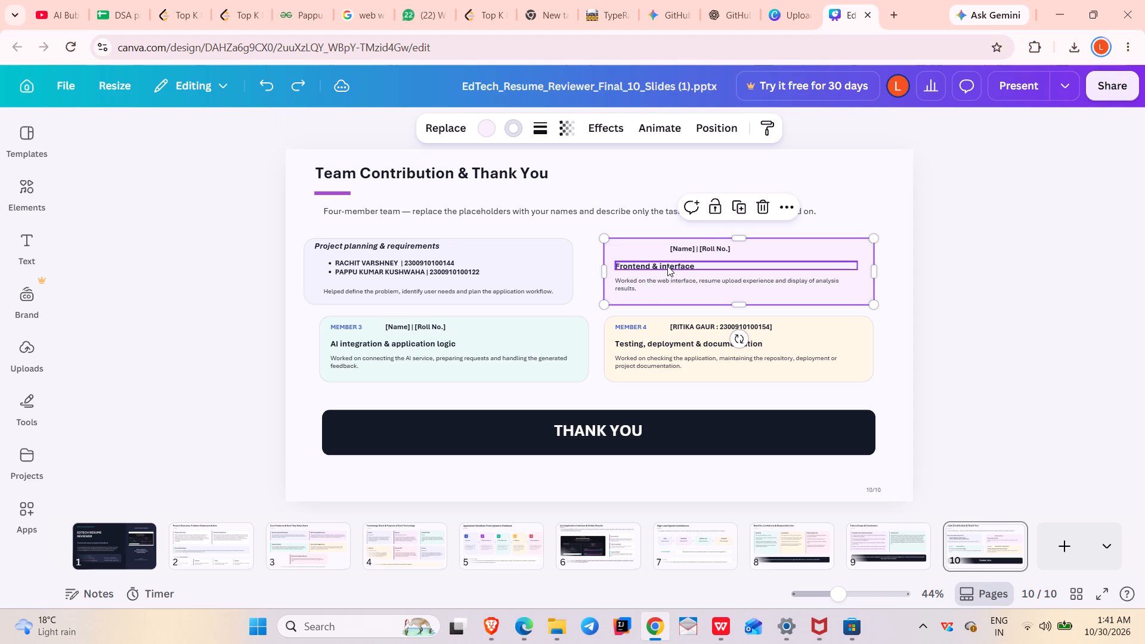
Clear all of the "[Name] | [Roll No.]" placeholder text in the second card.
left_click(704, 245)
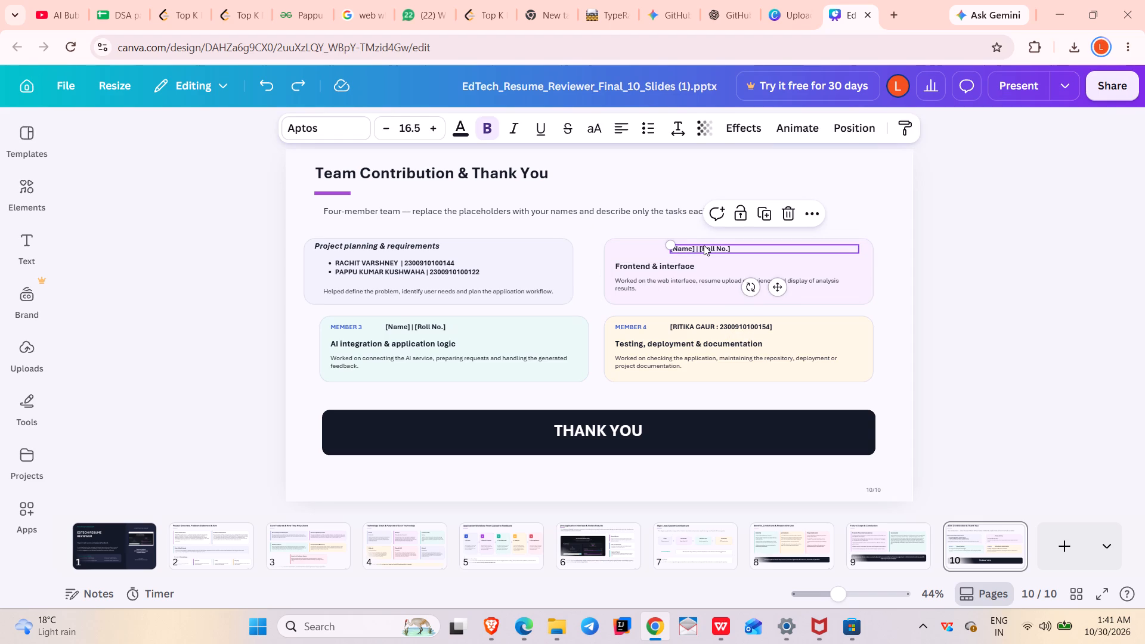
left_click(704, 245)
left_click(704, 245)
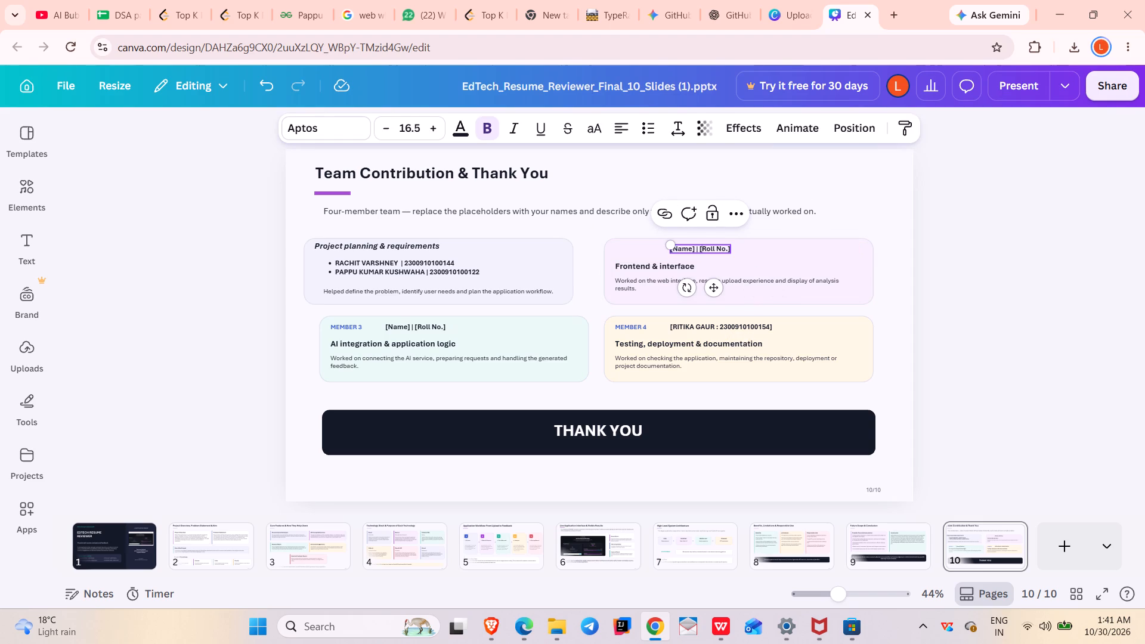
key("Right")
key("Right")
key("Right")
key("Right")
key("Right")
key("Right")
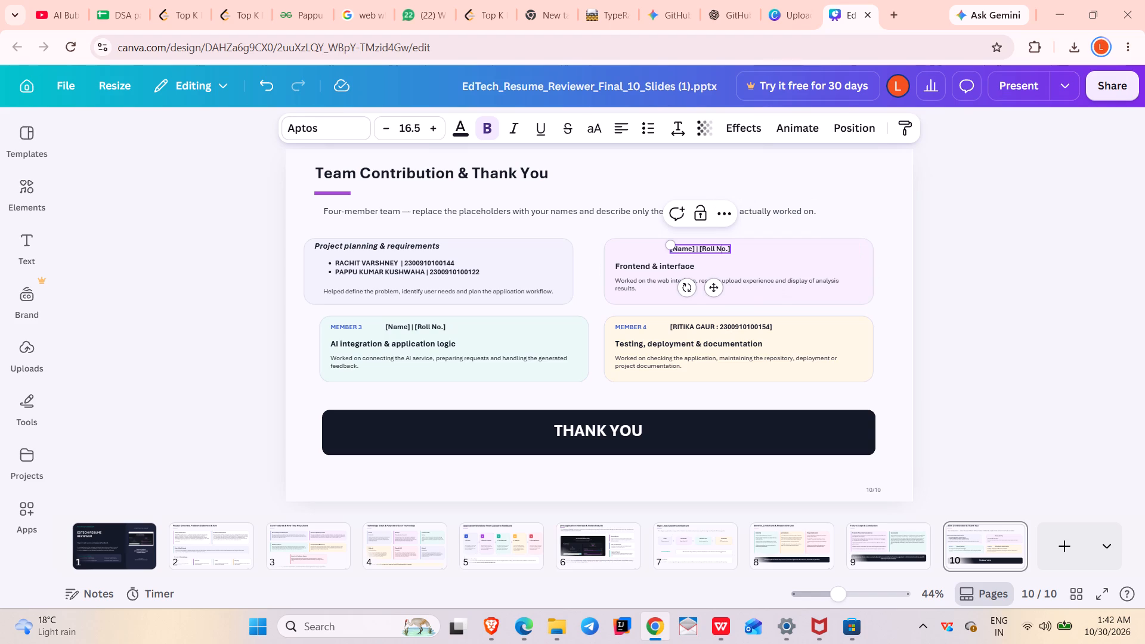
key("Right")
key("Right")
key("Right")
key("Right")
key("BackSpace")
key("BackSpace")
key("BackSpace")
key("BackSpace")
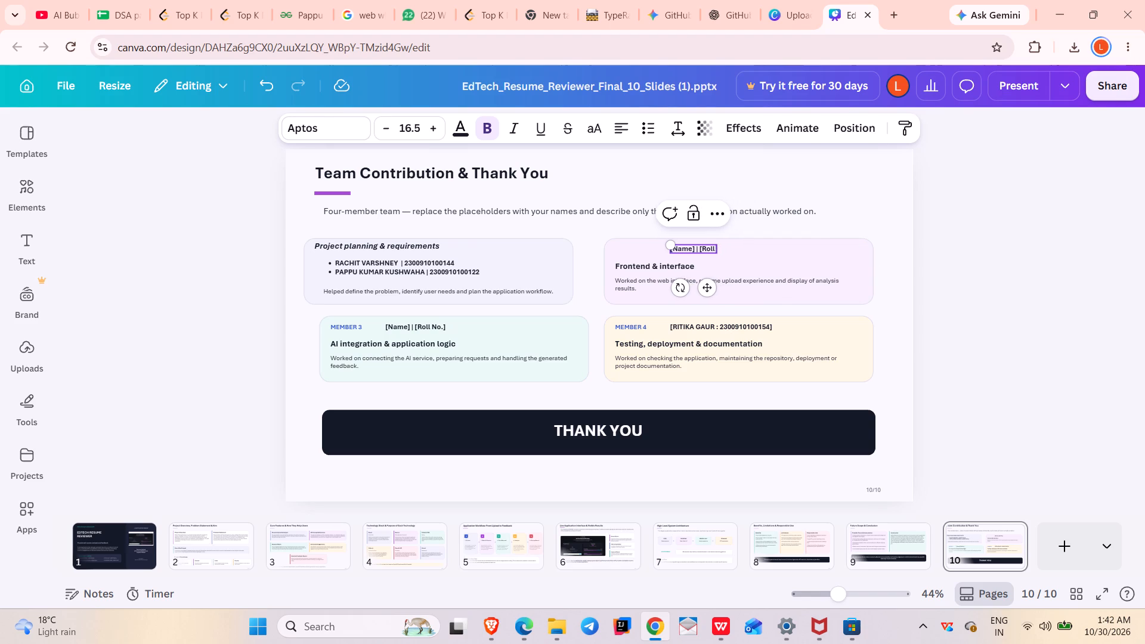
key("BackSpace")
key("BackSpace")
key("BackSpace")
key("BackSpace")
key("BackSpace")
key("BackSpace")
key("BackSpace")
key("BackSpace")
key("BackSpace")
key("BackSpace")
key("BackSpace")
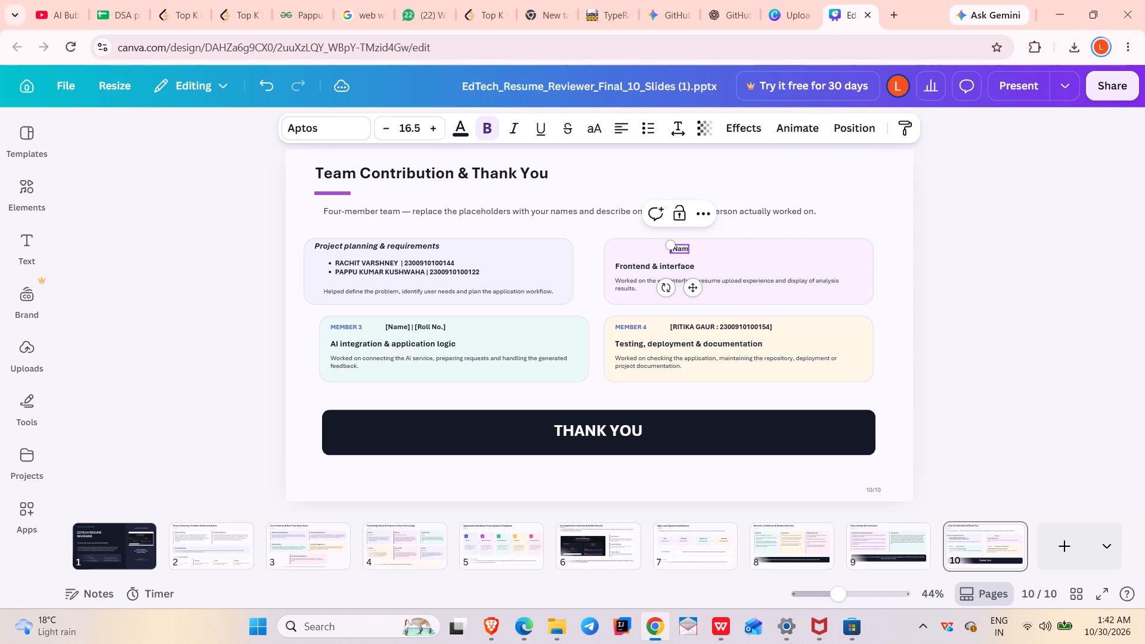
key("BackSpace")
key("BackSpace")
key("BackSpace")
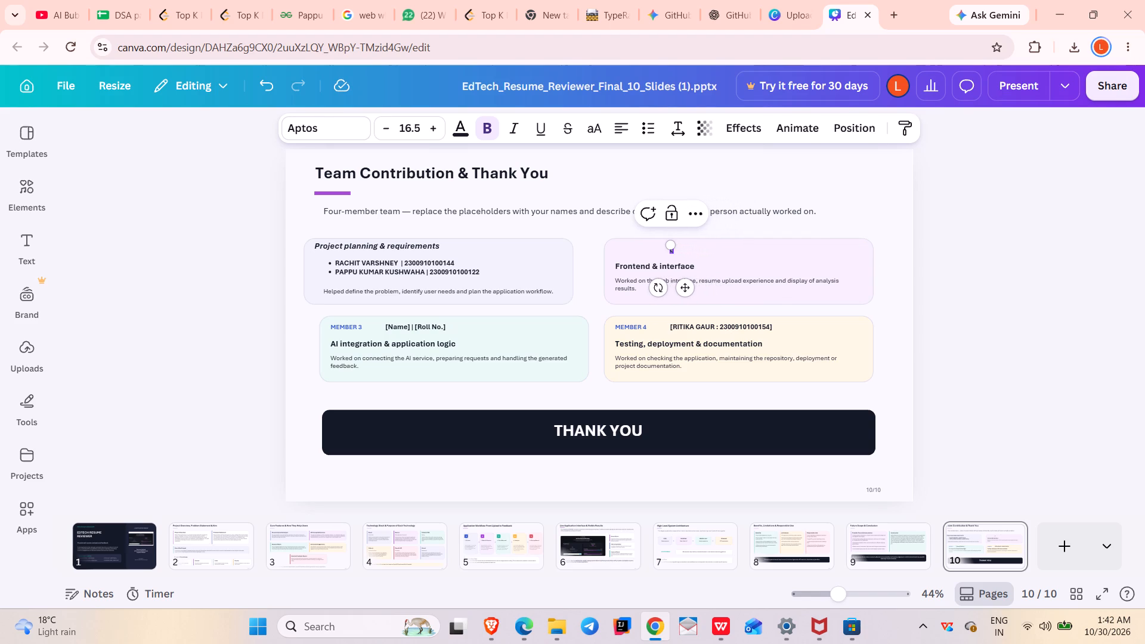
key("BackSpace")
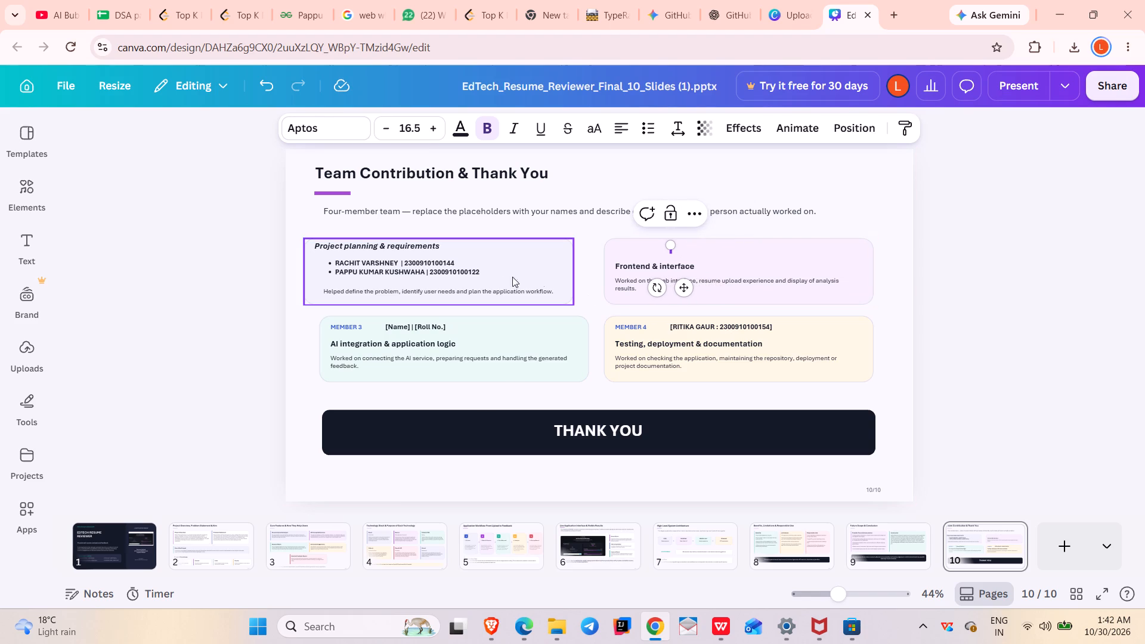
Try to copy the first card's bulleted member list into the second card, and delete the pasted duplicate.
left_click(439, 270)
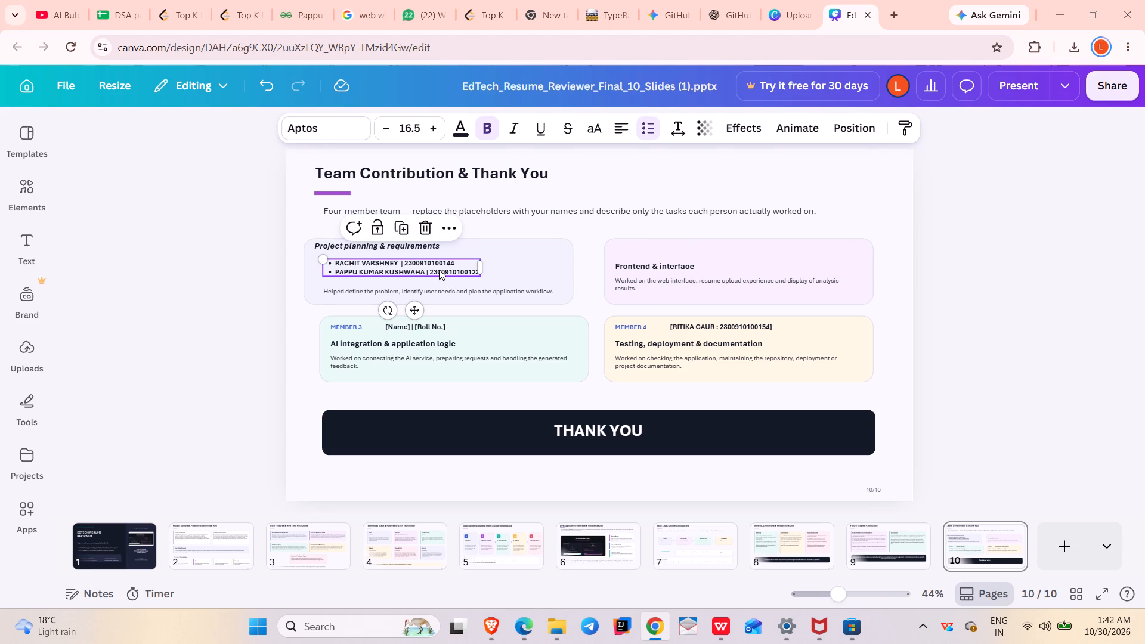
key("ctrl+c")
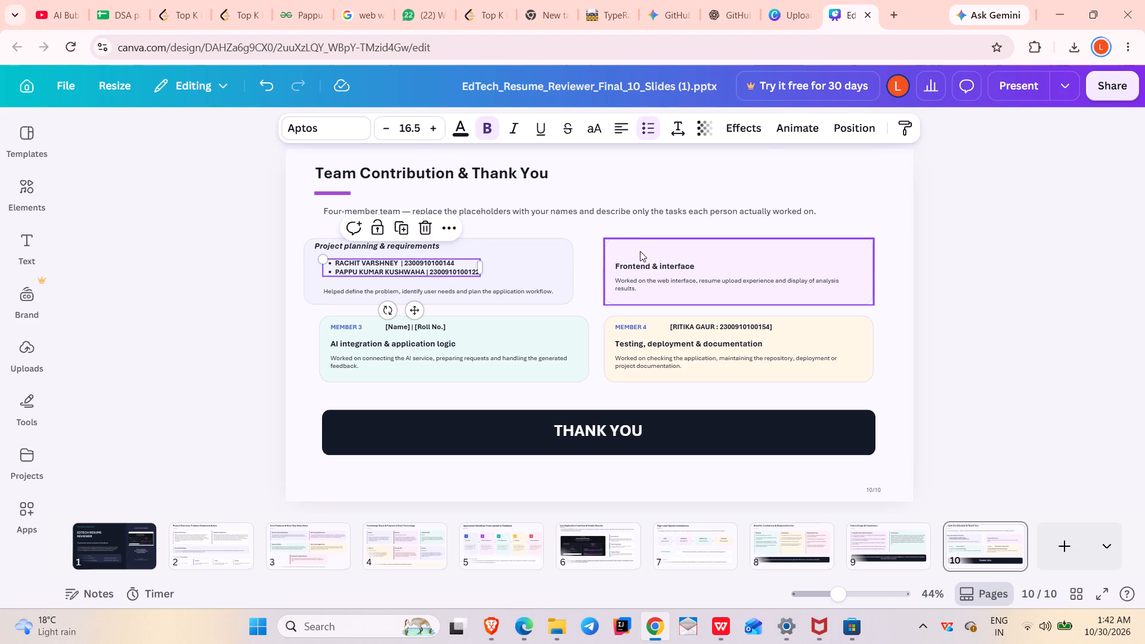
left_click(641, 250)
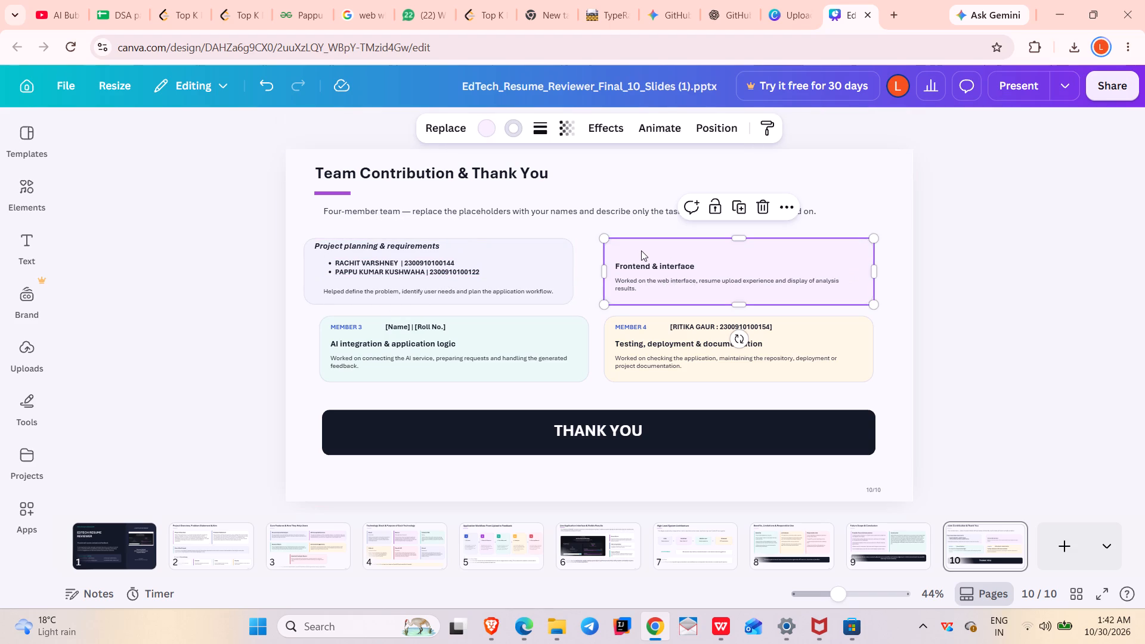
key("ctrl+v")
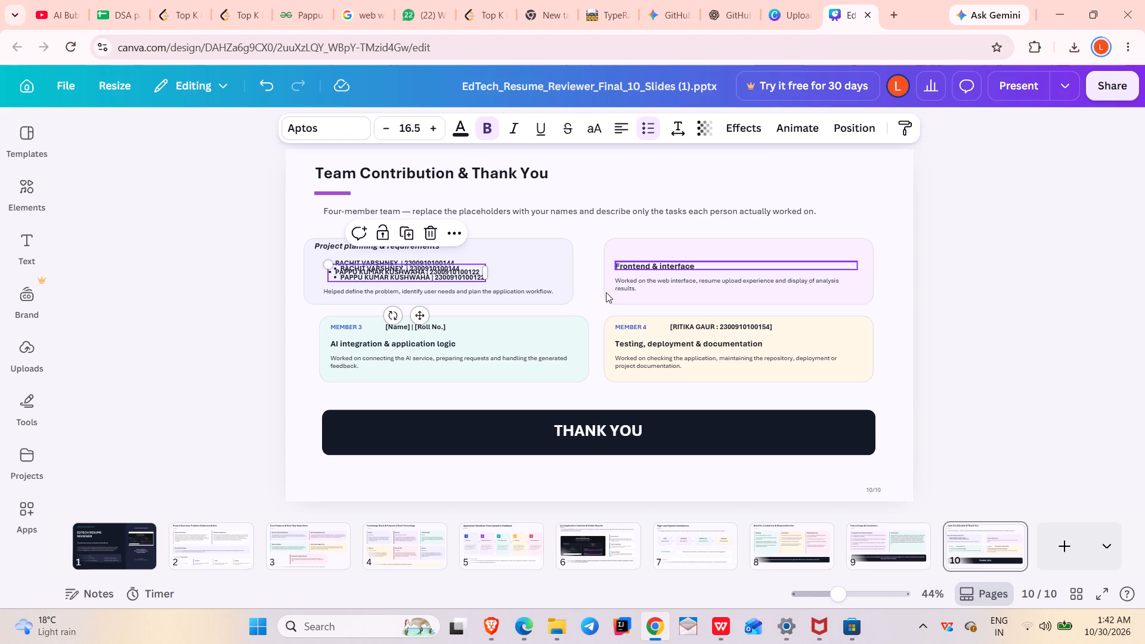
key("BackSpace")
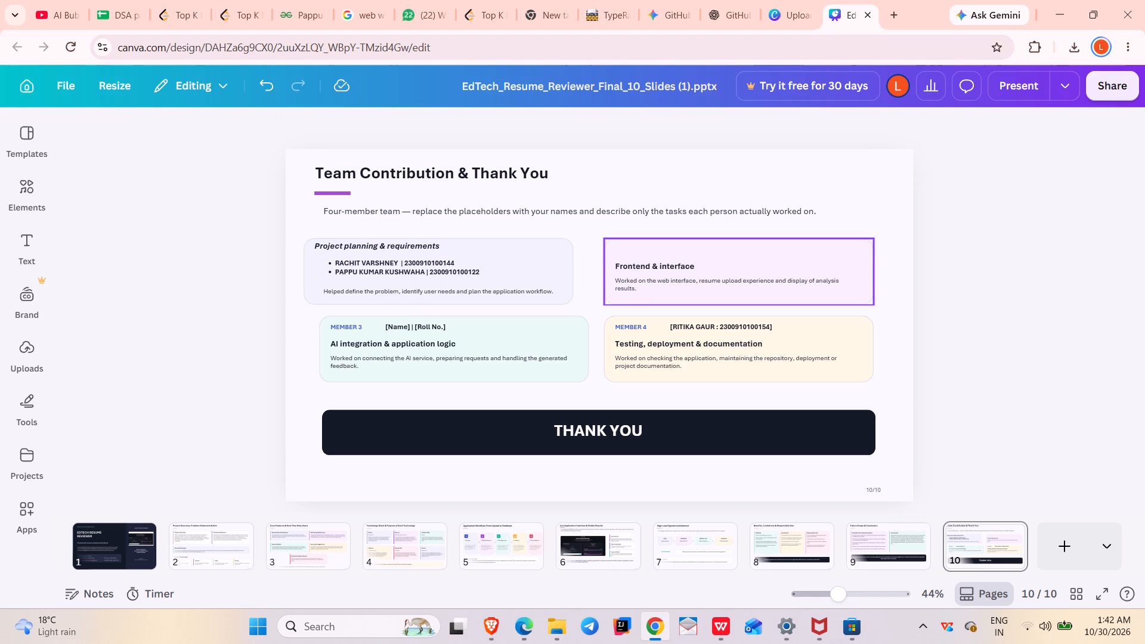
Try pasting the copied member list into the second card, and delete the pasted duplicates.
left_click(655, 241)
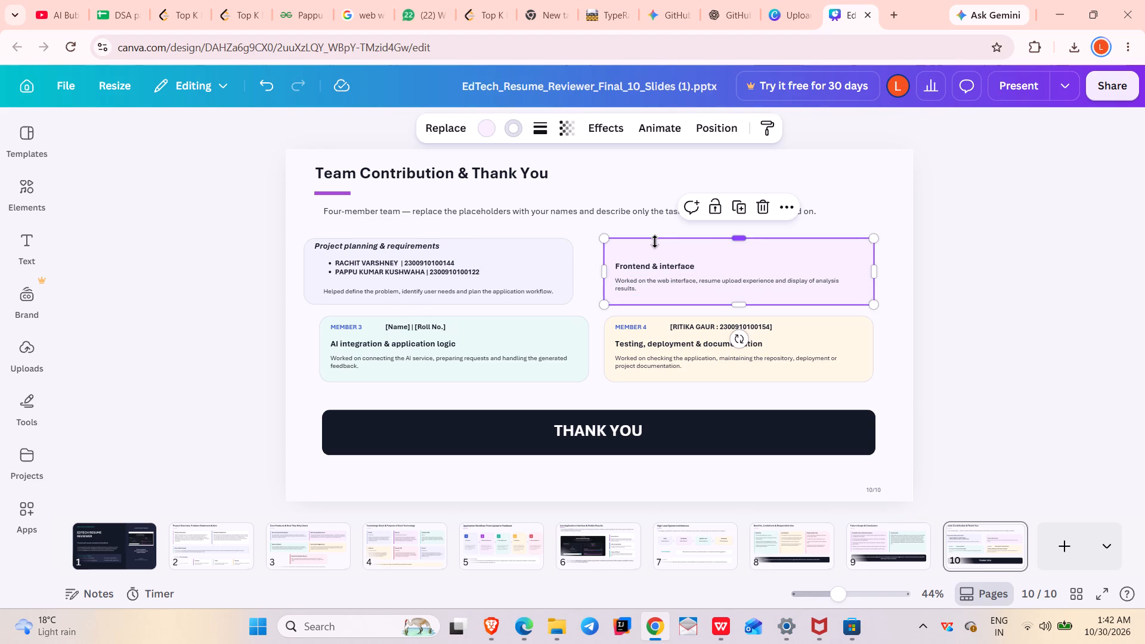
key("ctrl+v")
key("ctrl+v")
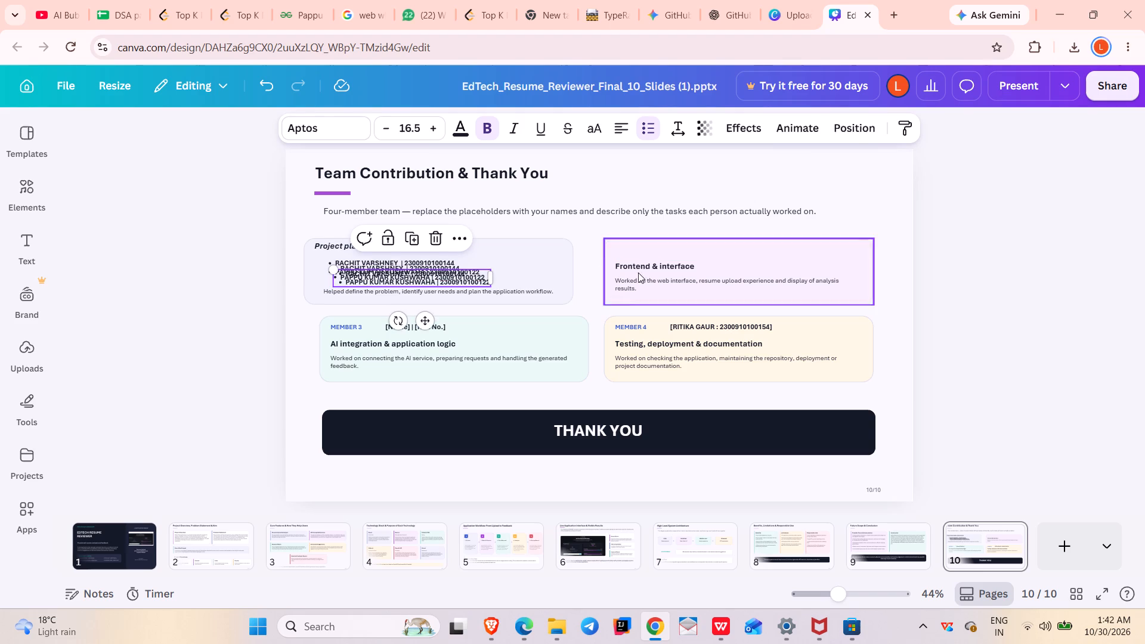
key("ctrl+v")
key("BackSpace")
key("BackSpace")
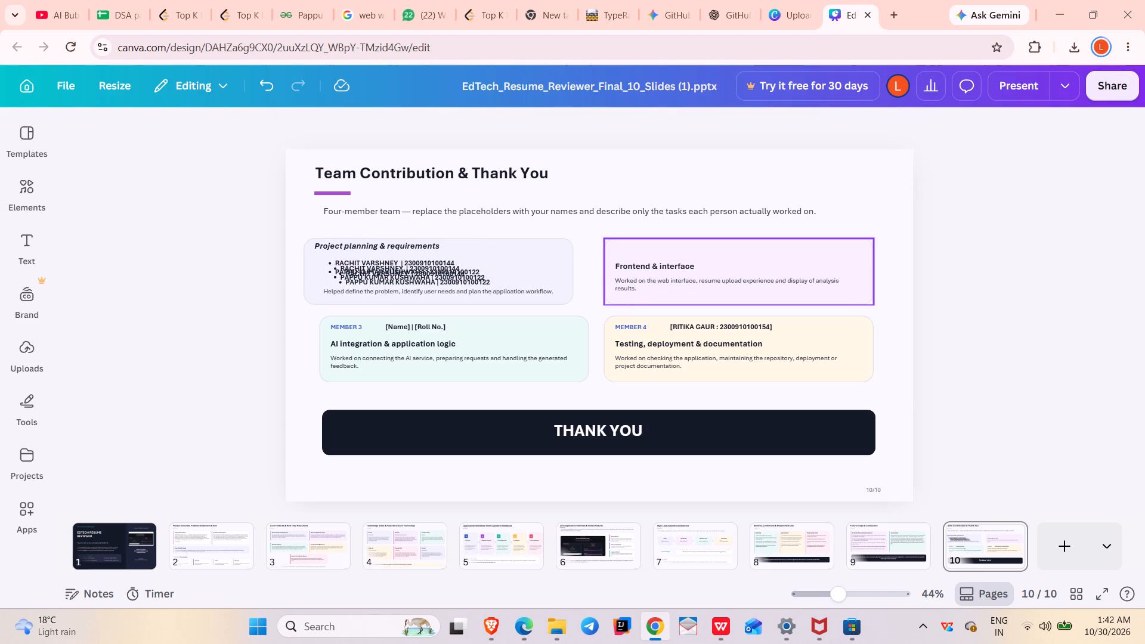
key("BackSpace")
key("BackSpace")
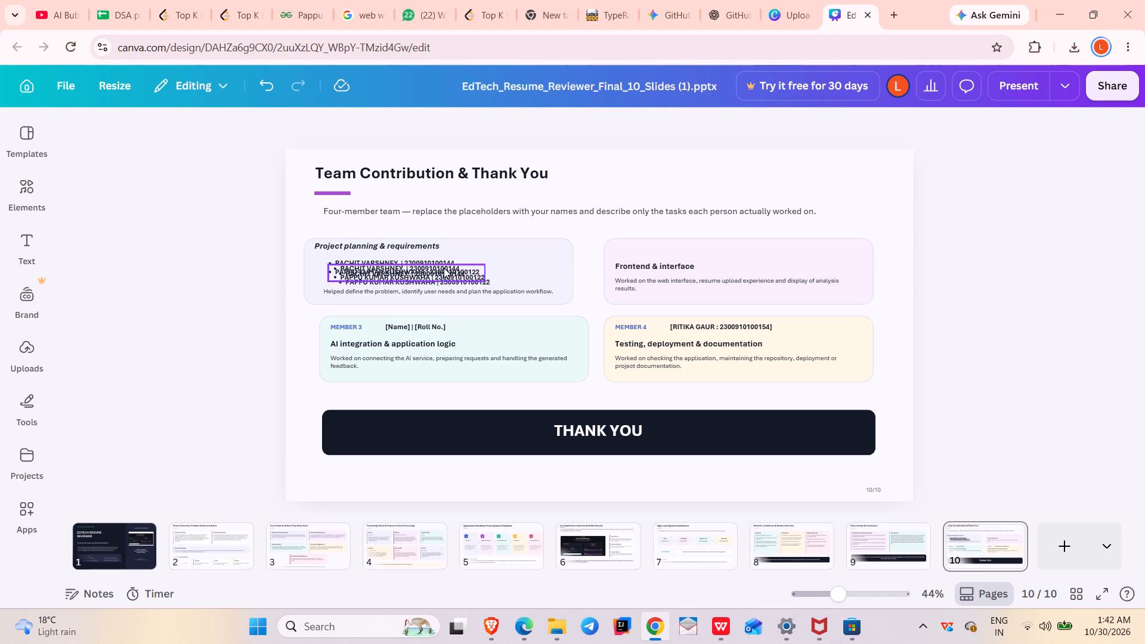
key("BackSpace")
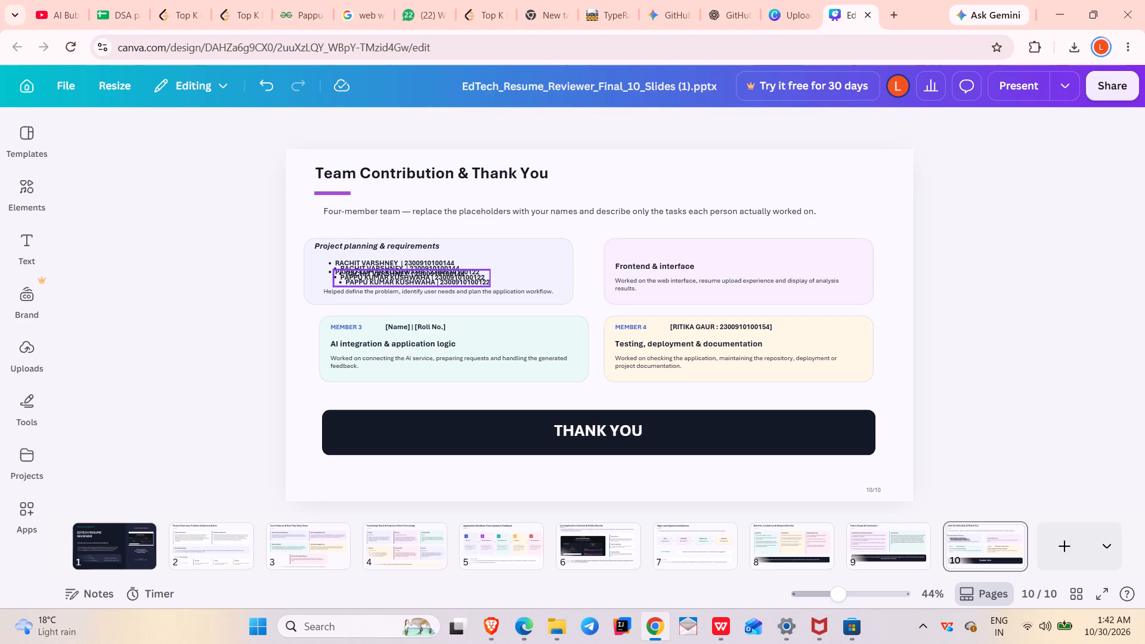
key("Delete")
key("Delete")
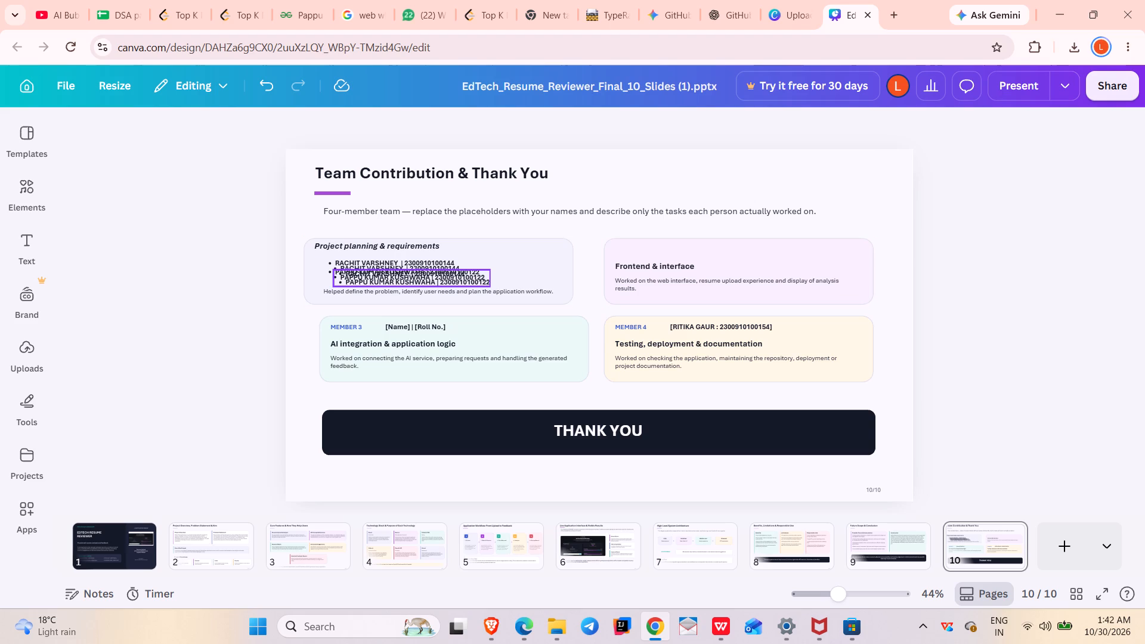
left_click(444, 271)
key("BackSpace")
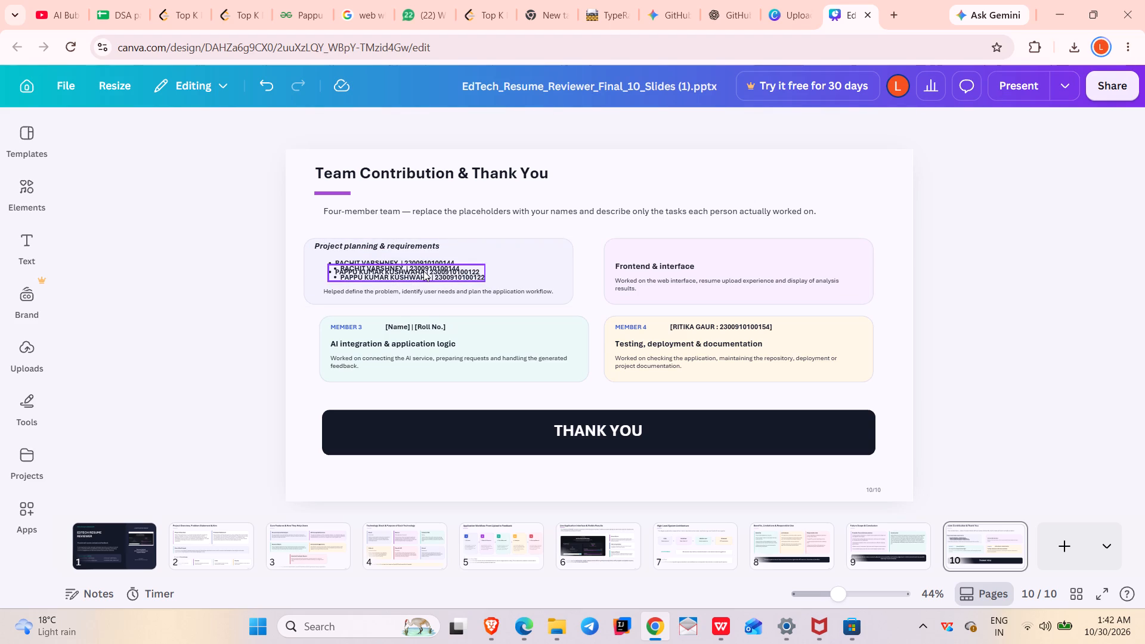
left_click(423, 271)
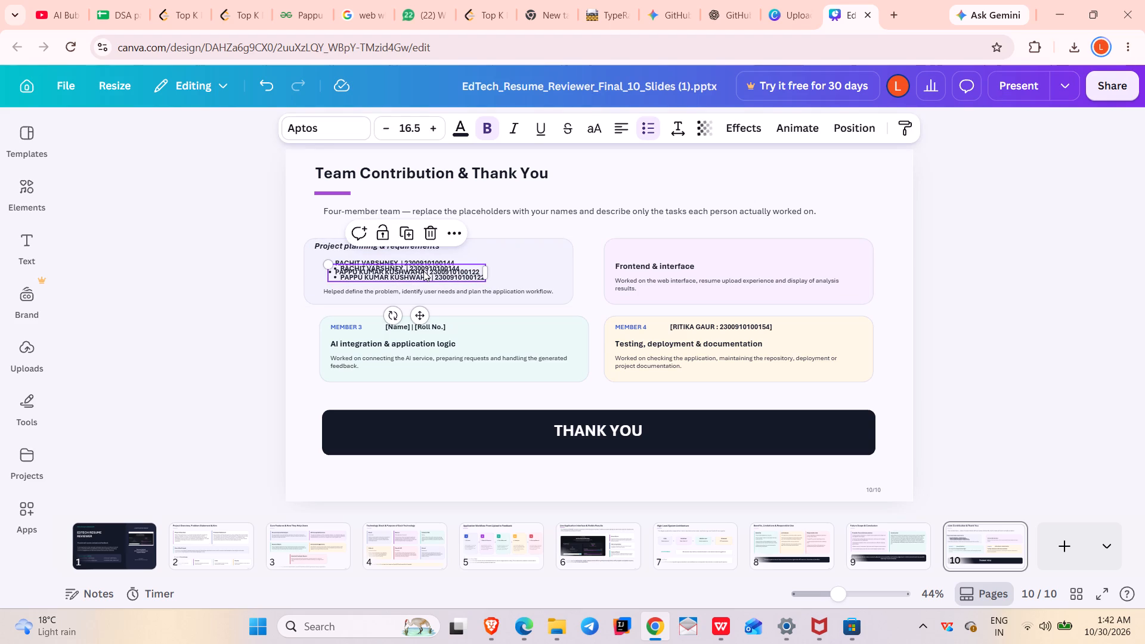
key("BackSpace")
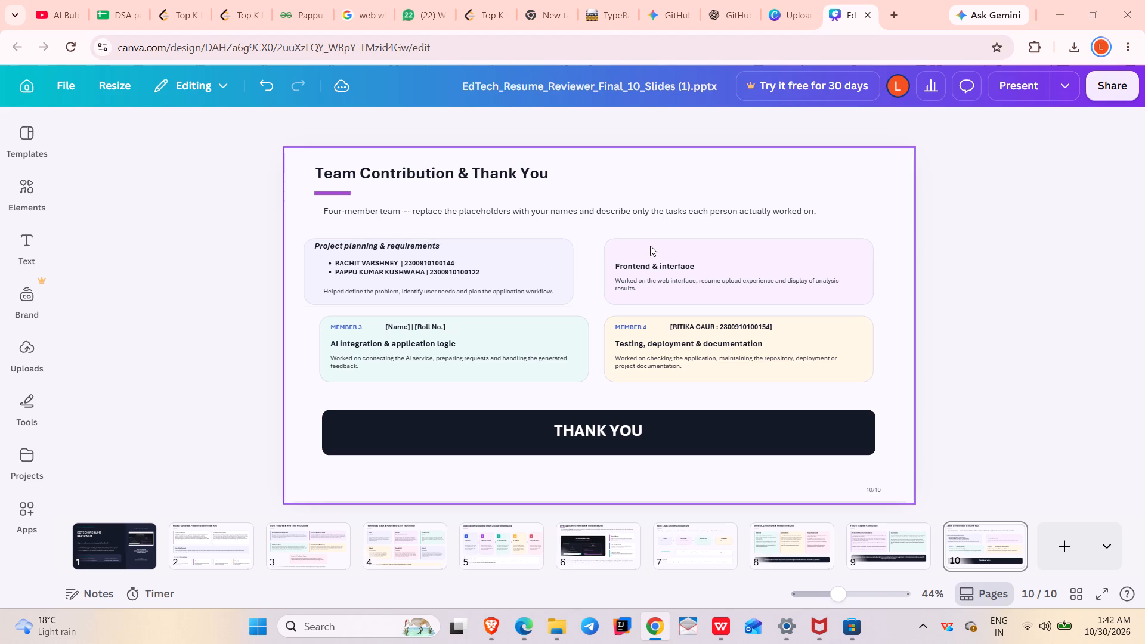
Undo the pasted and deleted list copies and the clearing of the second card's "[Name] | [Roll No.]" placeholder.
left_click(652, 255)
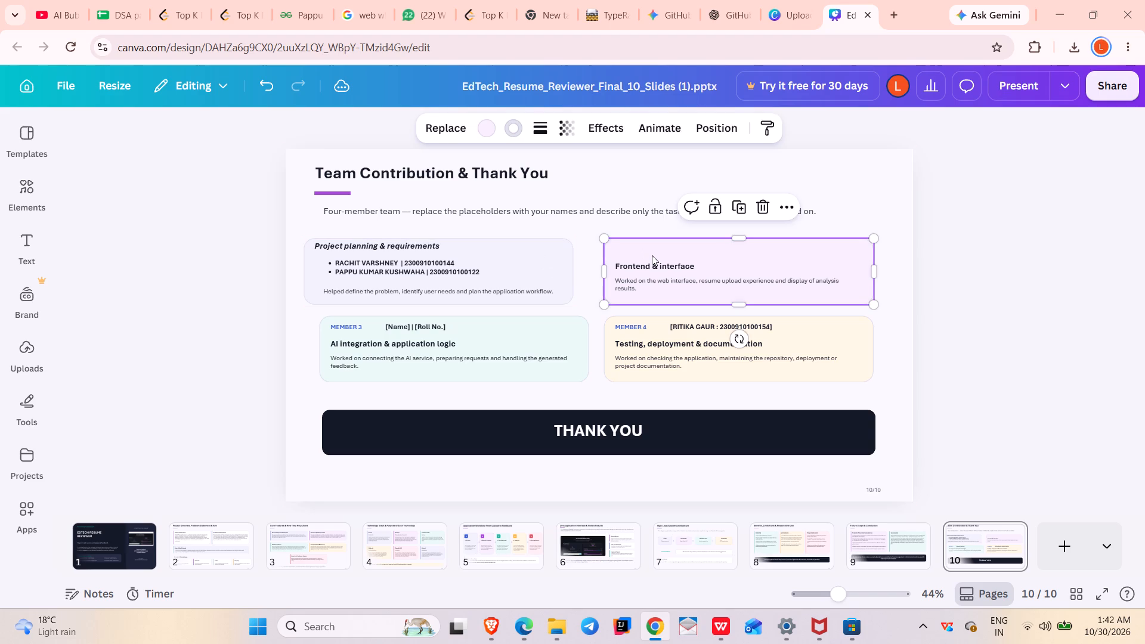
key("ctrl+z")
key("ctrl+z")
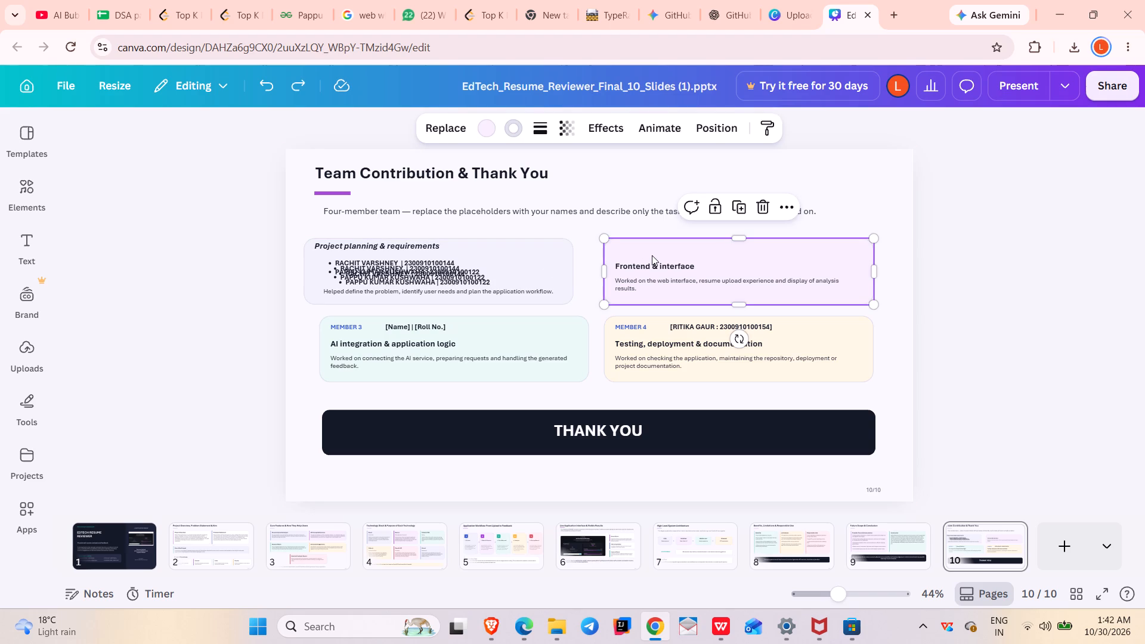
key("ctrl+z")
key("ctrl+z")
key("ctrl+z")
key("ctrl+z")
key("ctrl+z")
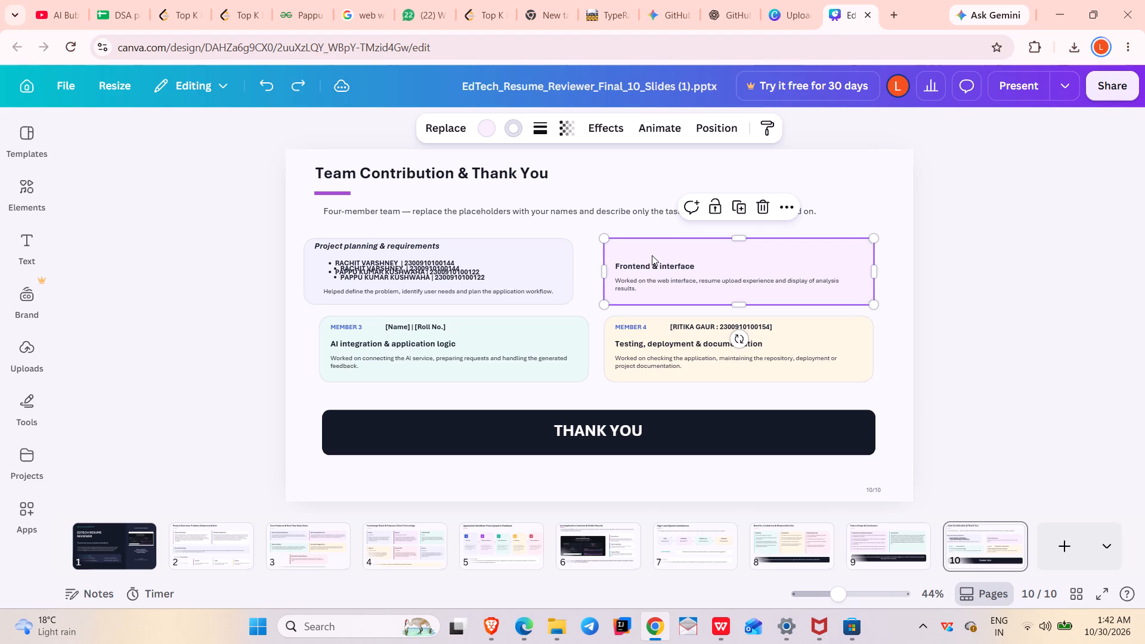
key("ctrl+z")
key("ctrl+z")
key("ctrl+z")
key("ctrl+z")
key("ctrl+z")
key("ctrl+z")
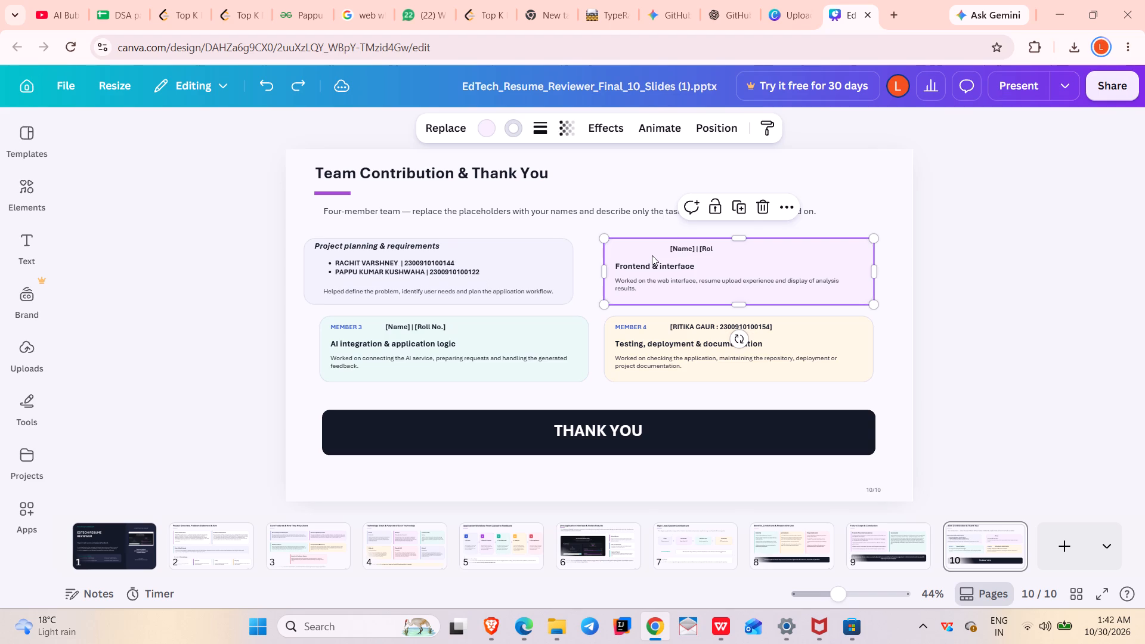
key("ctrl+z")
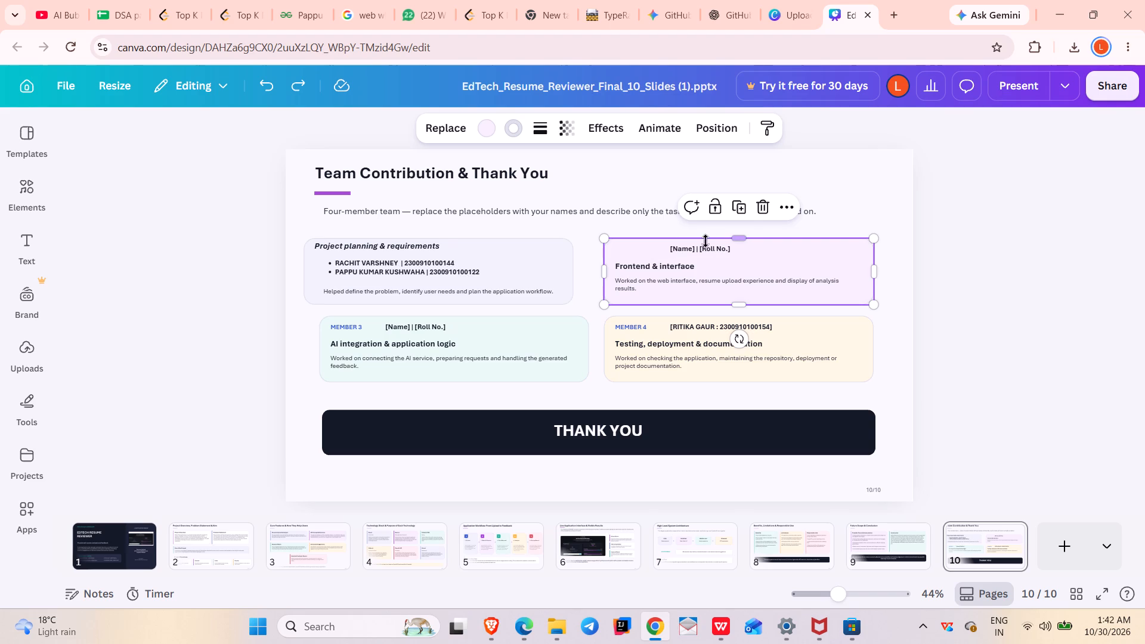
Shorten the second card's "[Name] | [Roll No.]" placeholder to "[Name] ]".
left_click(697, 247)
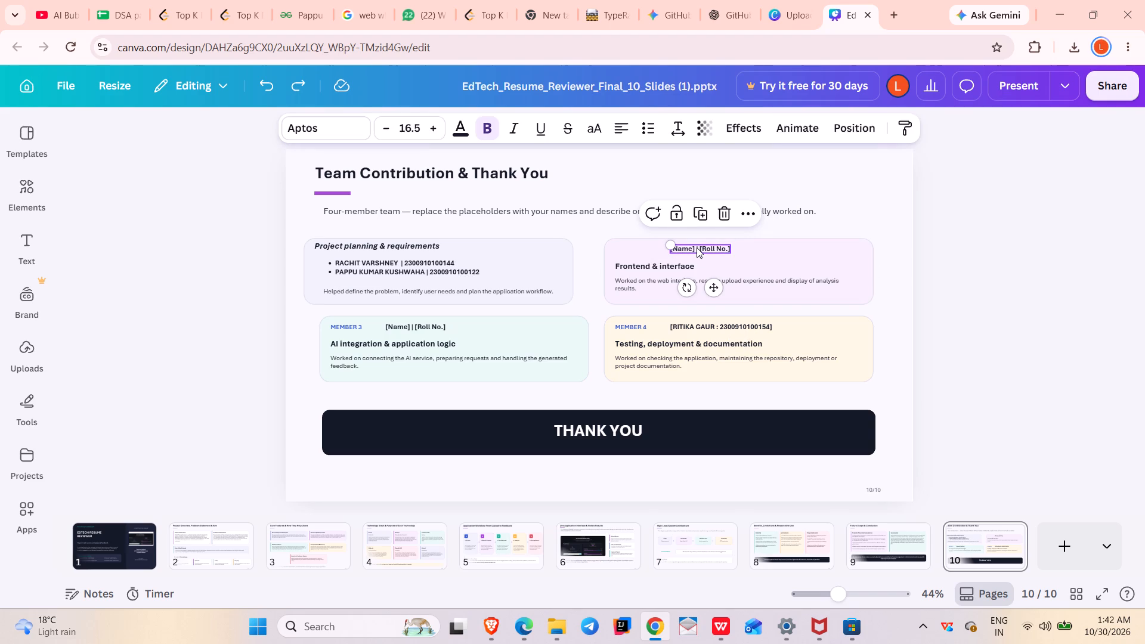
key("Right")
key("Right")
left_click(697, 247)
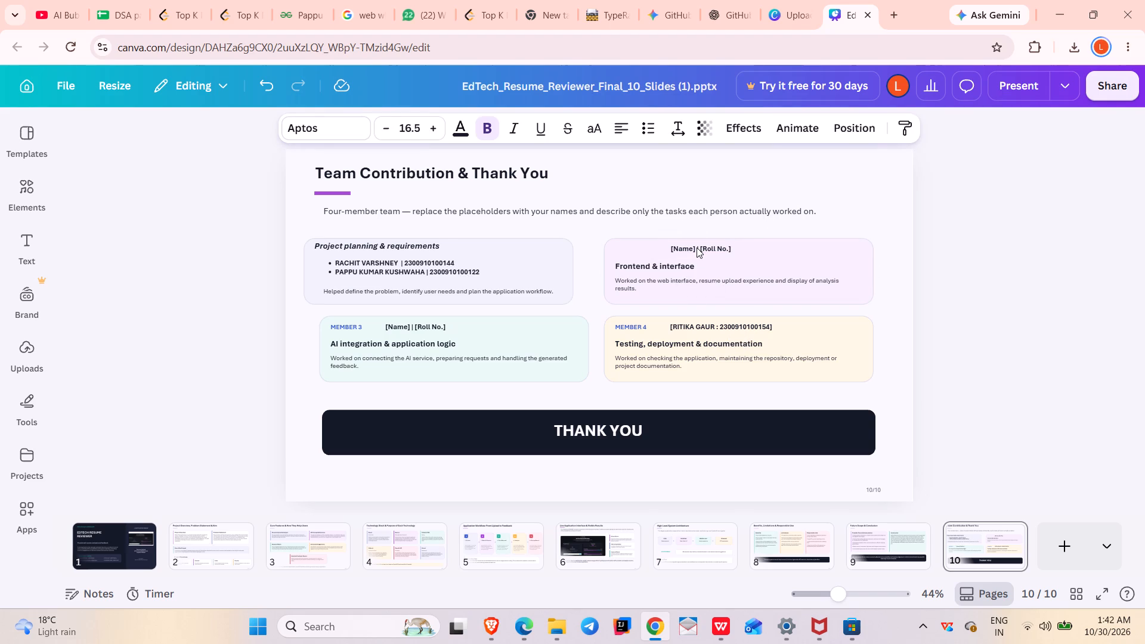
left_click(697, 247)
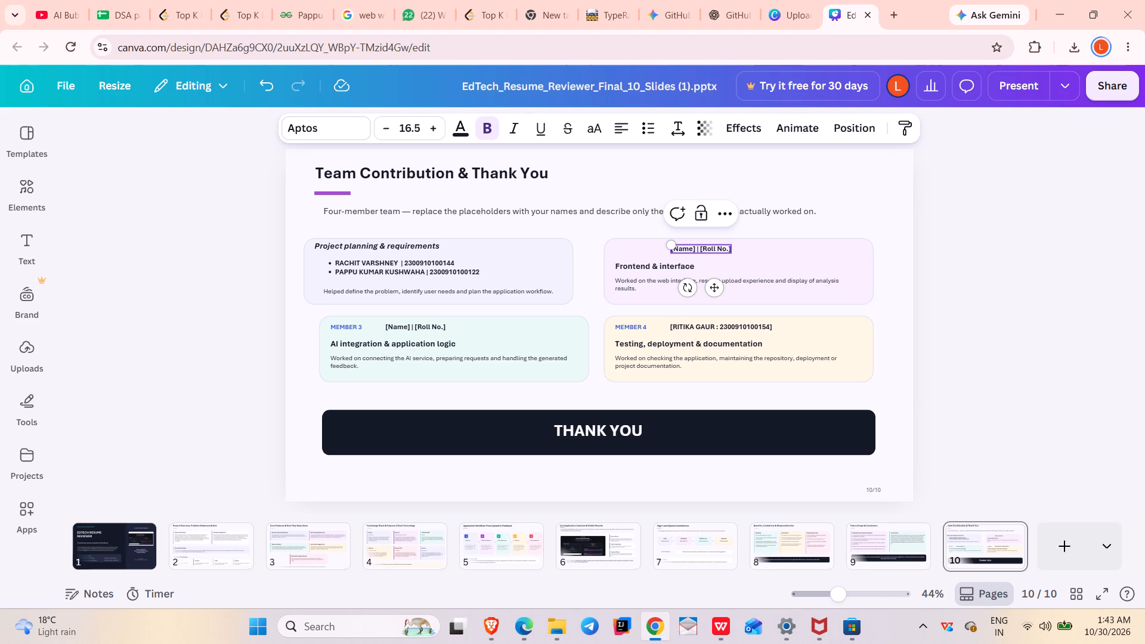
key("Right")
key("Right")
key("Right")
key("Right")
key("Right")
key("Right")
key("Right")
key("Right")
key("Right")
key("Right")
key("Right")
key("BackSpace")
key("BackSpace")
key("BackSpace")
key("BackSpace")
key("BackSpace")
key("BackSpace")
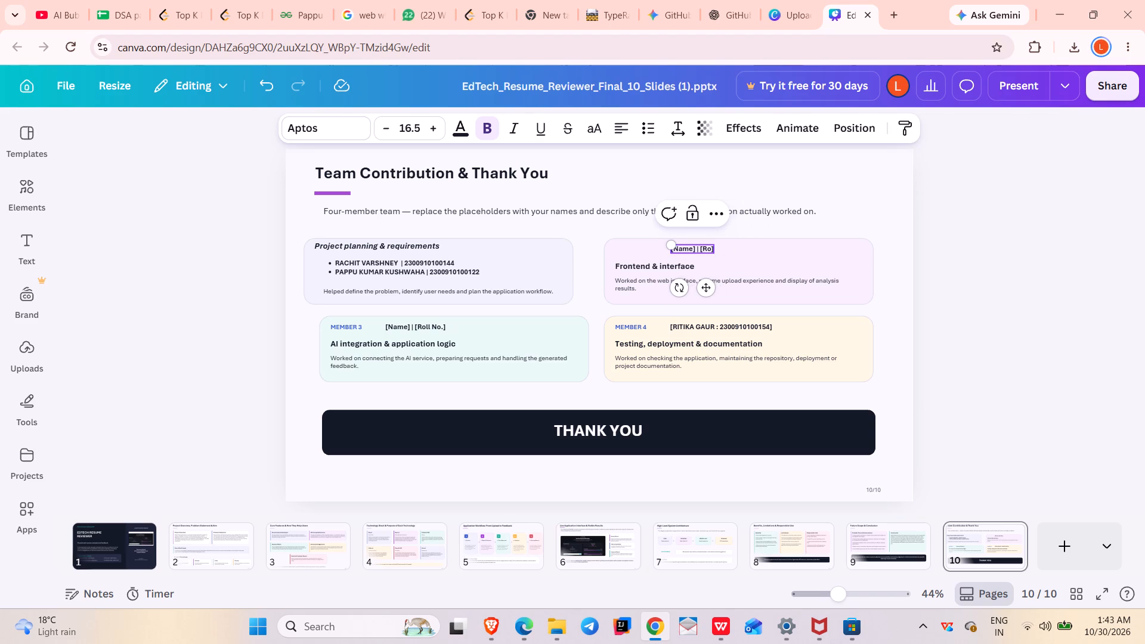
key("BackSpace")
key("BackSpace")
key("BackSpace")
key("BackSpace")
key("BackSpace")
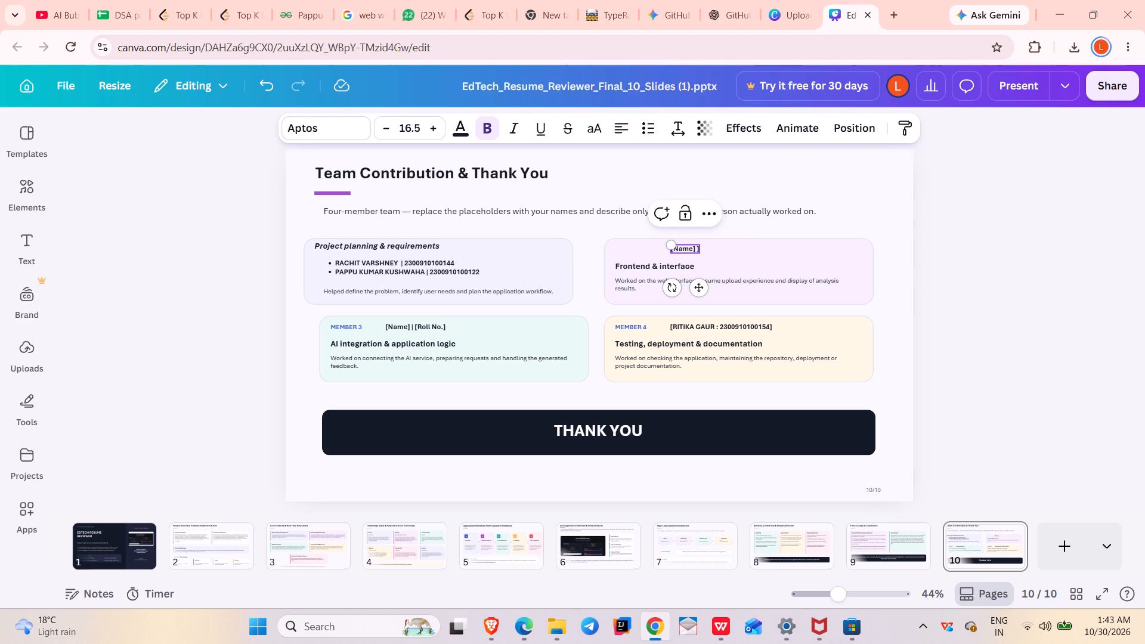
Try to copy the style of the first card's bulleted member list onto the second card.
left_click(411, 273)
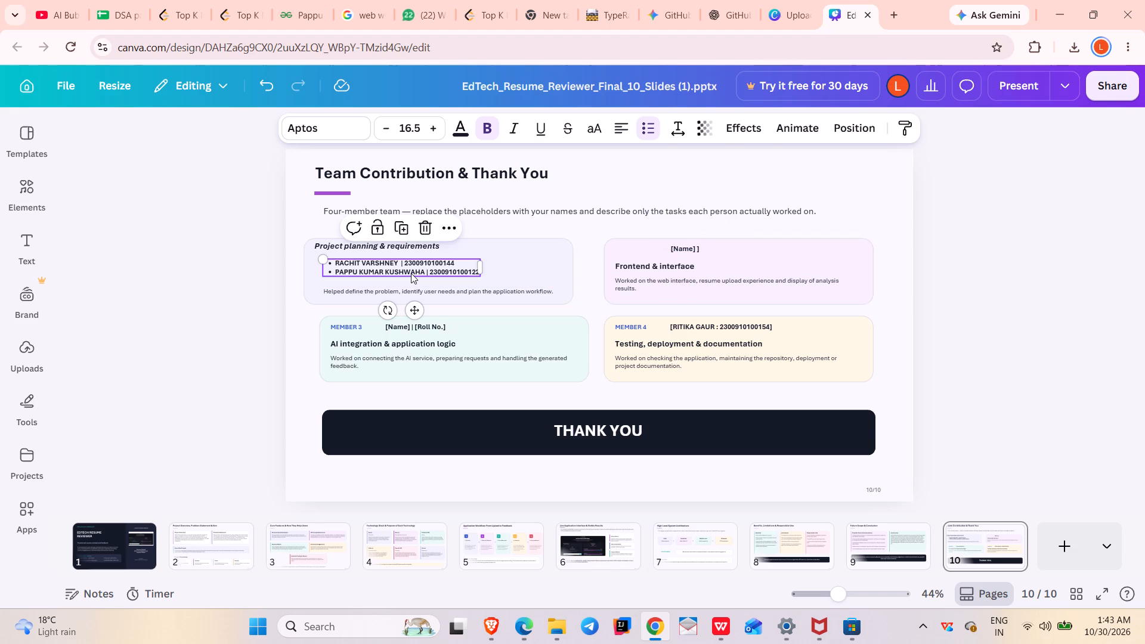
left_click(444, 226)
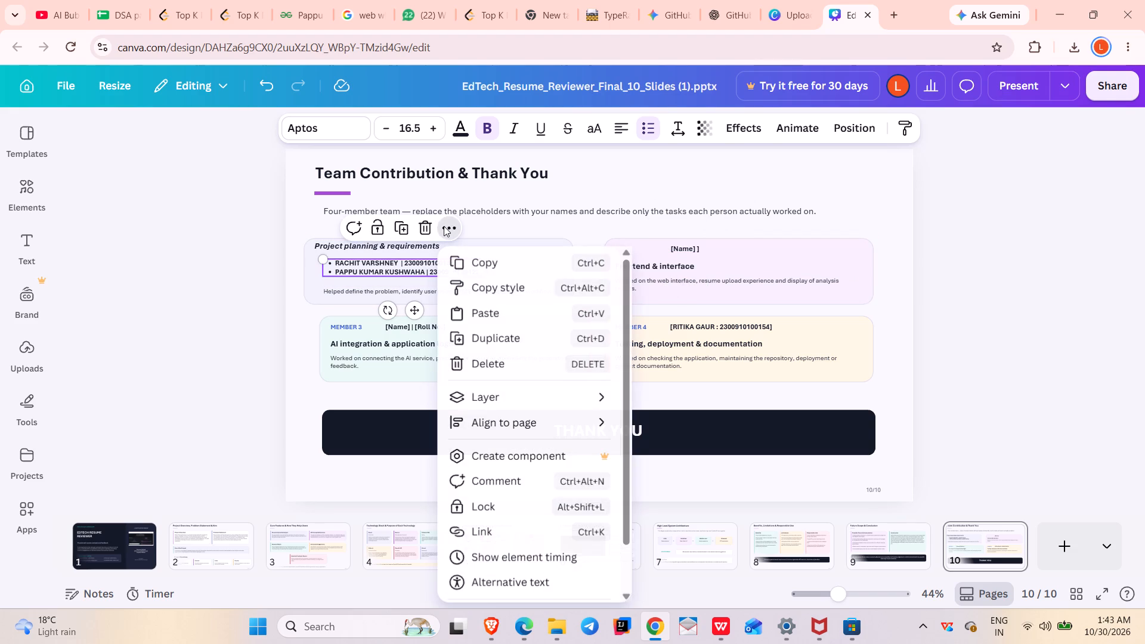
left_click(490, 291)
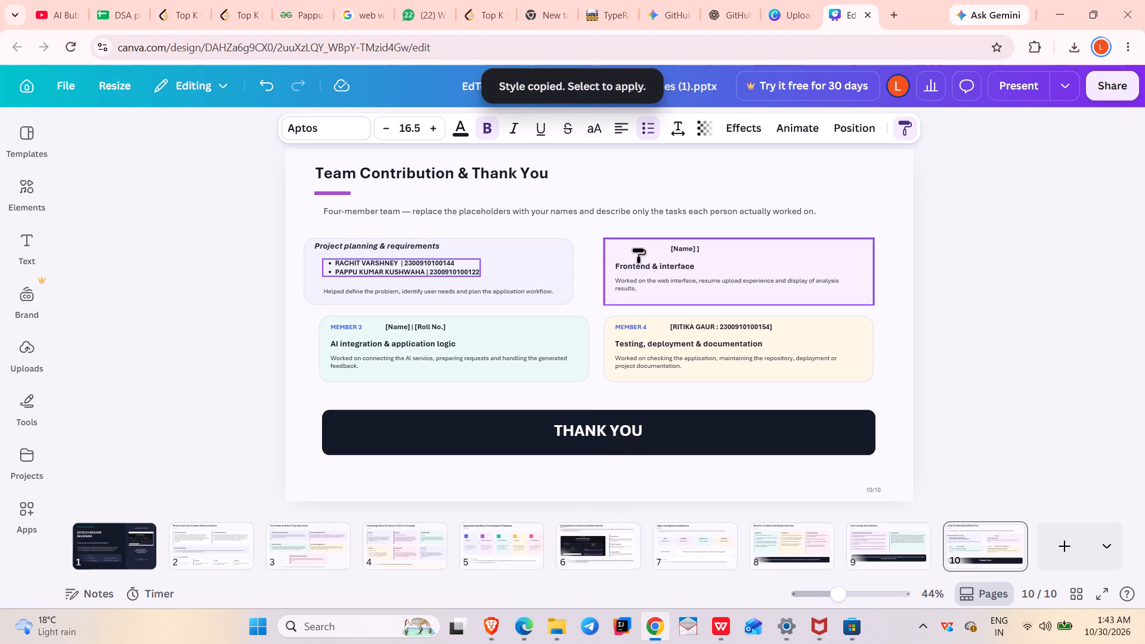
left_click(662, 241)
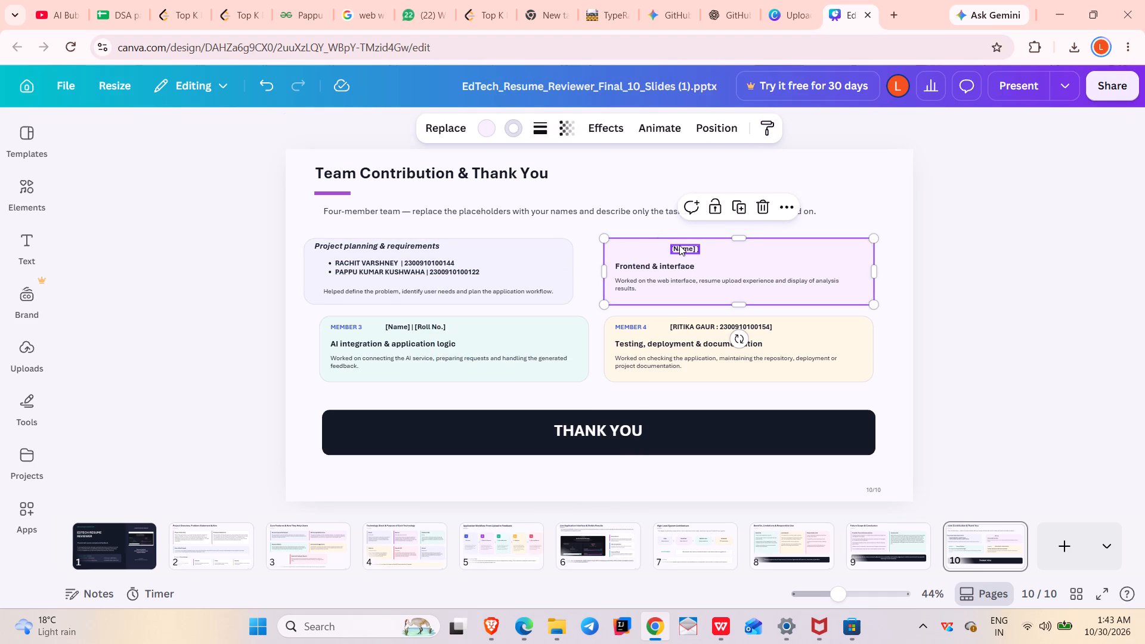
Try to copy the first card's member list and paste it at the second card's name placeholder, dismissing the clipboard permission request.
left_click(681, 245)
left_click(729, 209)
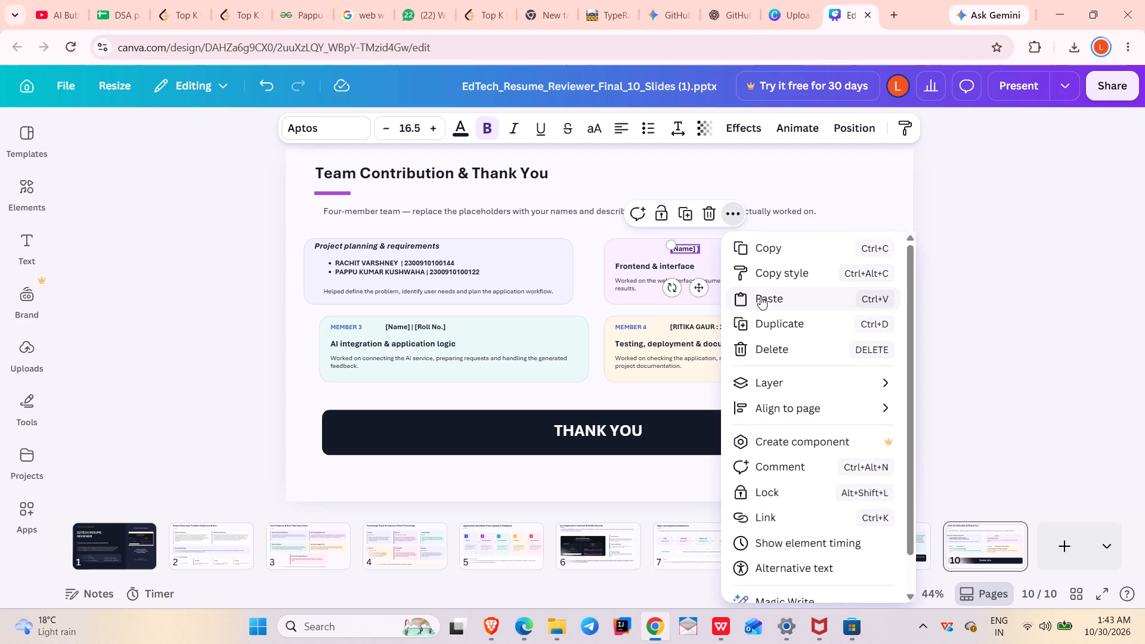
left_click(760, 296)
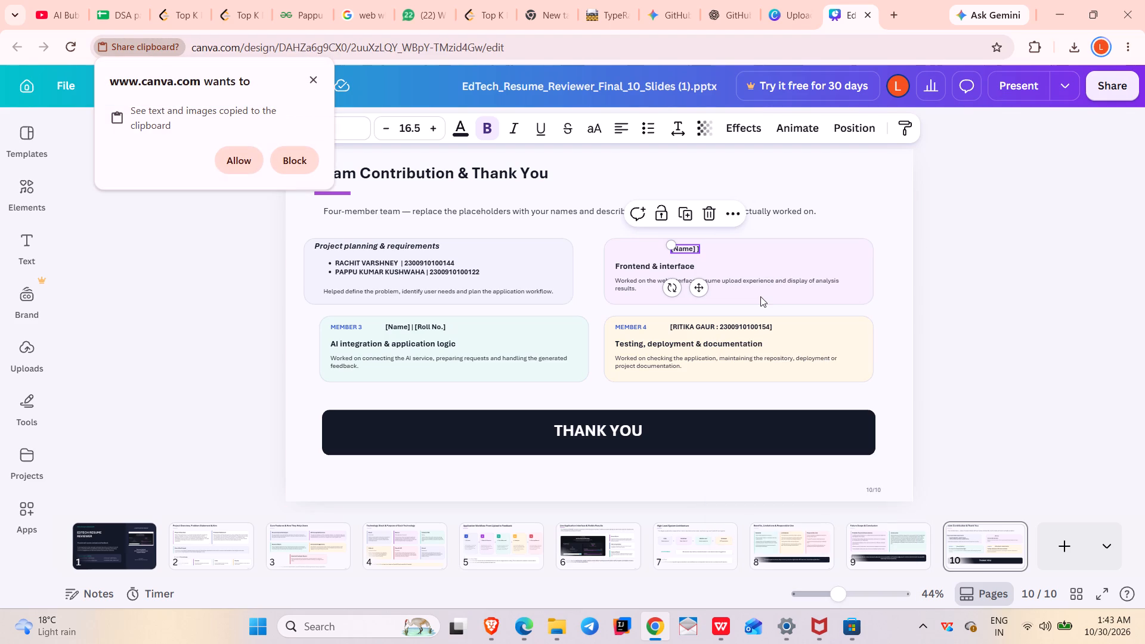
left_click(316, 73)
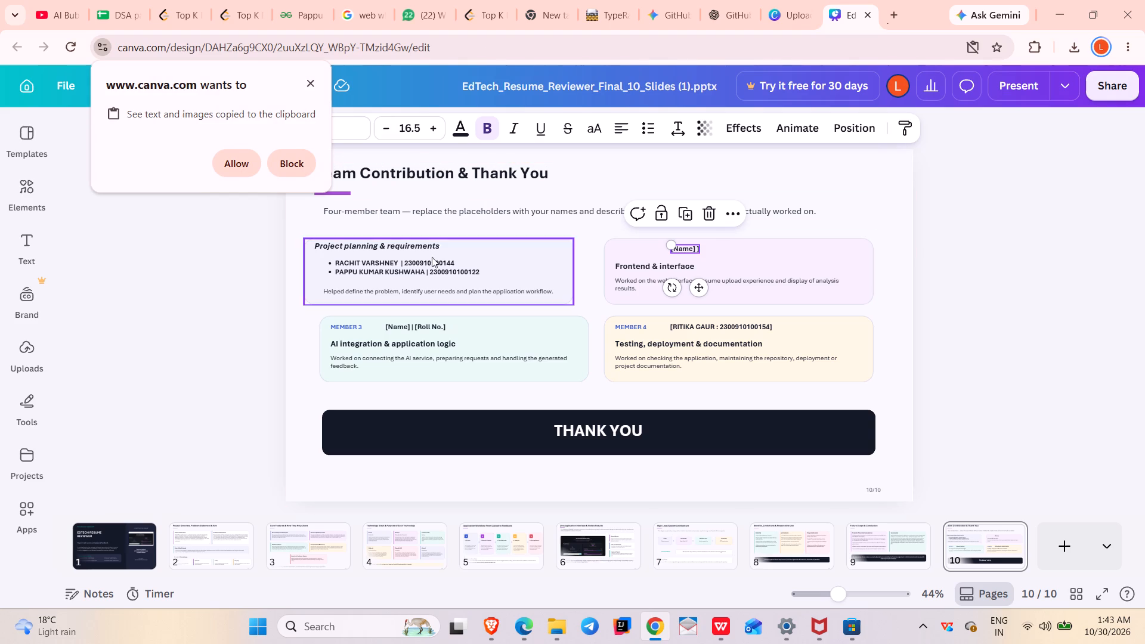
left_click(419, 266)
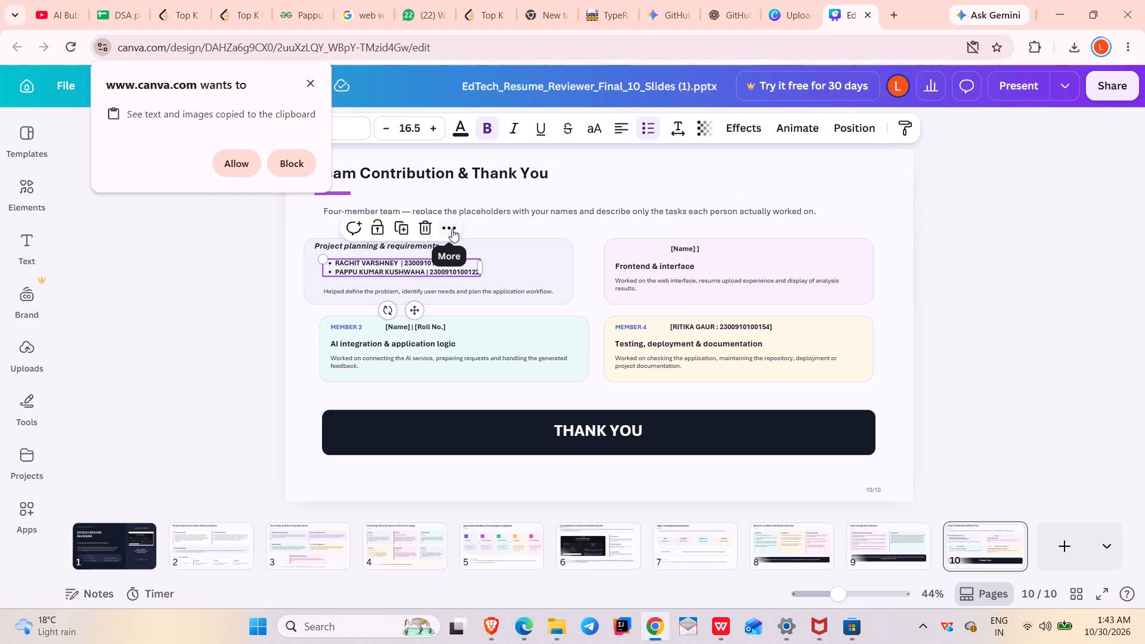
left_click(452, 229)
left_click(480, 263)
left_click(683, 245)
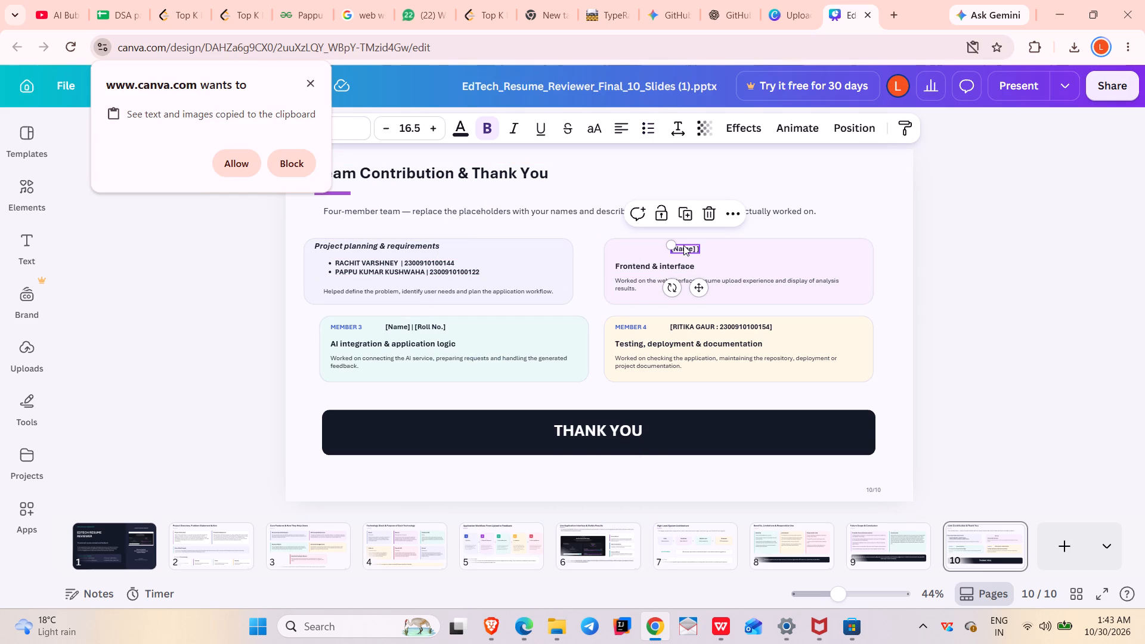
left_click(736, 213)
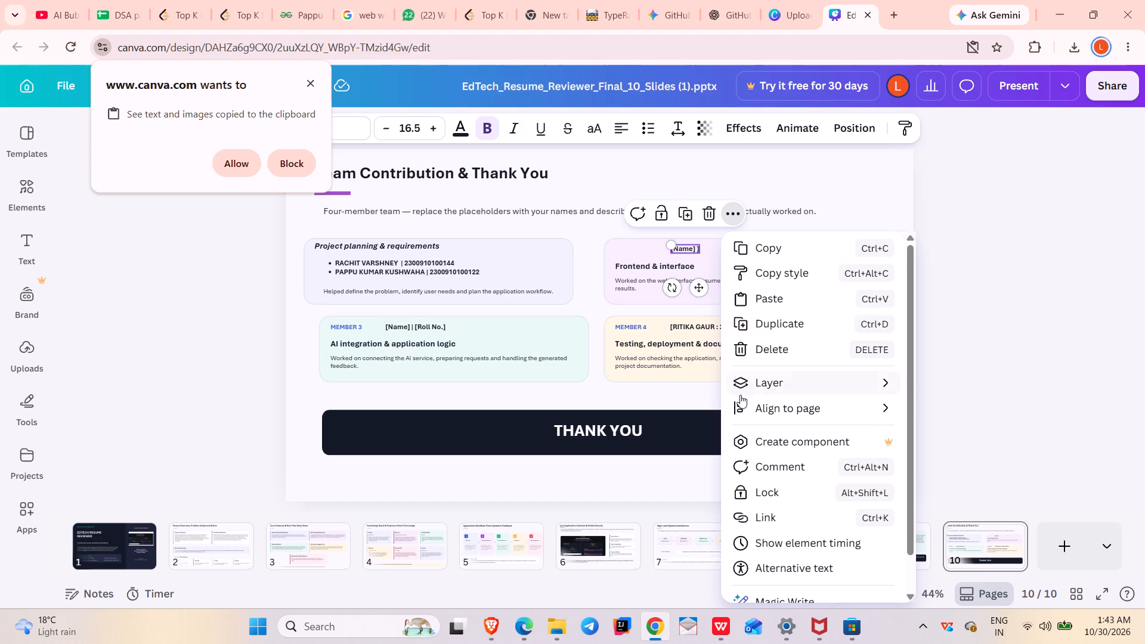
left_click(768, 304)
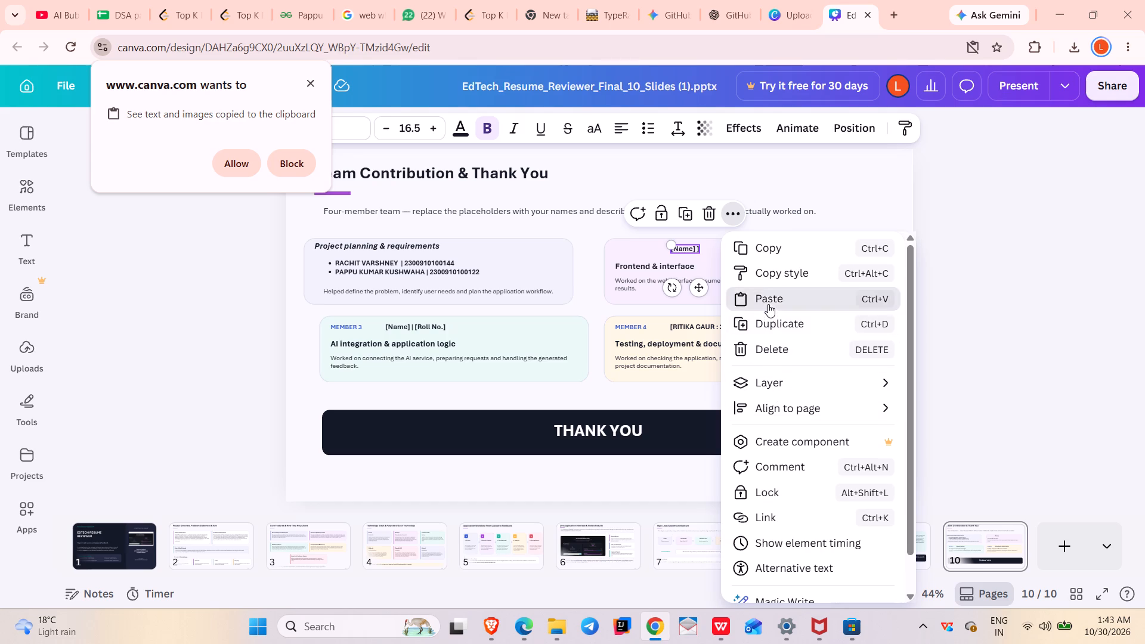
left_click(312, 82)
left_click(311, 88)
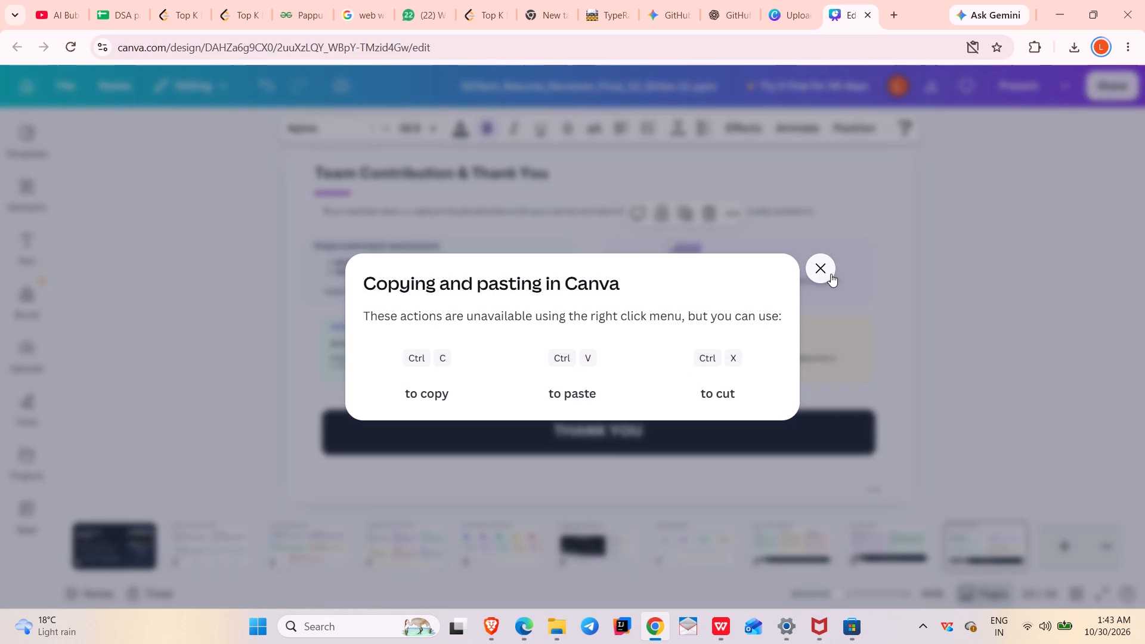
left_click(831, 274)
Move the "Frontend & interface" heading up to the level of the name placeholder in the second card.
left_click(444, 264)
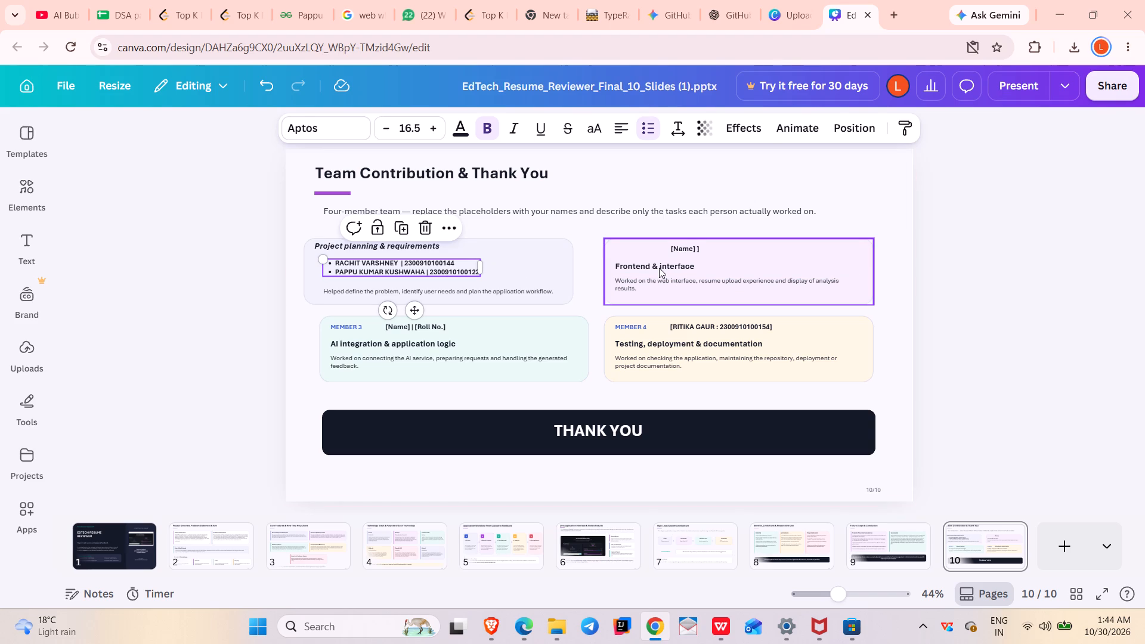
left_click_drag(659, 268, 657, 253)
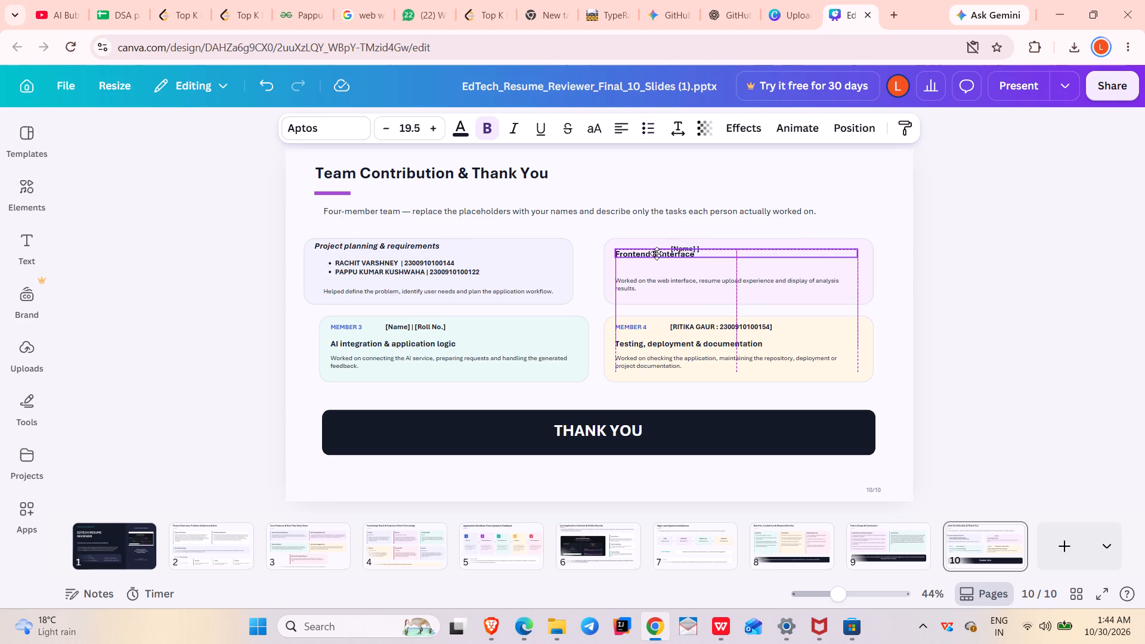
Nudge the "Frontend & interface" heading slightly higher in the second card.
left_click_drag(657, 253, 656, 249)
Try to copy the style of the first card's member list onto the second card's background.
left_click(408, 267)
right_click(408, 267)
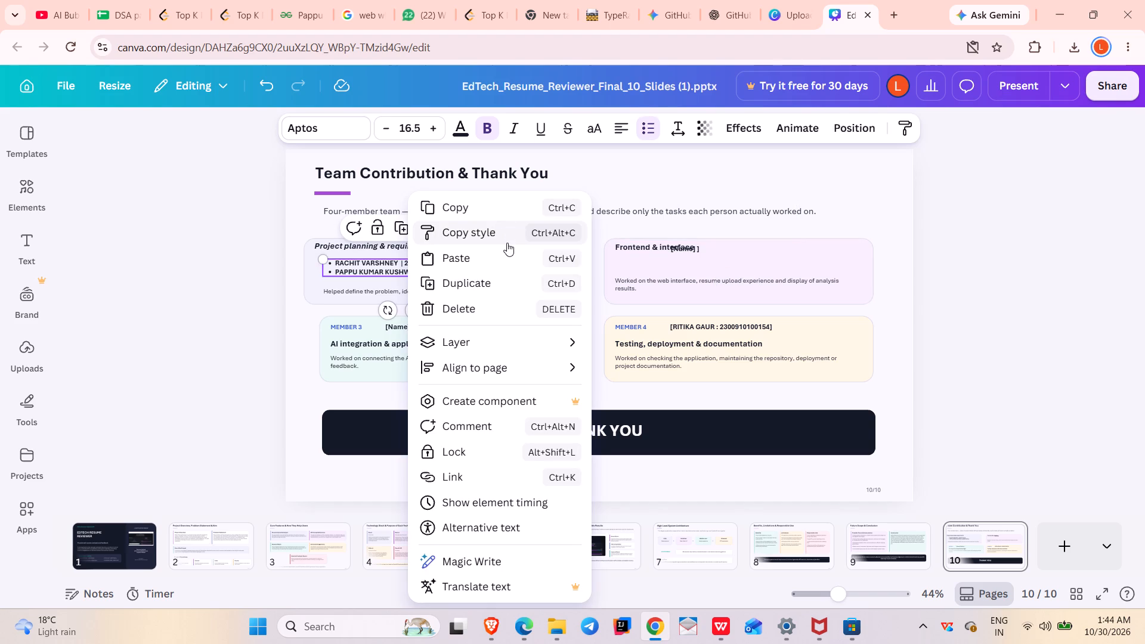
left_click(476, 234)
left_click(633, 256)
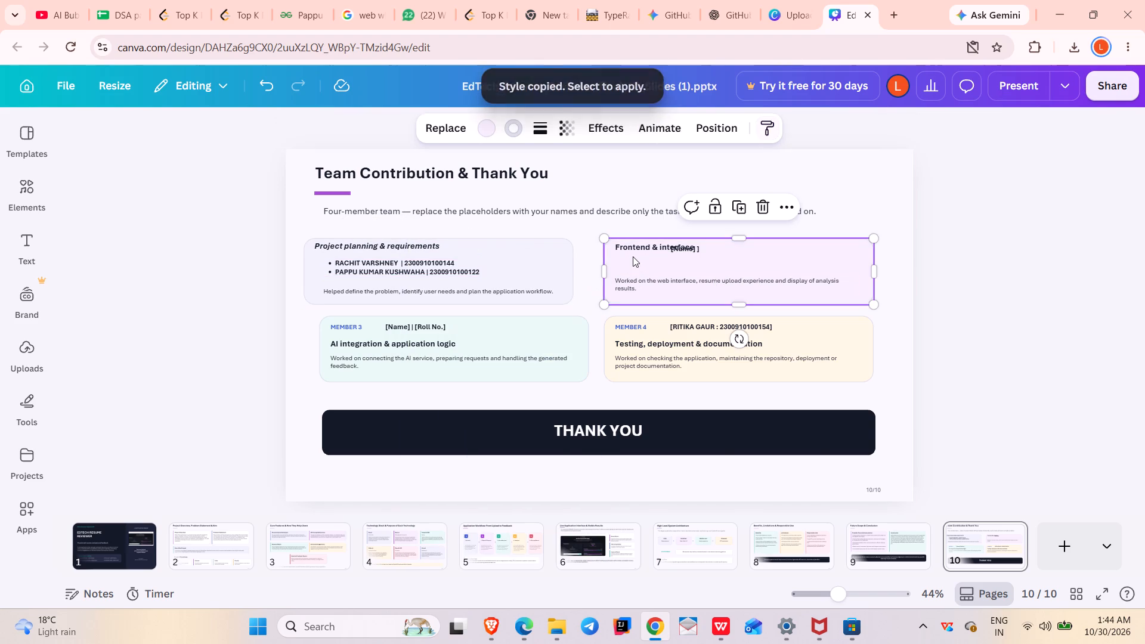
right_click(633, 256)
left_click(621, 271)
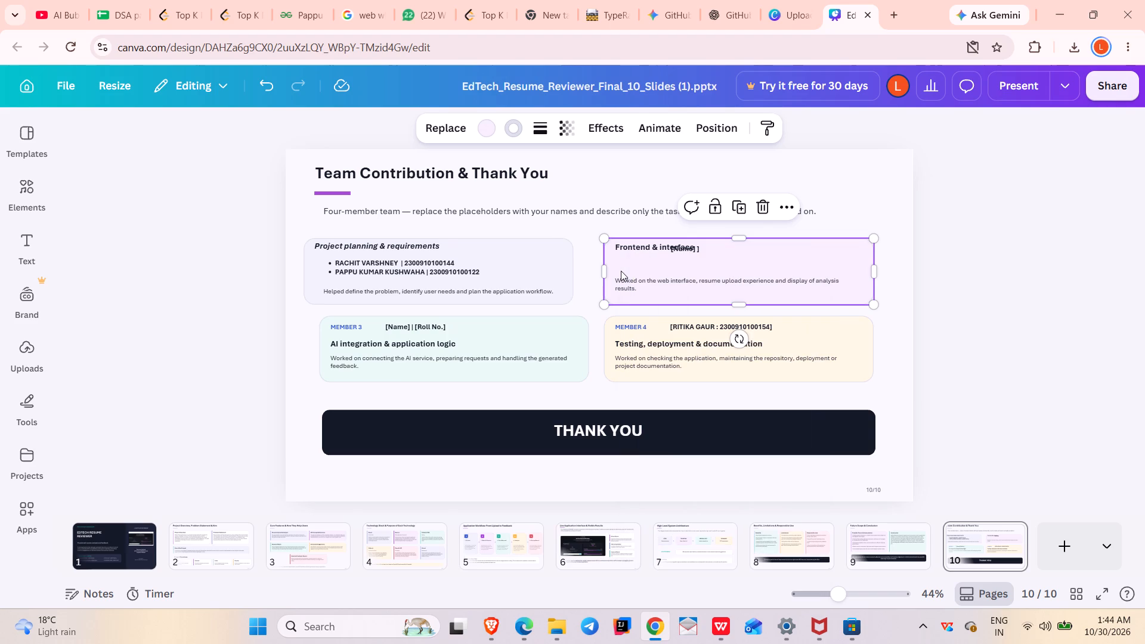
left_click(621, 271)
Paste the copied member list, allowing clipboard access, and place it beneath the "Frontend & interface" heading in the second card.
left_click(641, 264)
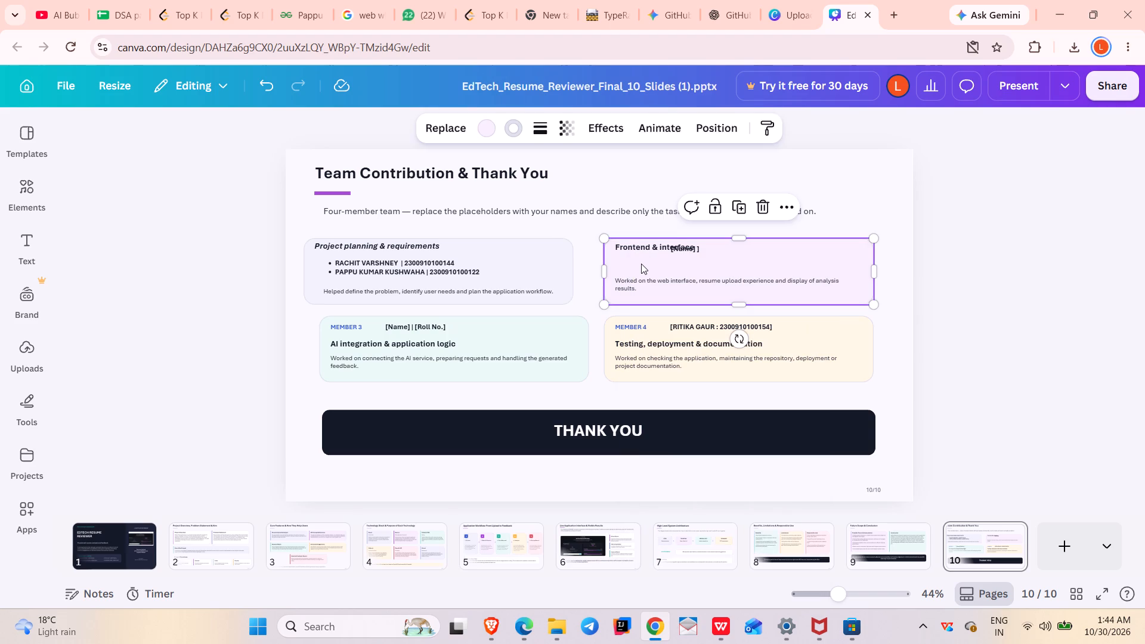
right_click(641, 264)
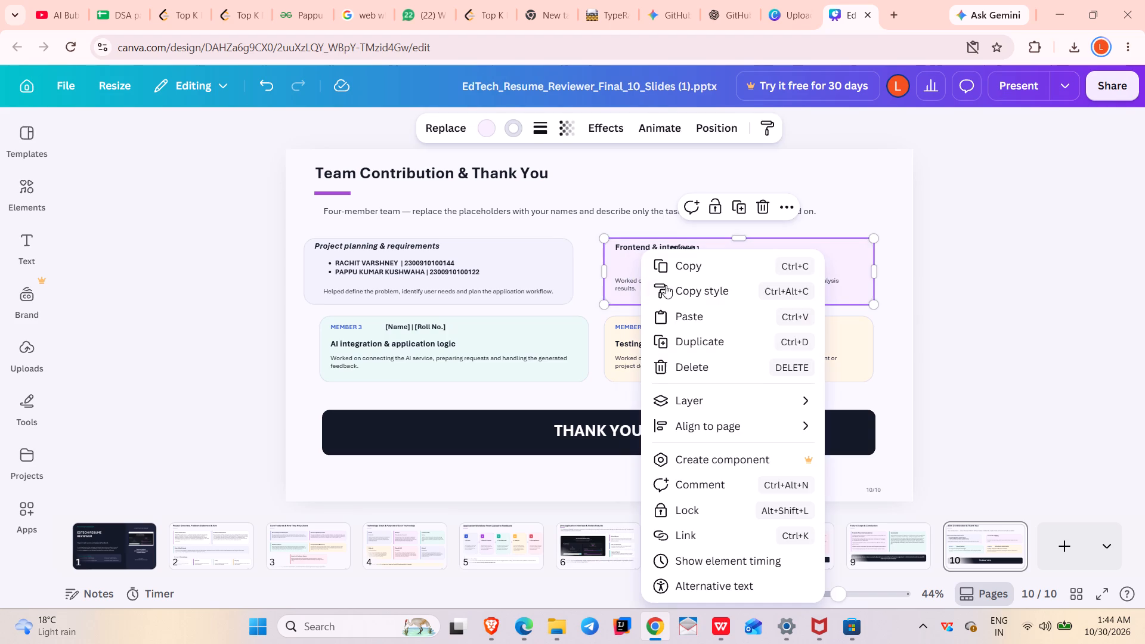
left_click(681, 319)
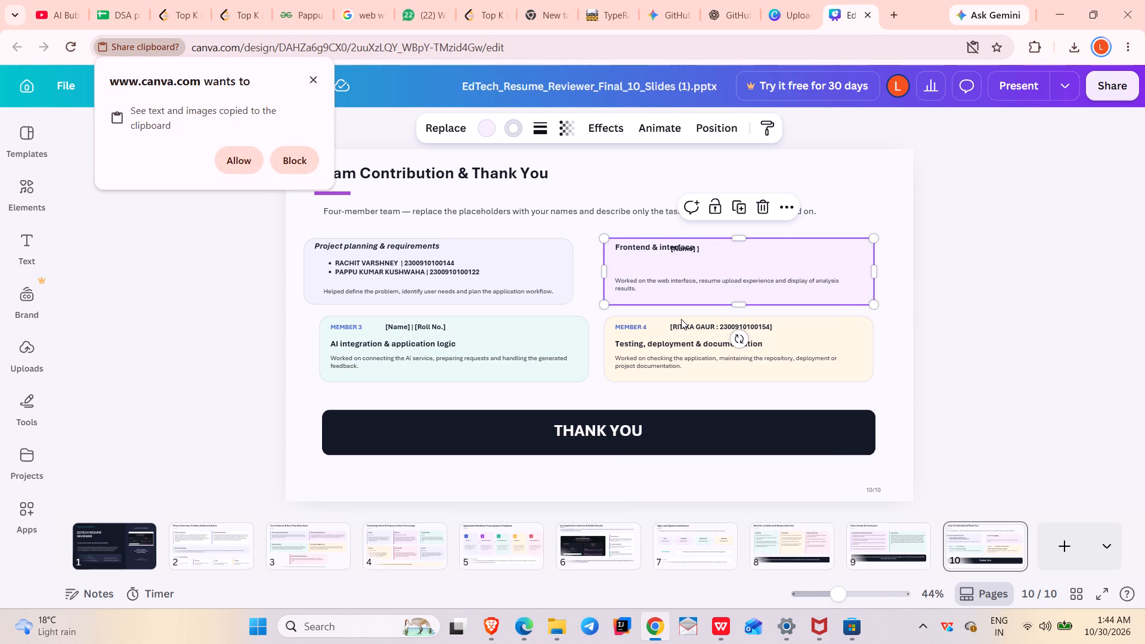
left_click(236, 153)
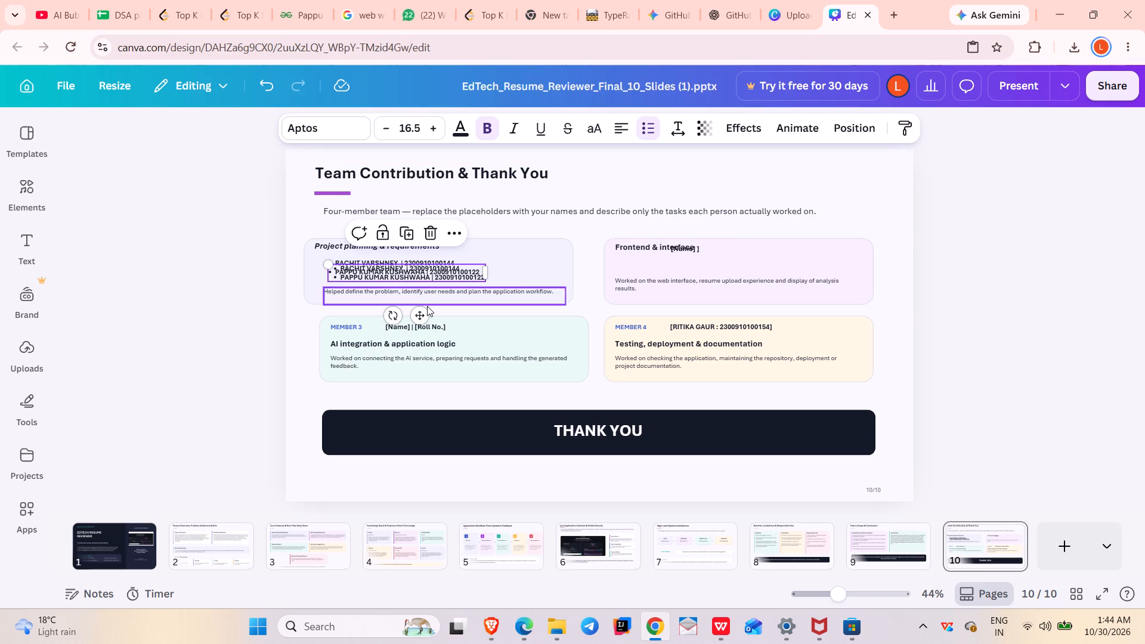
left_click_drag(419, 314, 625, 308)
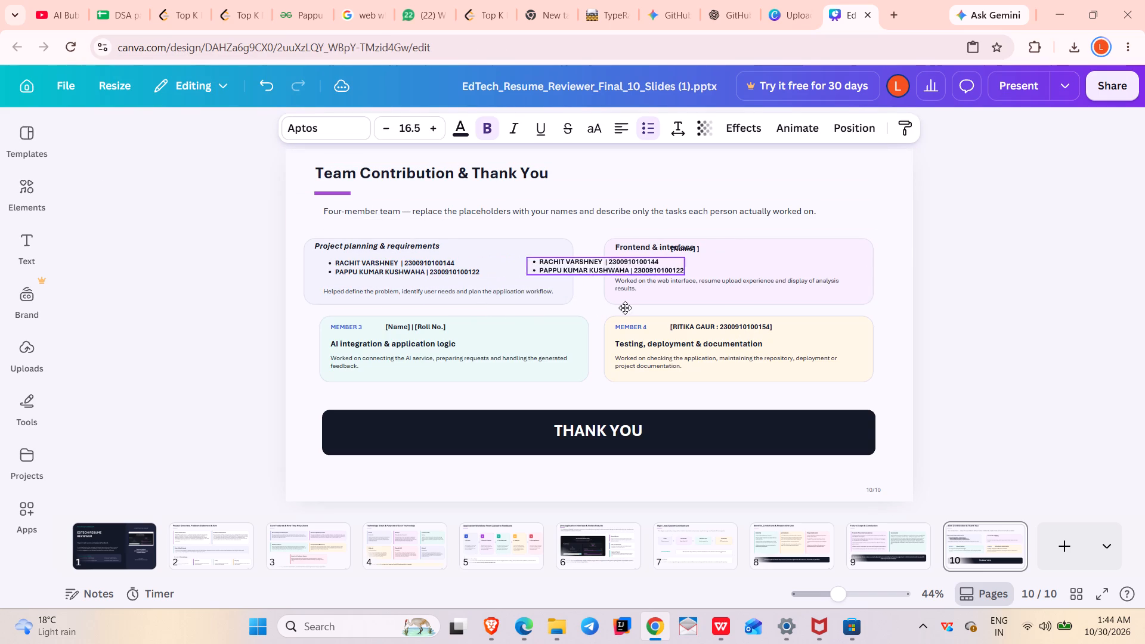
left_click_drag(625, 308, 715, 304)
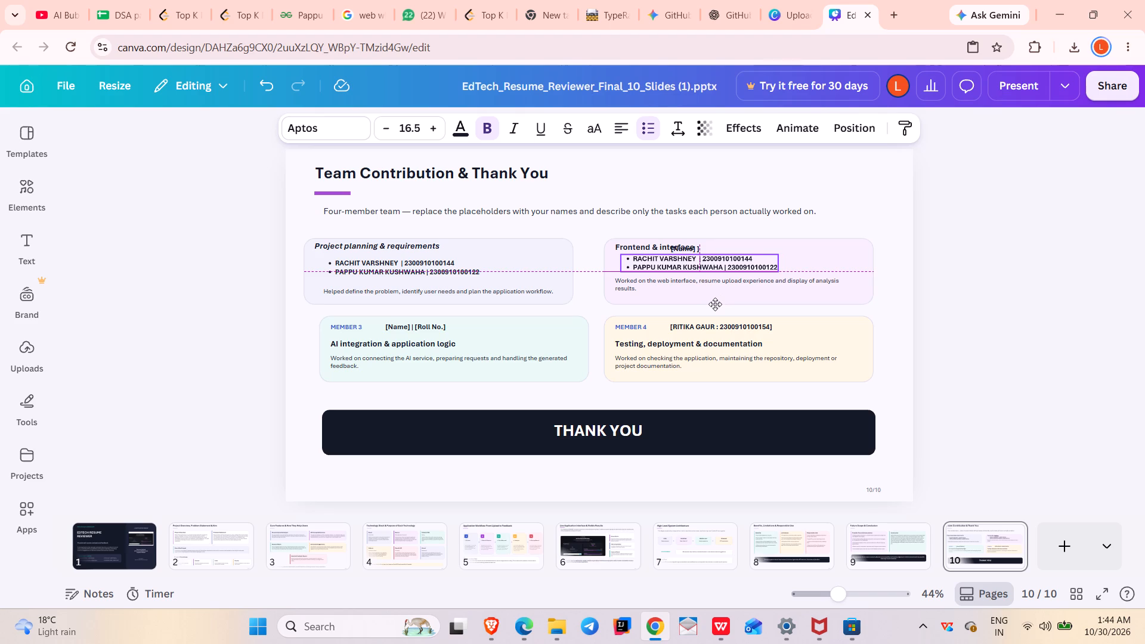
left_click_drag(715, 304, 722, 308)
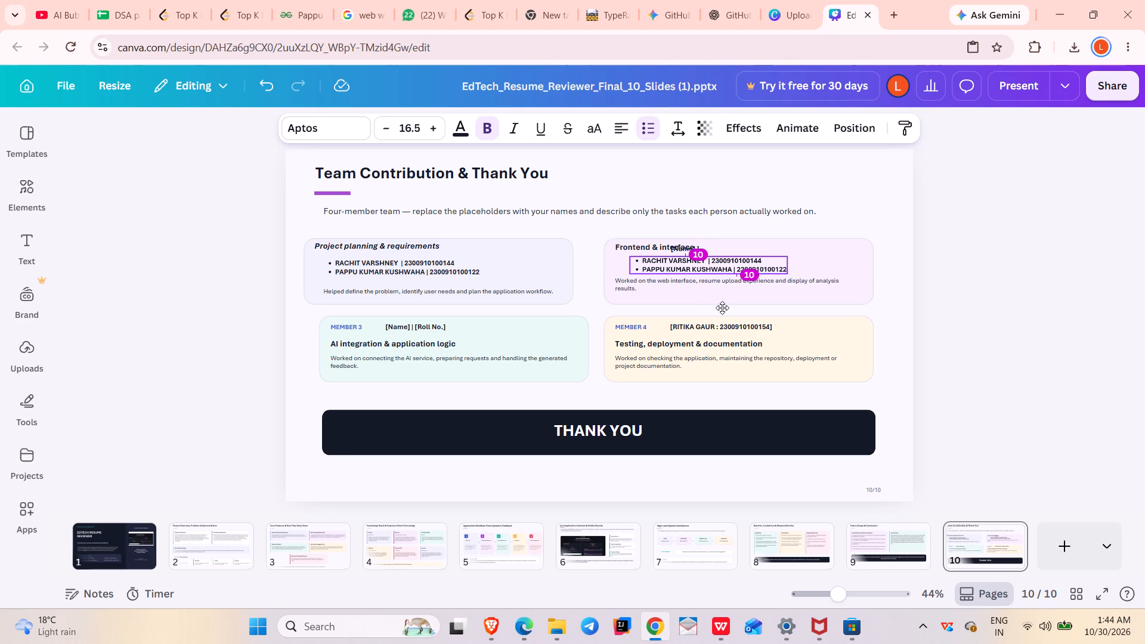
left_click_drag(722, 308, 729, 306)
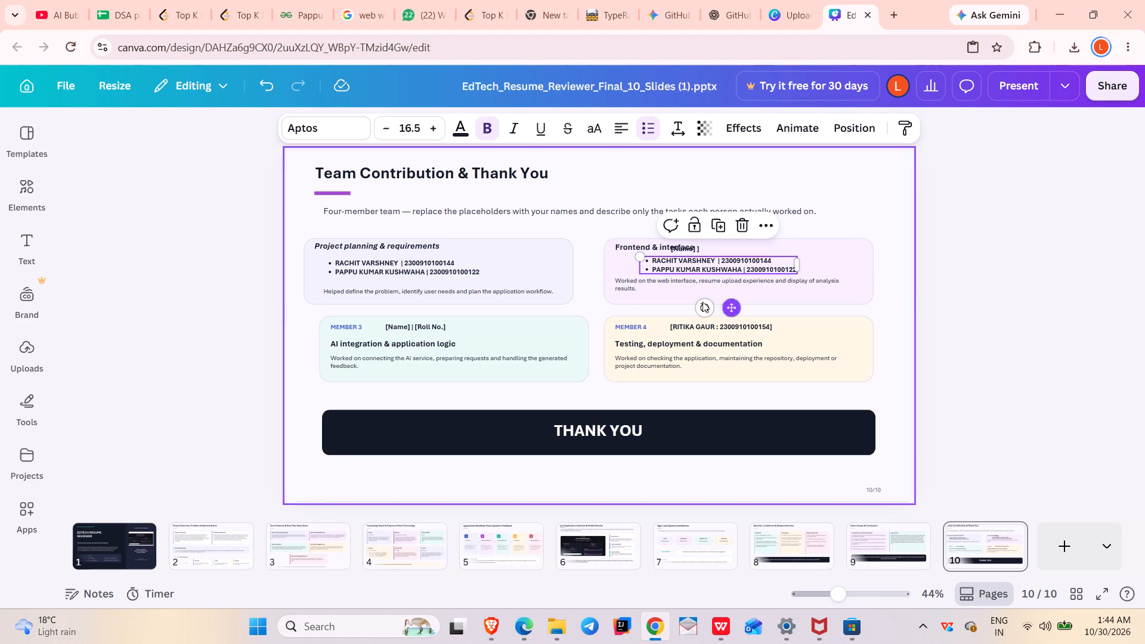
Move the second card's description down below the pasted member list and slightly to the right.
left_click_drag(653, 284, 654, 292)
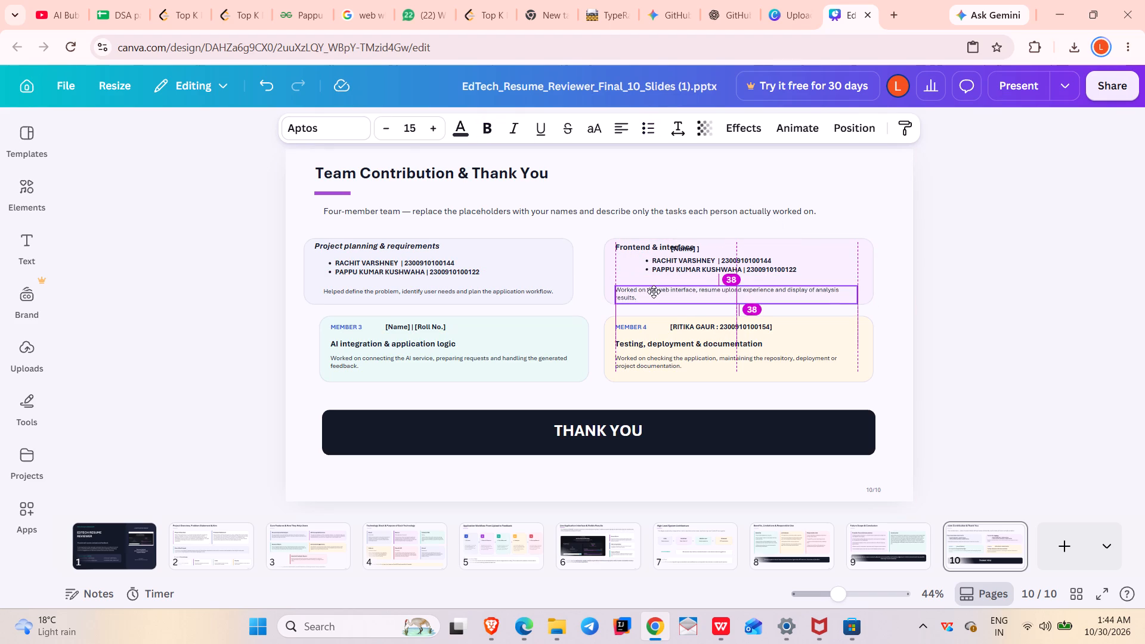
left_click_drag(654, 292, 654, 292)
left_click(654, 292)
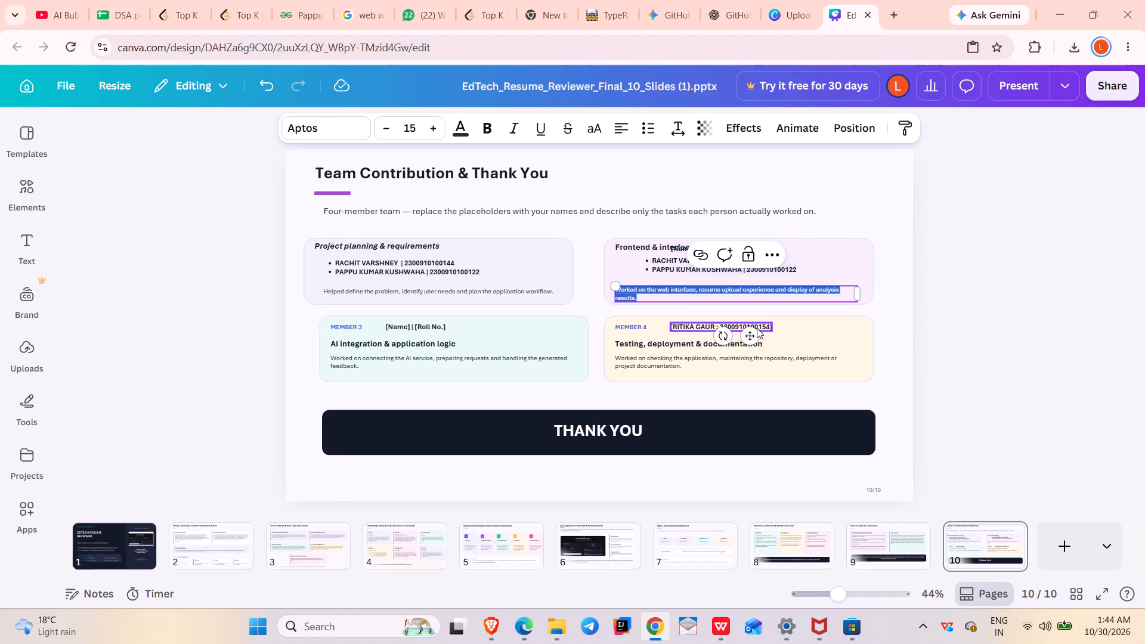
left_click_drag(755, 332, 771, 334)
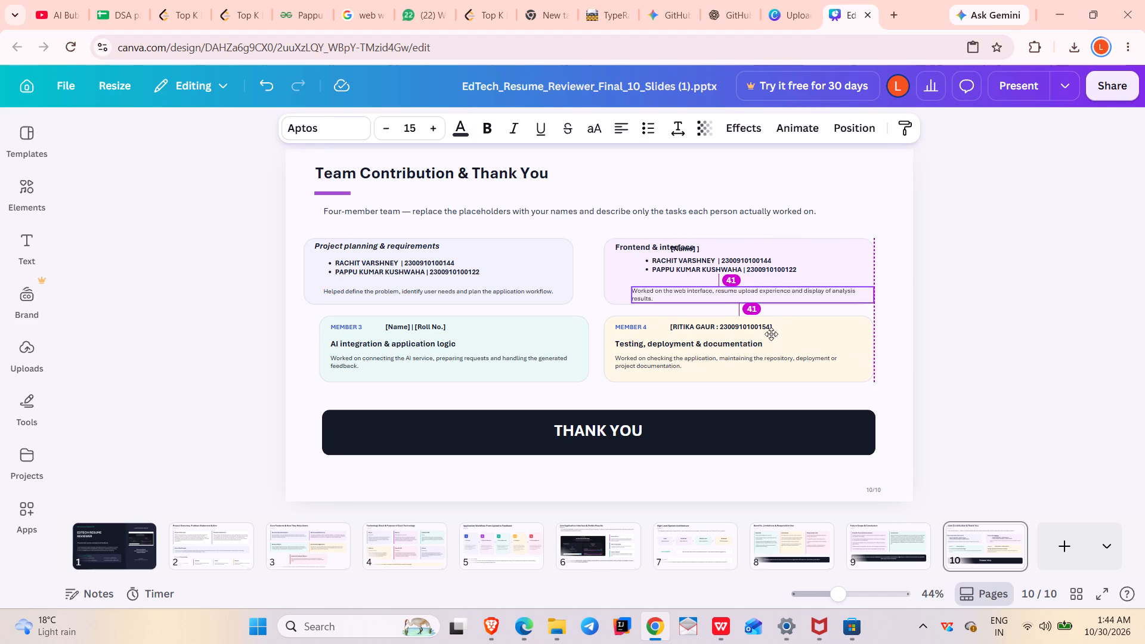
left_click_drag(771, 334, 760, 332)
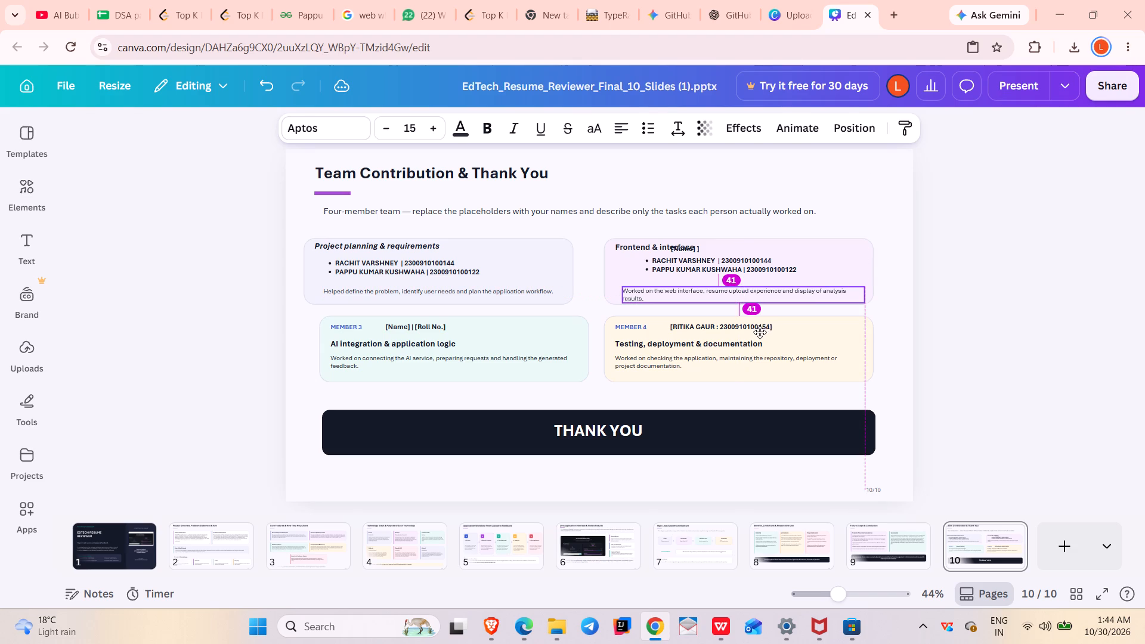
left_click_drag(760, 332, 758, 329)
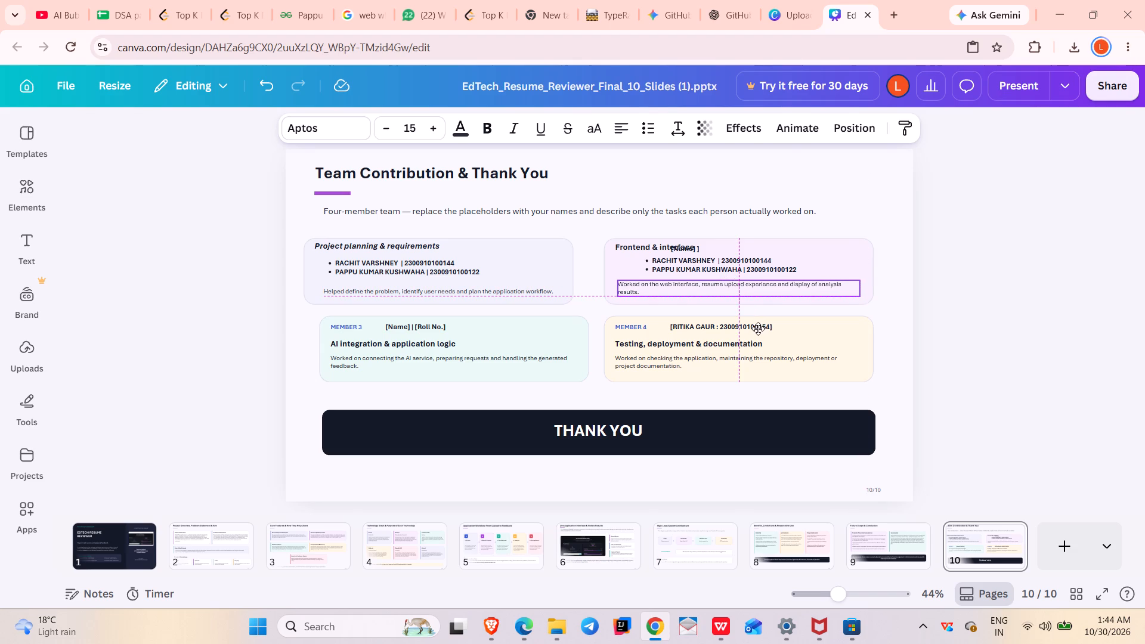
left_click_drag(758, 329, 763, 330)
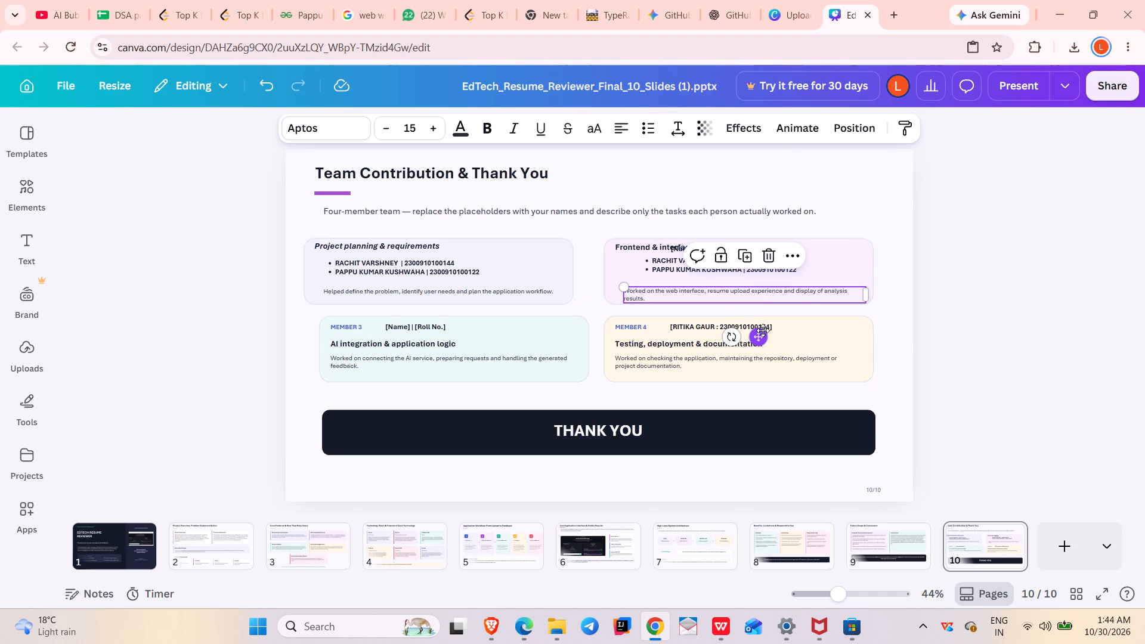
left_click(986, 206)
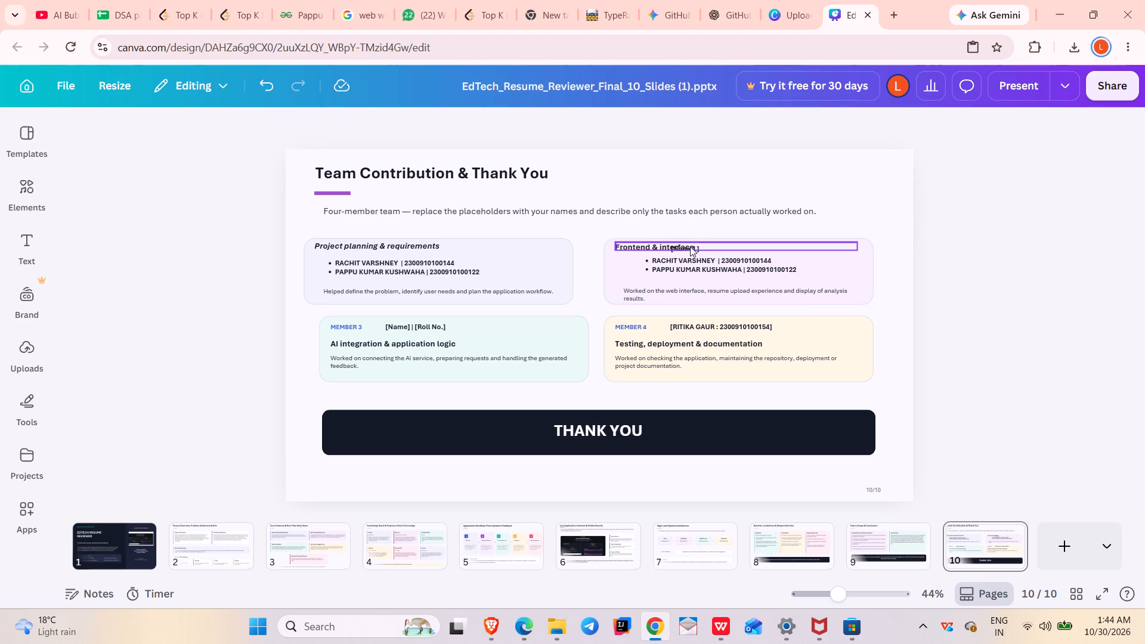
Shift the "Frontend & interface" heading clear of the "[Name] ]" placeholder and delete that placeholder.
left_click(689, 246)
left_click_drag(689, 246, 689, 259)
left_click(688, 245)
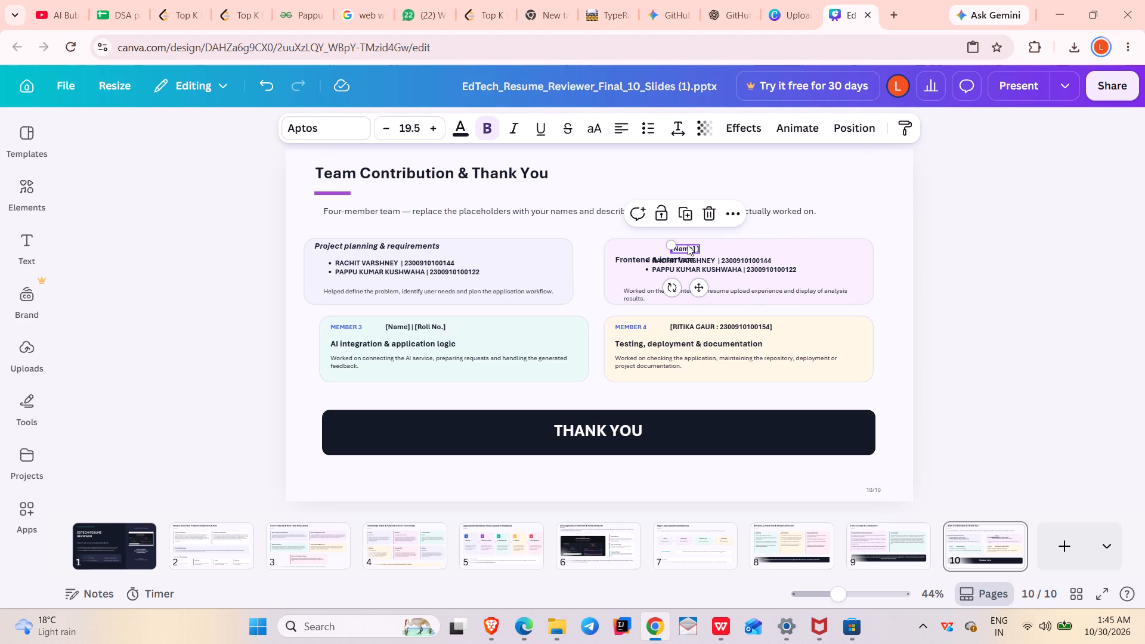
left_click(709, 209)
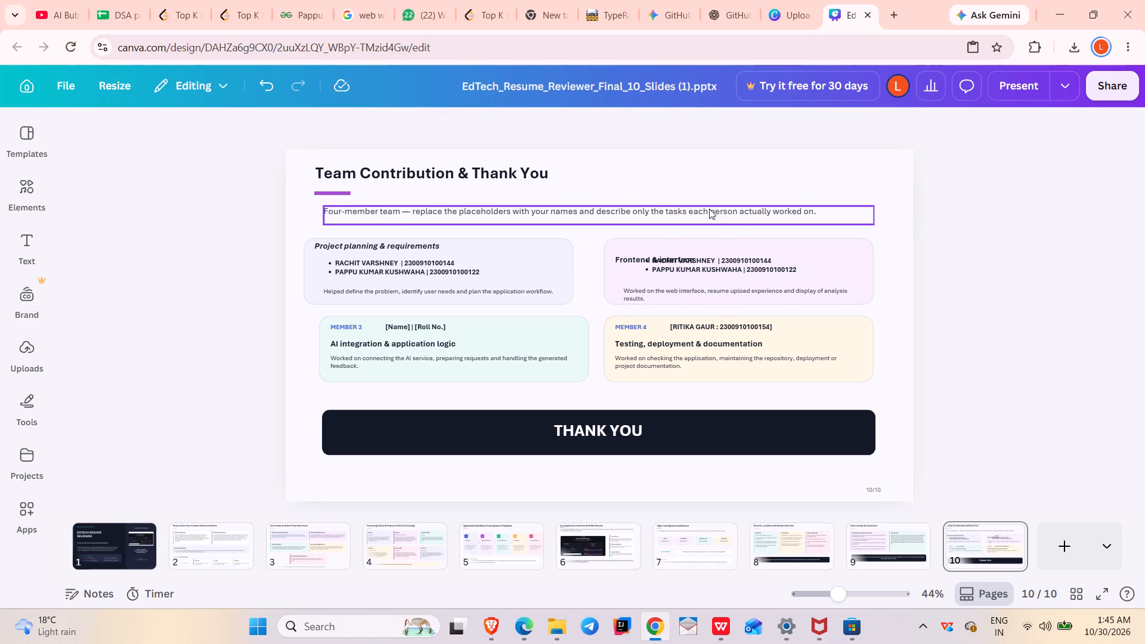
Move the "Frontend & interface" heading back to the top of the second card and make it italic.
left_click_drag(626, 258, 625, 247)
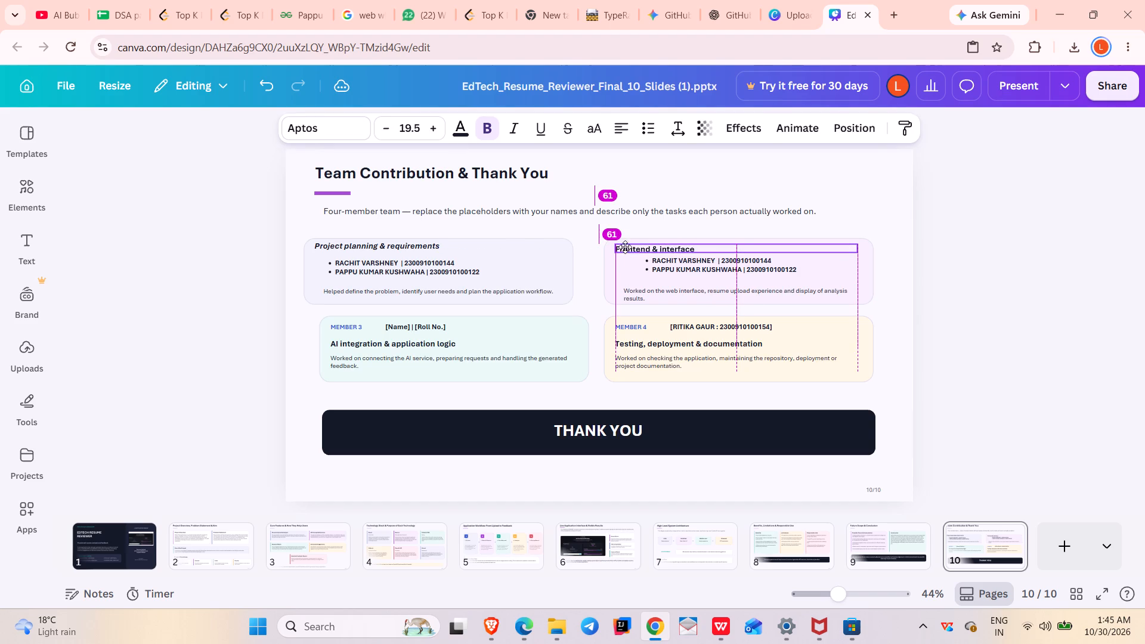
left_click_drag(625, 247, 624, 246)
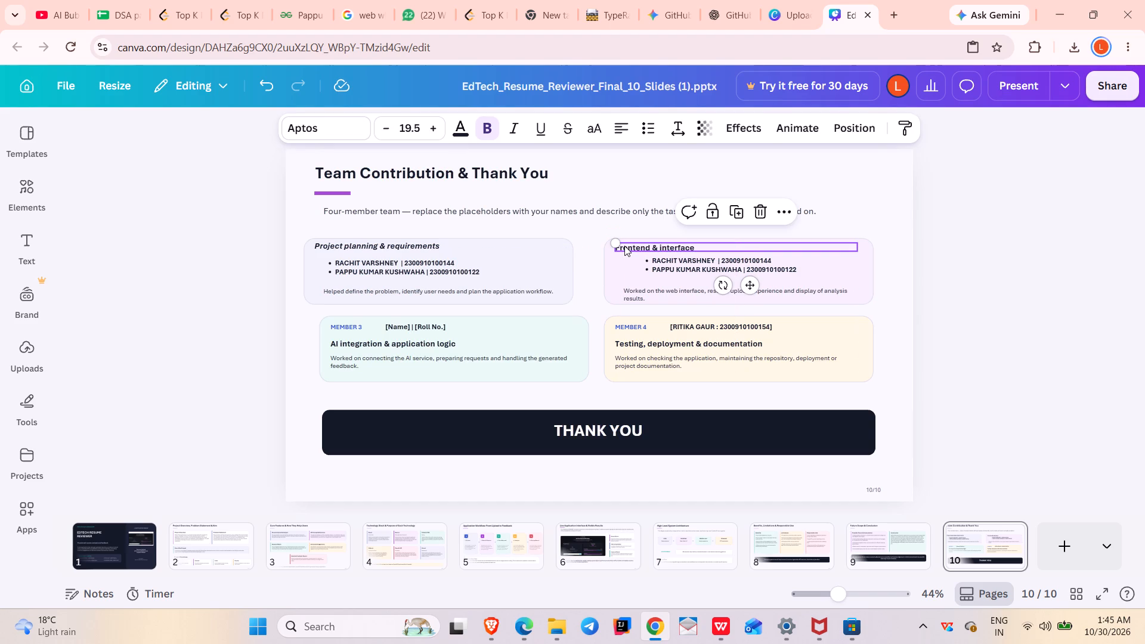
left_click(515, 126)
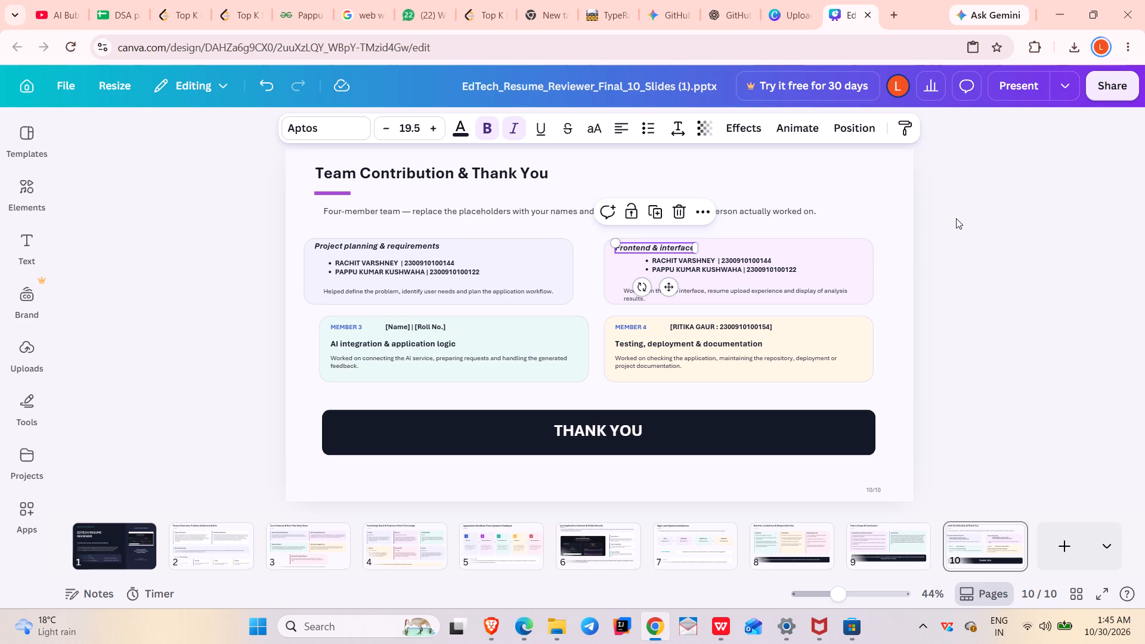
Shift the second card's member list slightly left and down, level with the first card's list.
left_click(730, 261)
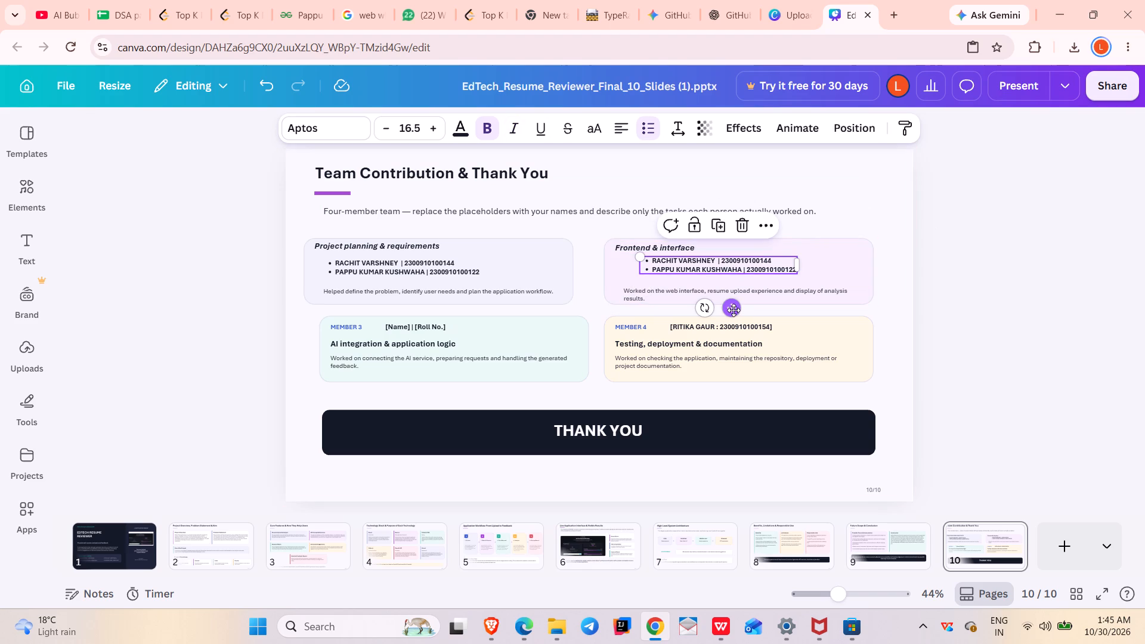
left_click(734, 309)
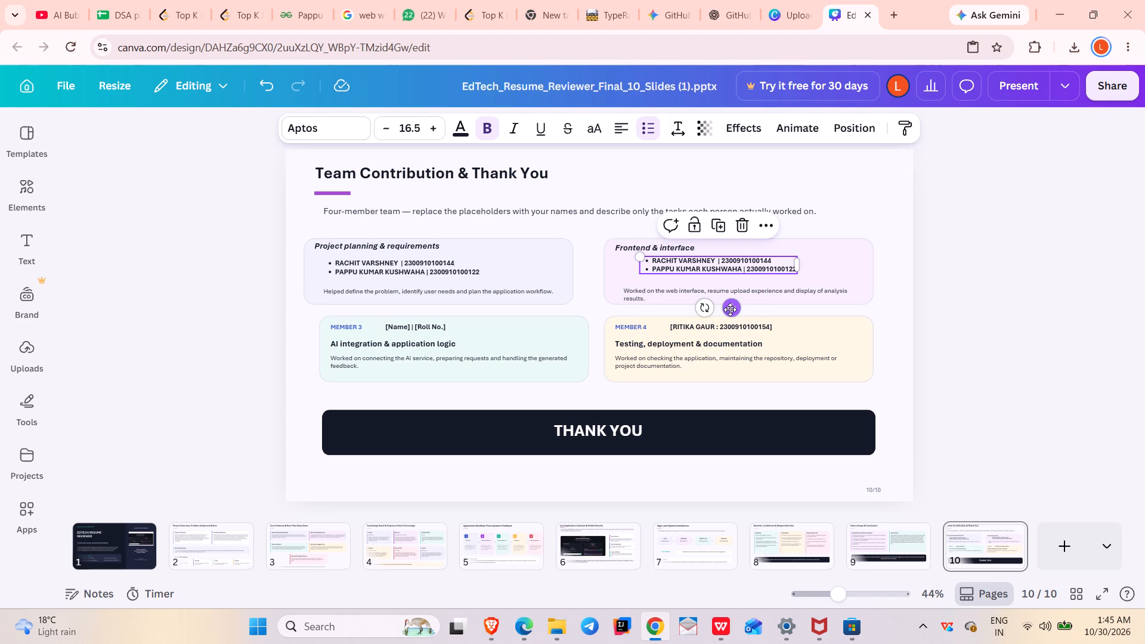
left_click_drag(735, 309, 717, 313)
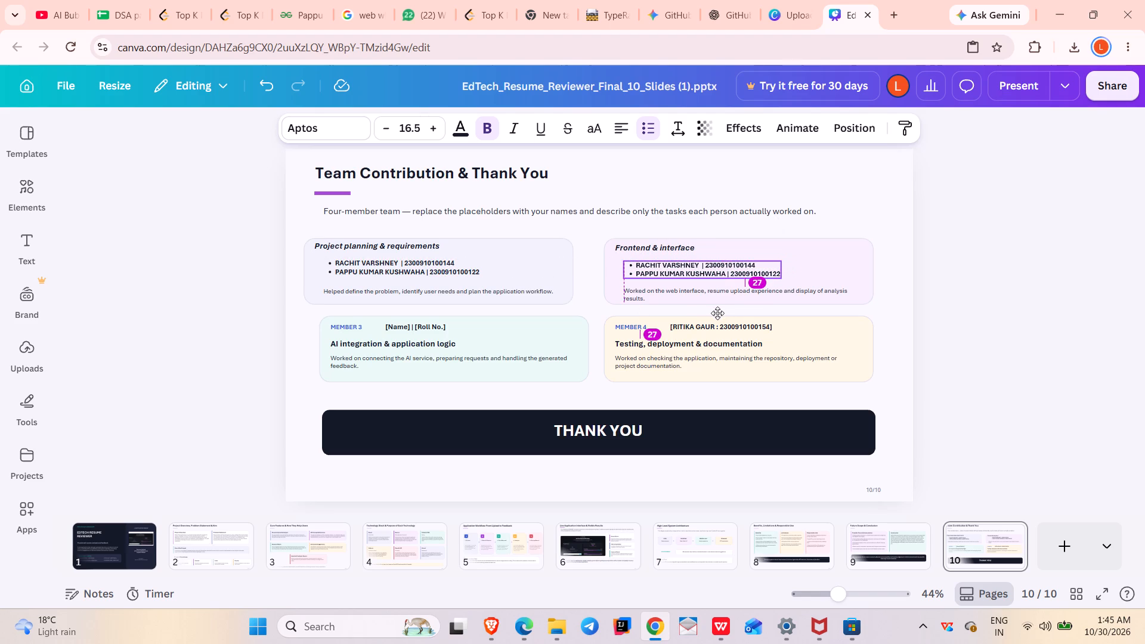
left_click_drag(717, 313, 717, 311)
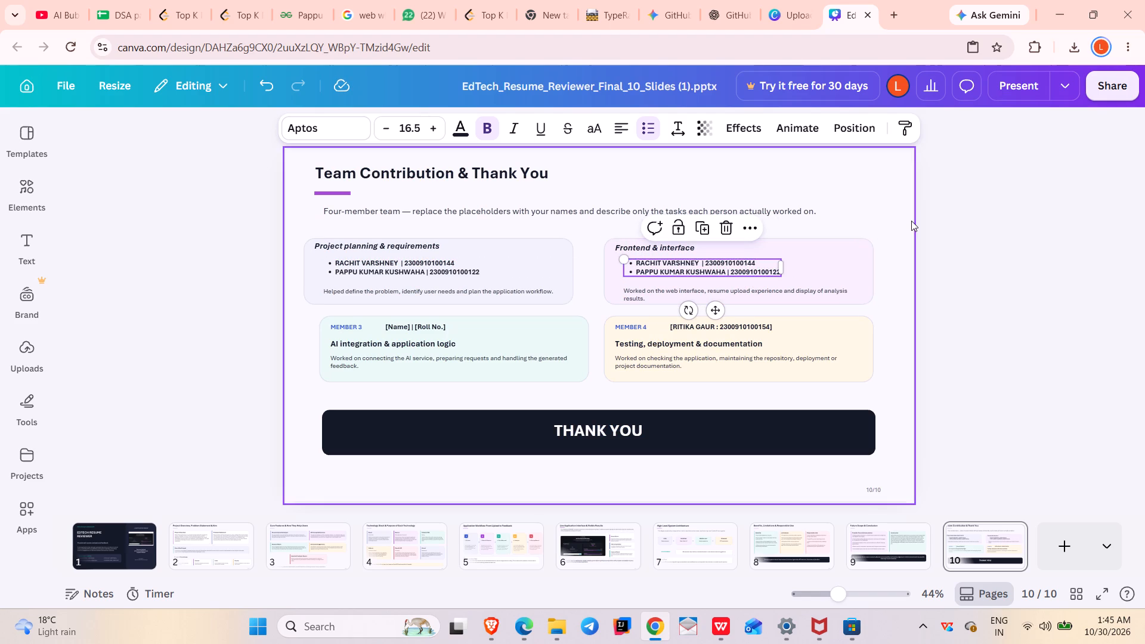
left_click(999, 208)
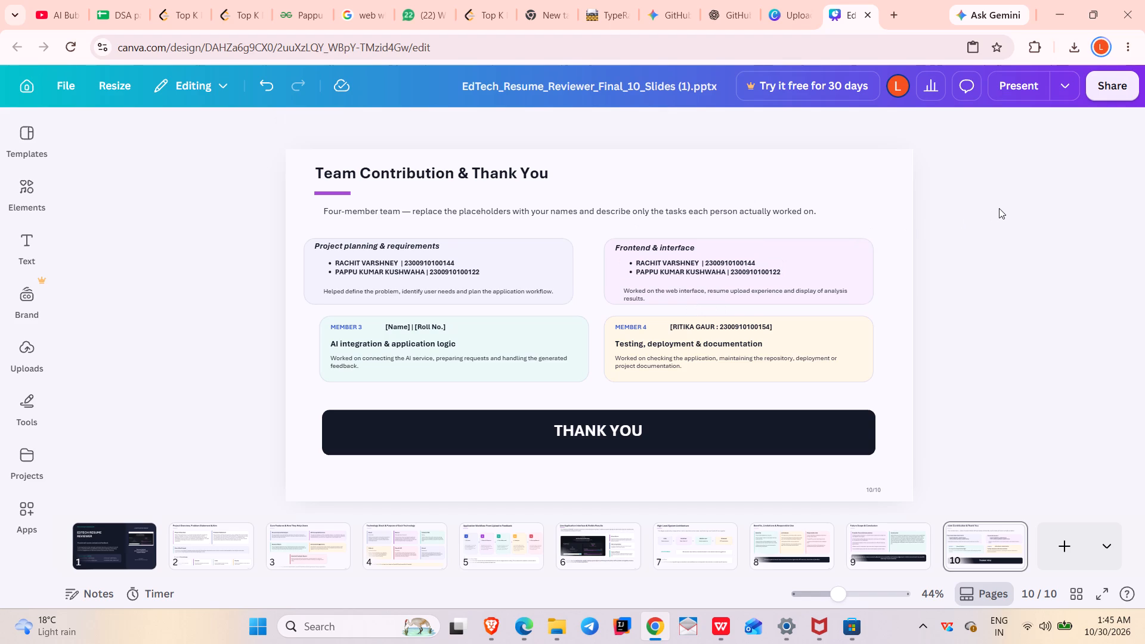
Move the second card's description slightly left so it is centred within the card.
left_click(660, 291)
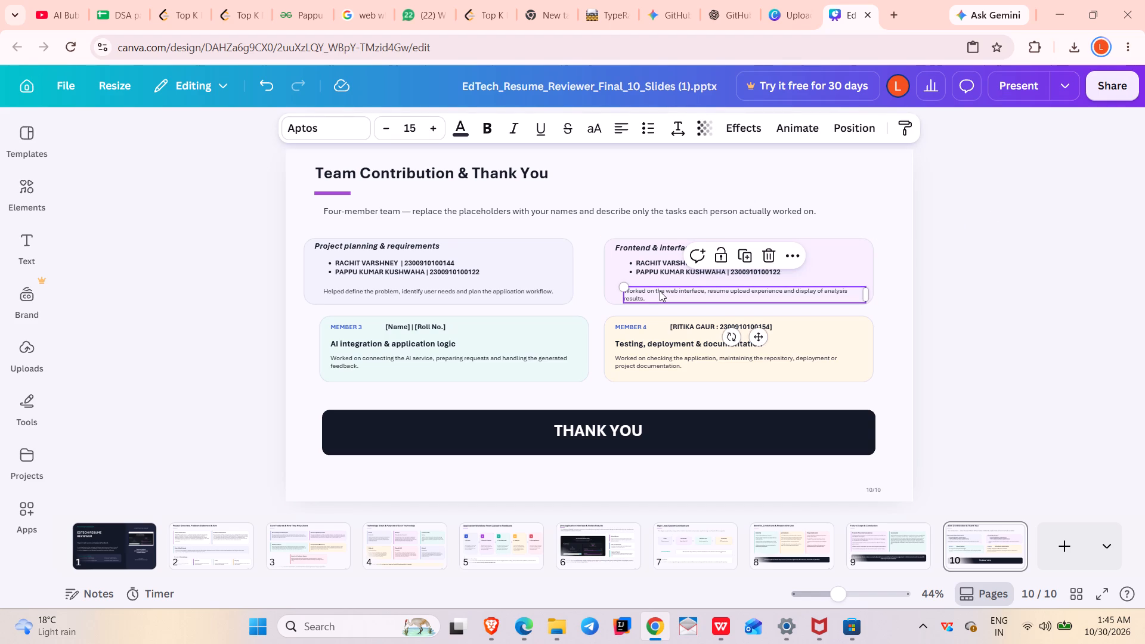
left_click_drag(761, 336, 756, 335)
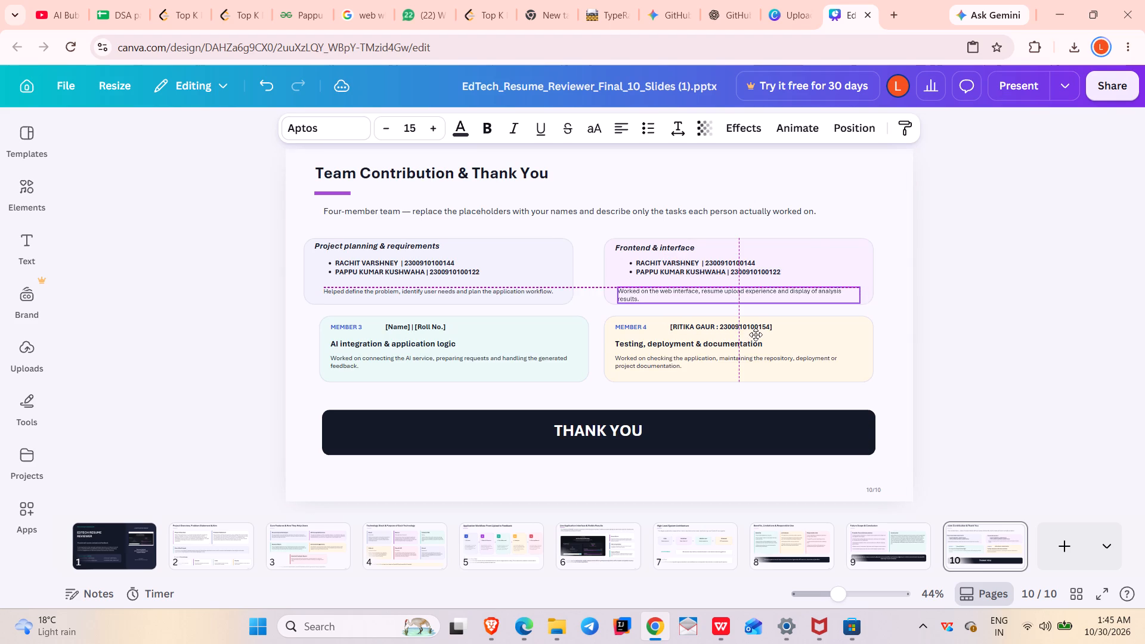
left_click_drag(756, 335, 756, 334)
left_click(1001, 277)
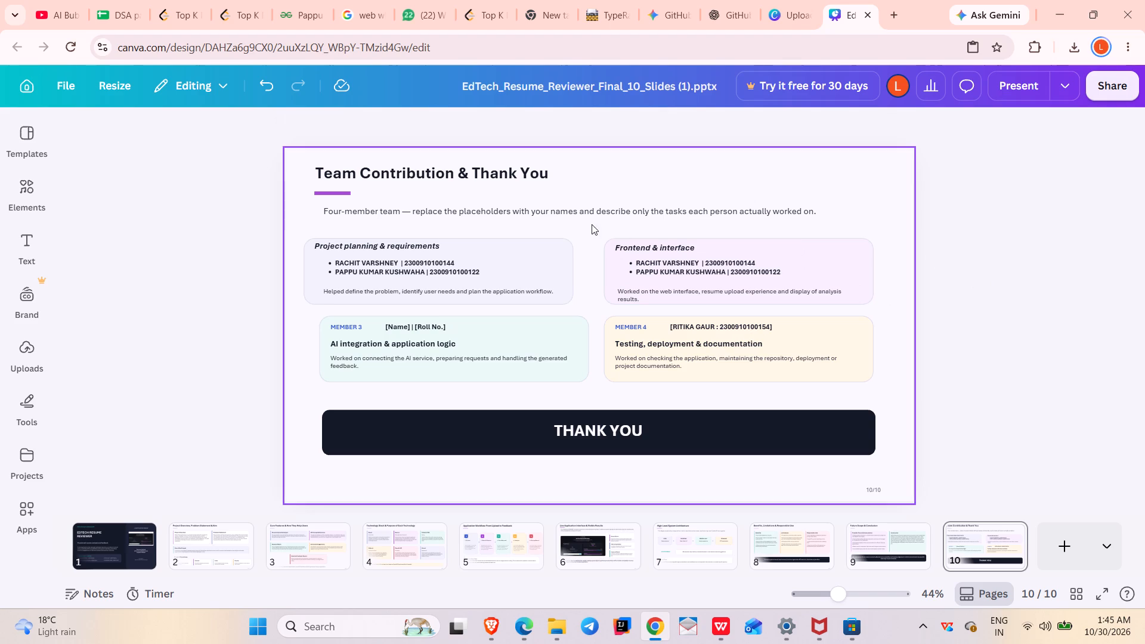
Shift the first card's background right, nearly in line with the green card below it.
left_click_drag(485, 256, 496, 256)
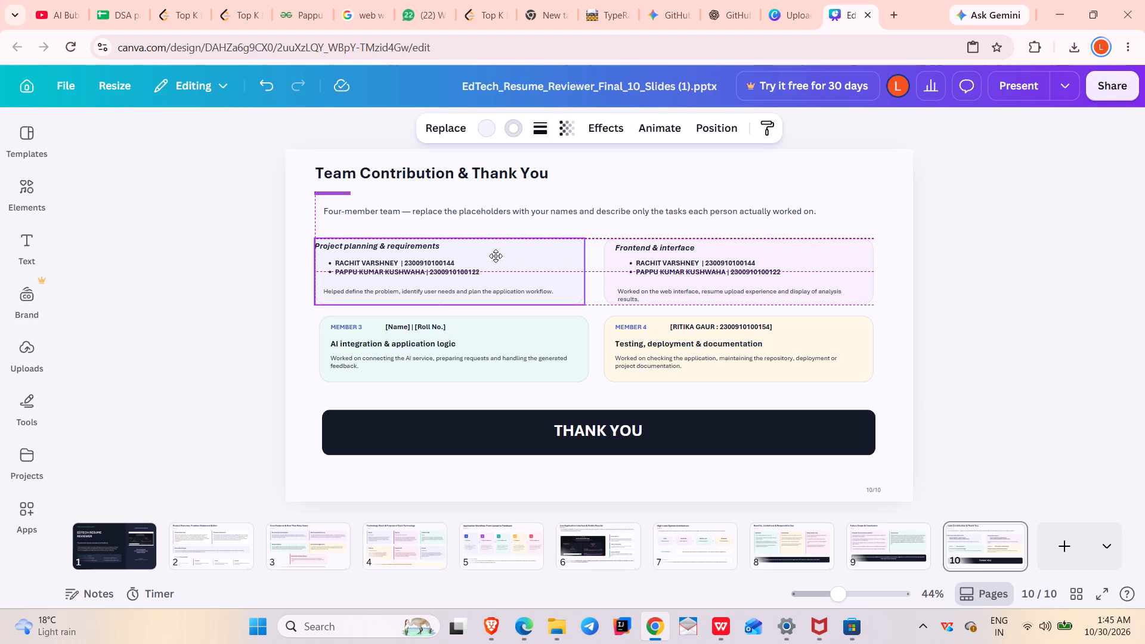
left_click_drag(496, 256, 499, 256)
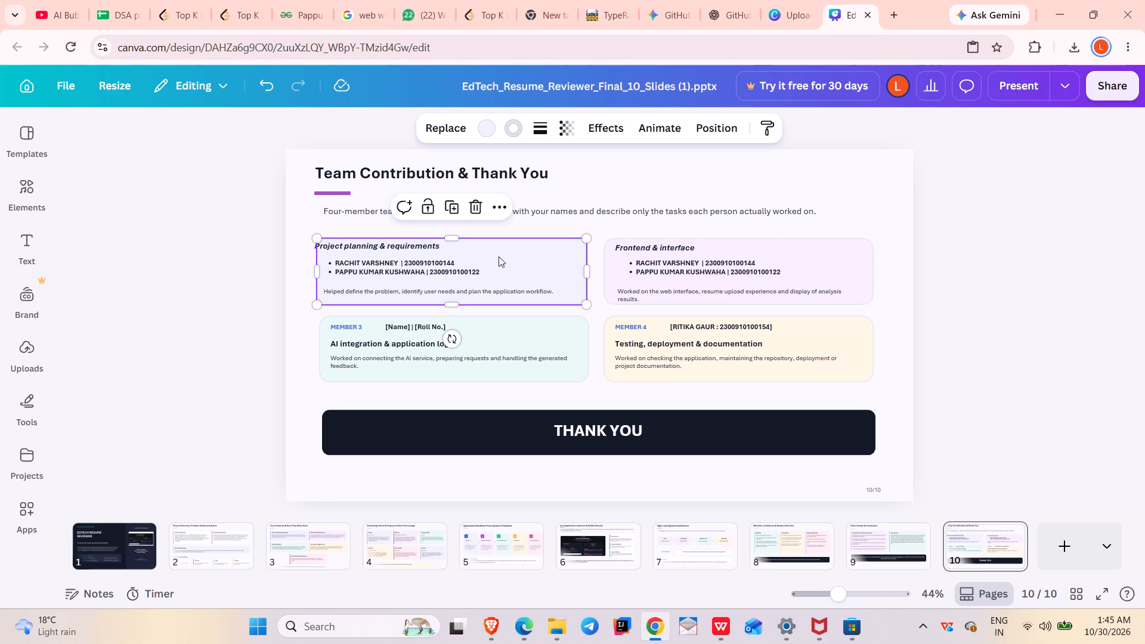
left_click(259, 329)
Move the "Project planning & requirements" heading right so it sits inside the shifted first card.
left_click_drag(380, 243, 389, 243)
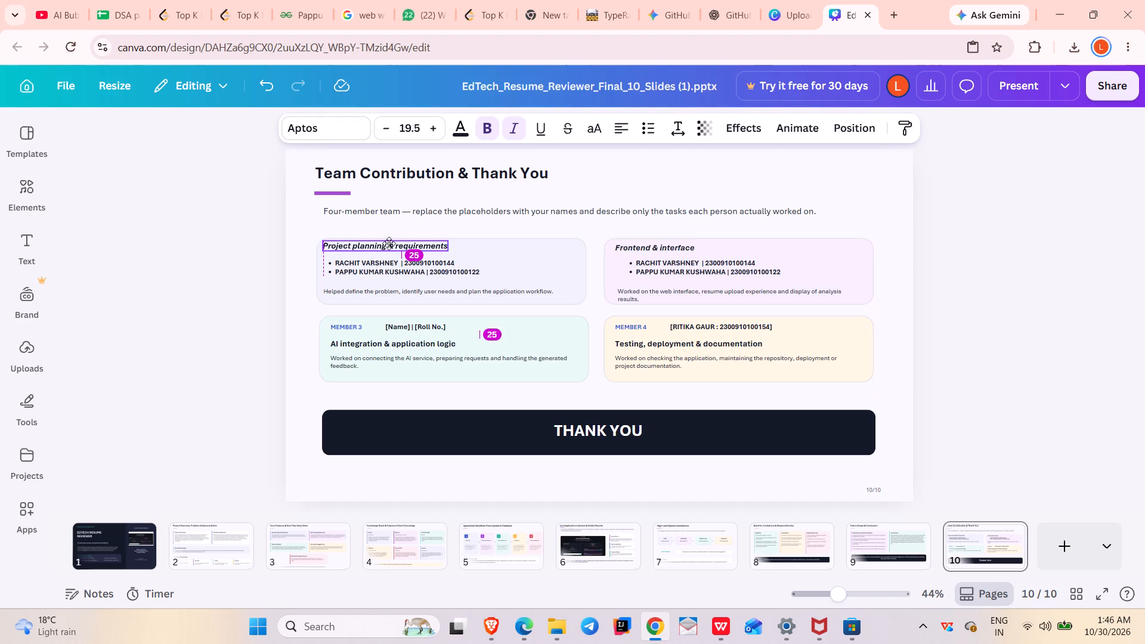
left_click_drag(389, 243, 392, 243)
left_click(252, 298)
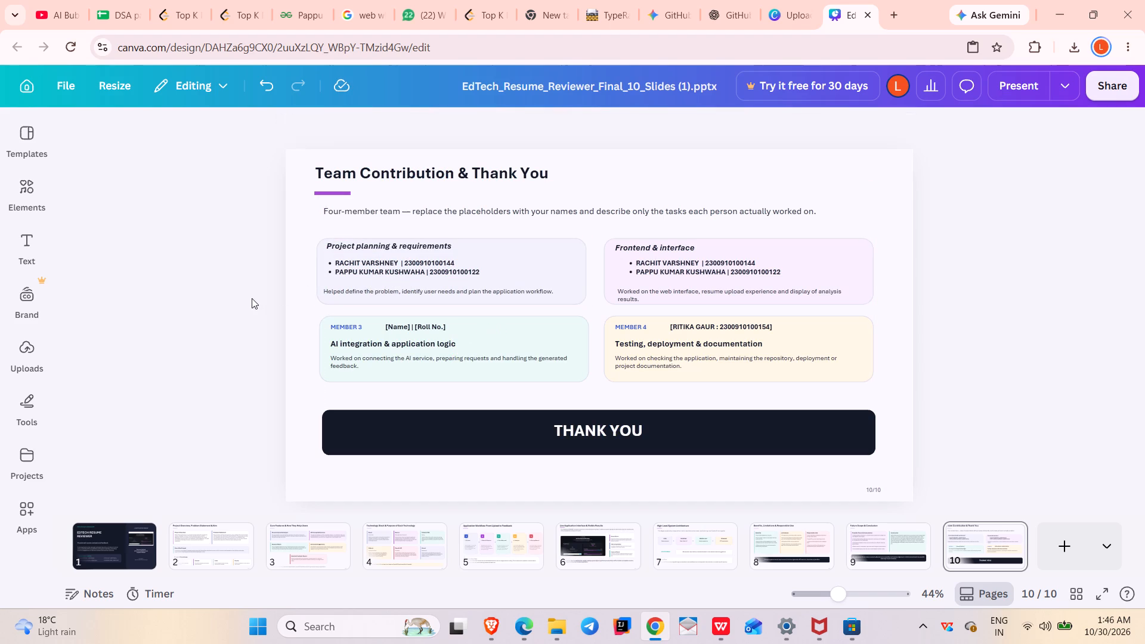
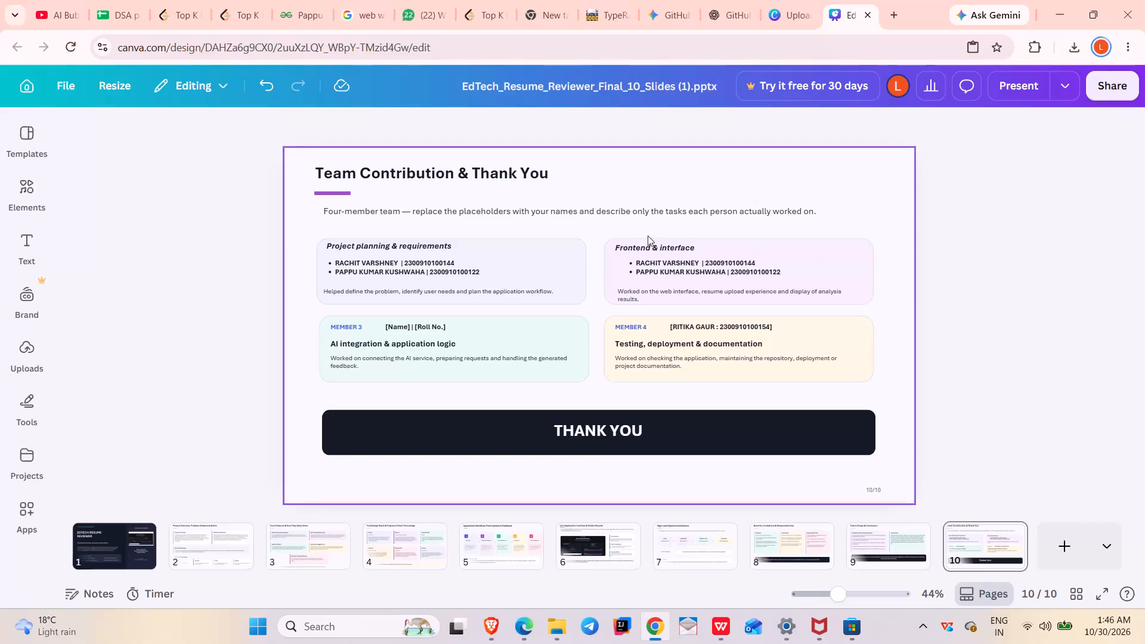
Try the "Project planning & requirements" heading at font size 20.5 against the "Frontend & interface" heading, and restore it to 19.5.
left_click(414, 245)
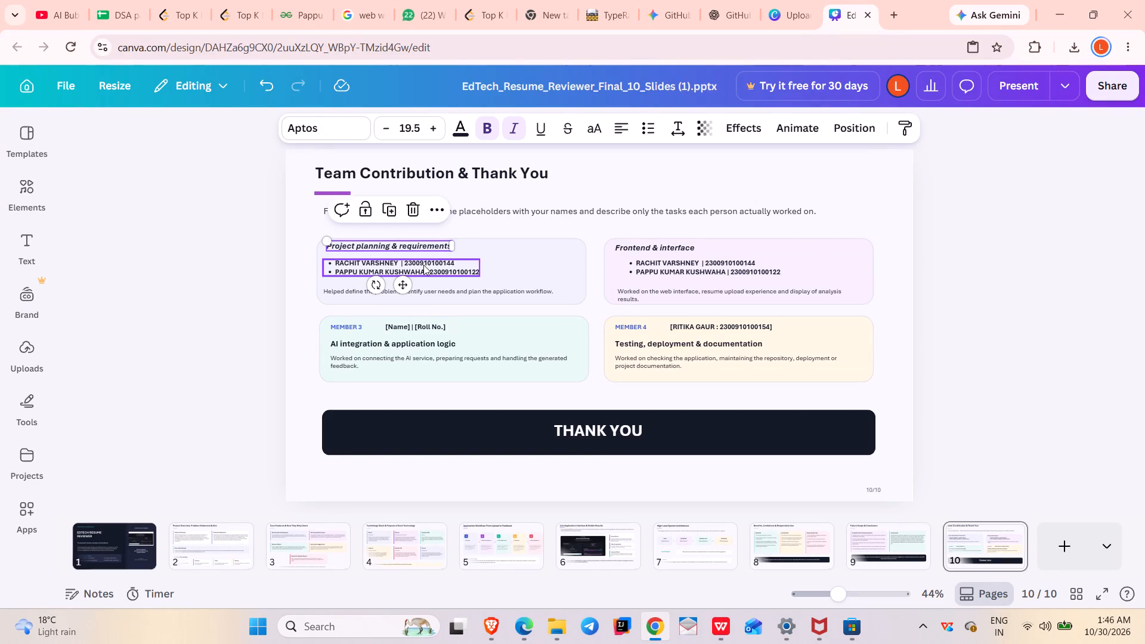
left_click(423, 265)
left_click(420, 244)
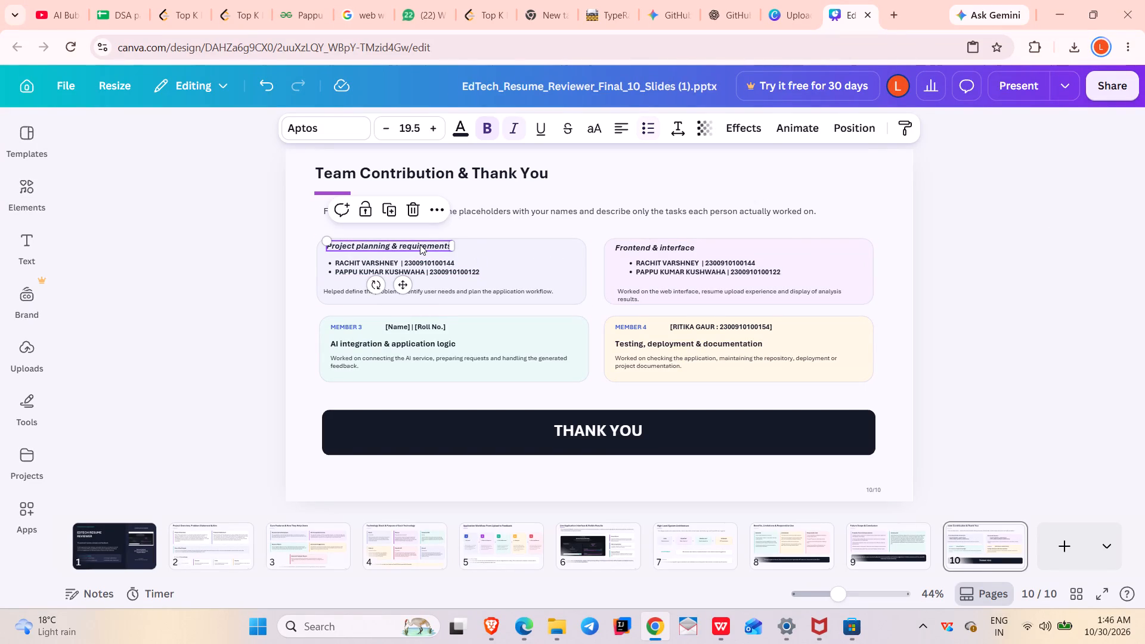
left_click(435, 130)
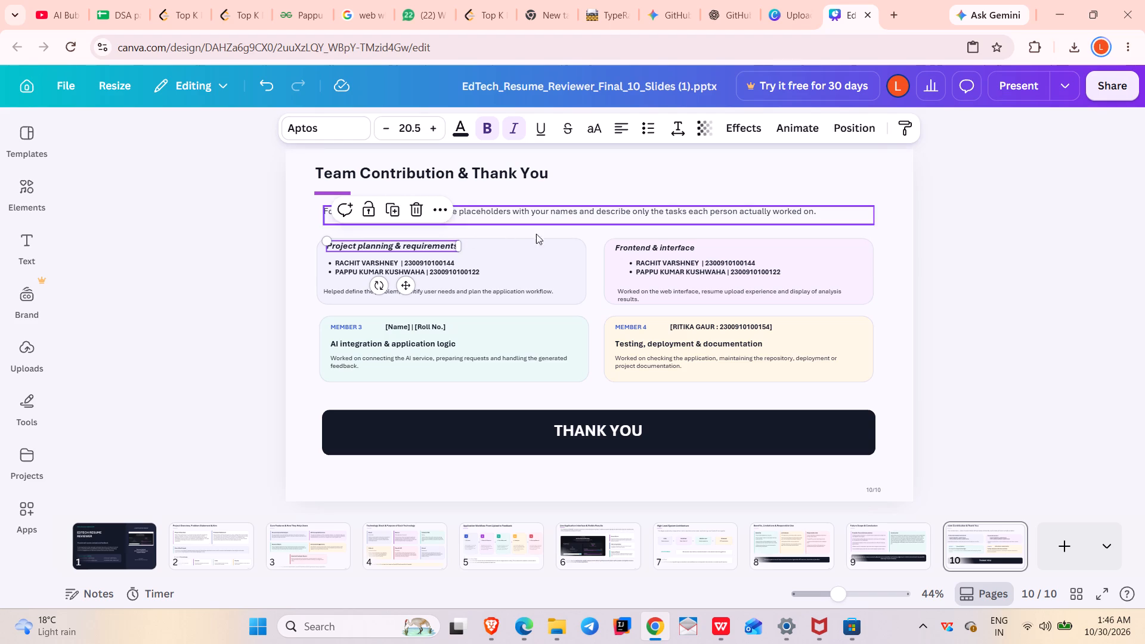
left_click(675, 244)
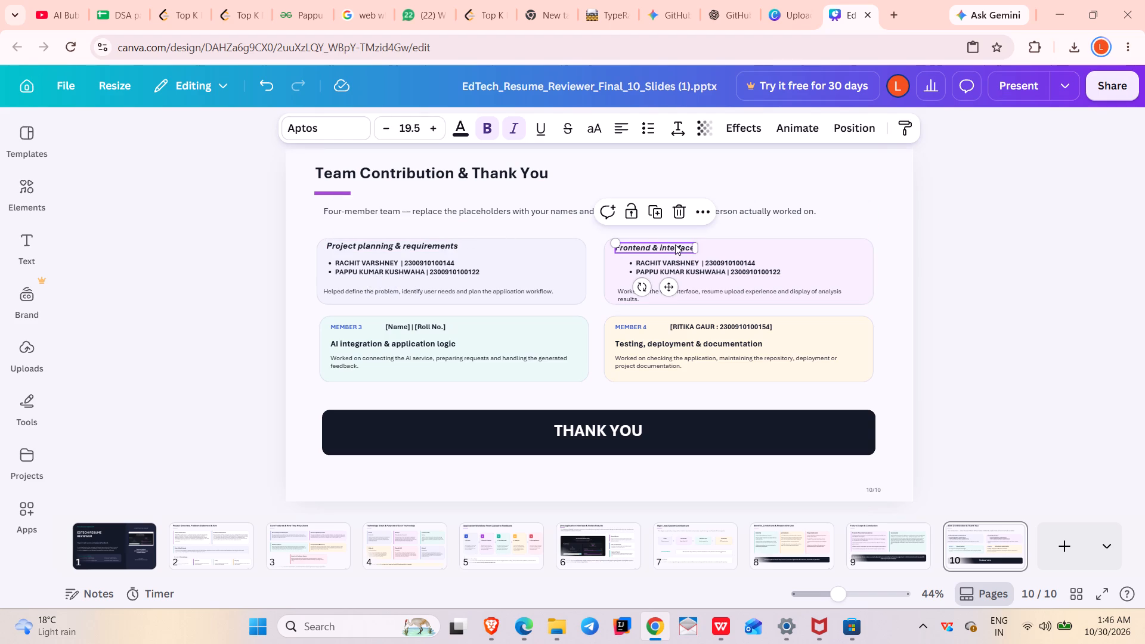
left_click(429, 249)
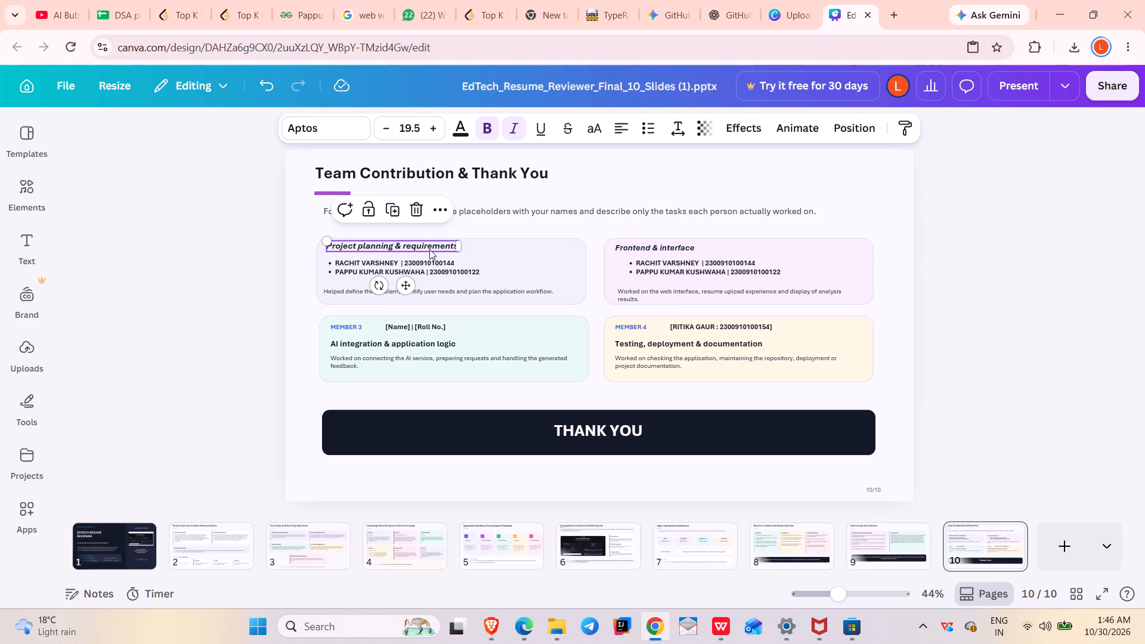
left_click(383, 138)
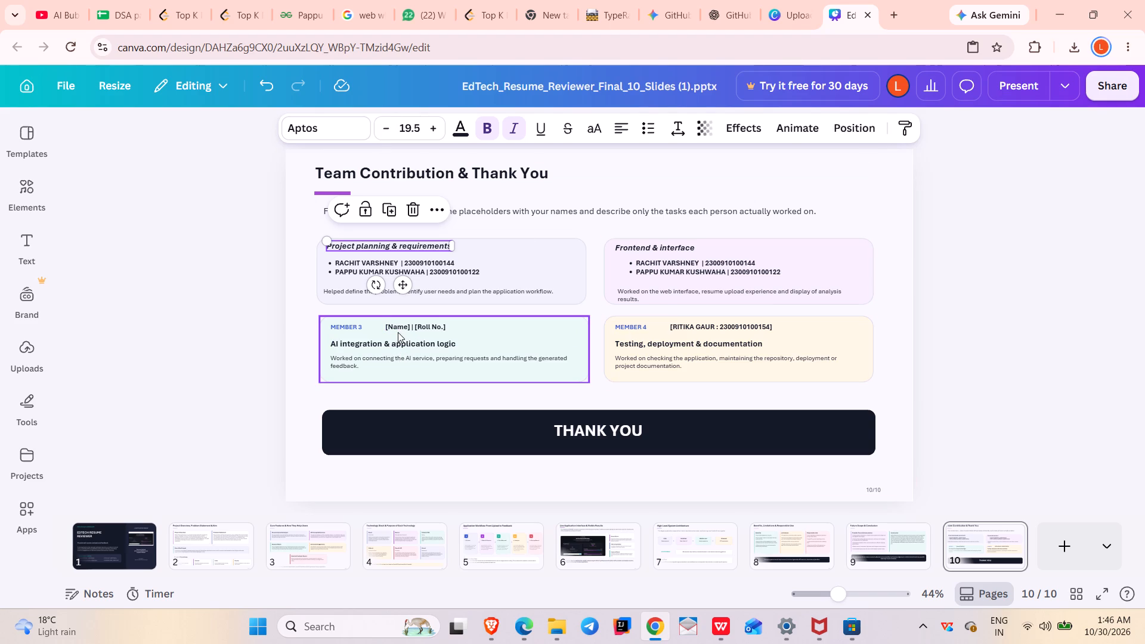
Delete the "MEMBER 3" label from the green card.
left_click(356, 327)
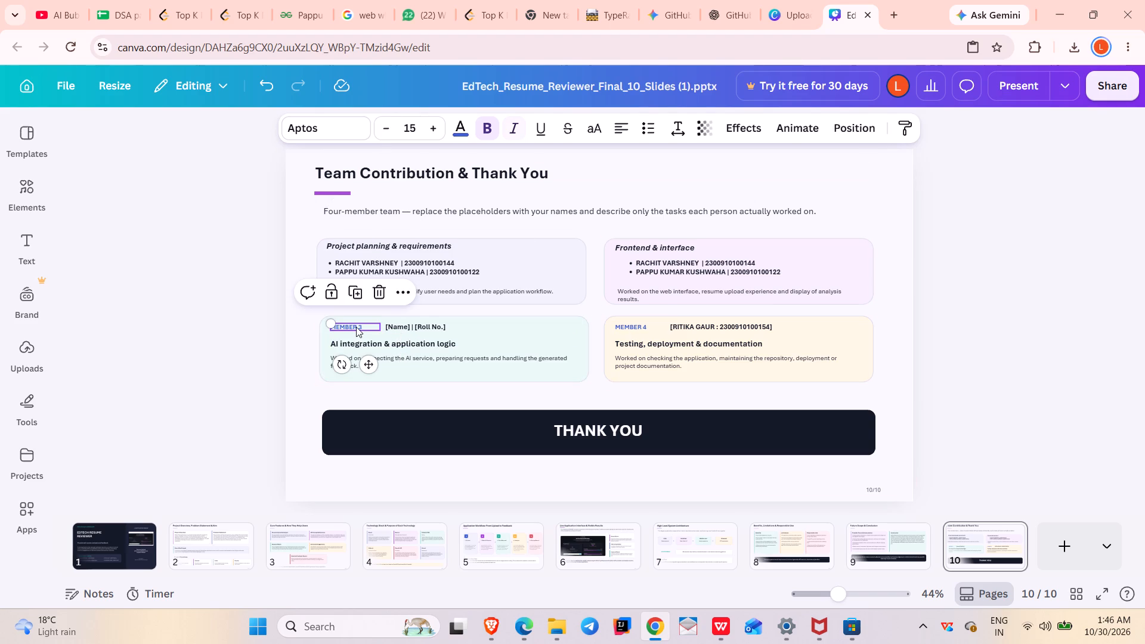
key("BackSpace")
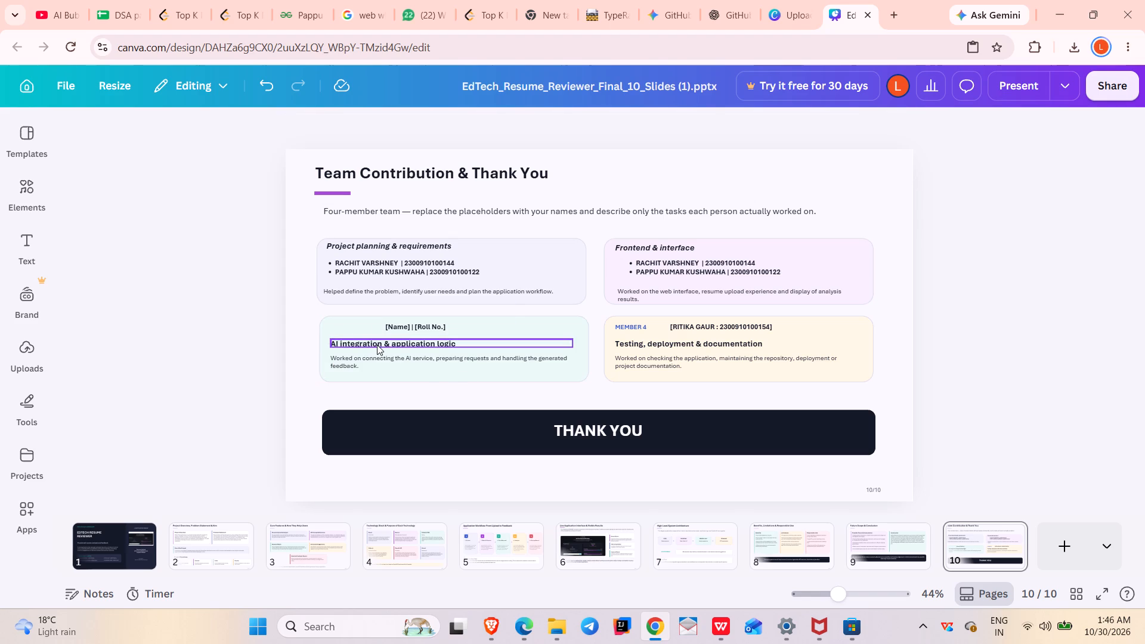
Move the "AI integration & application logic" heading up to the green card's top edge.
left_click(377, 345)
left_click_drag(377, 345, 380, 333)
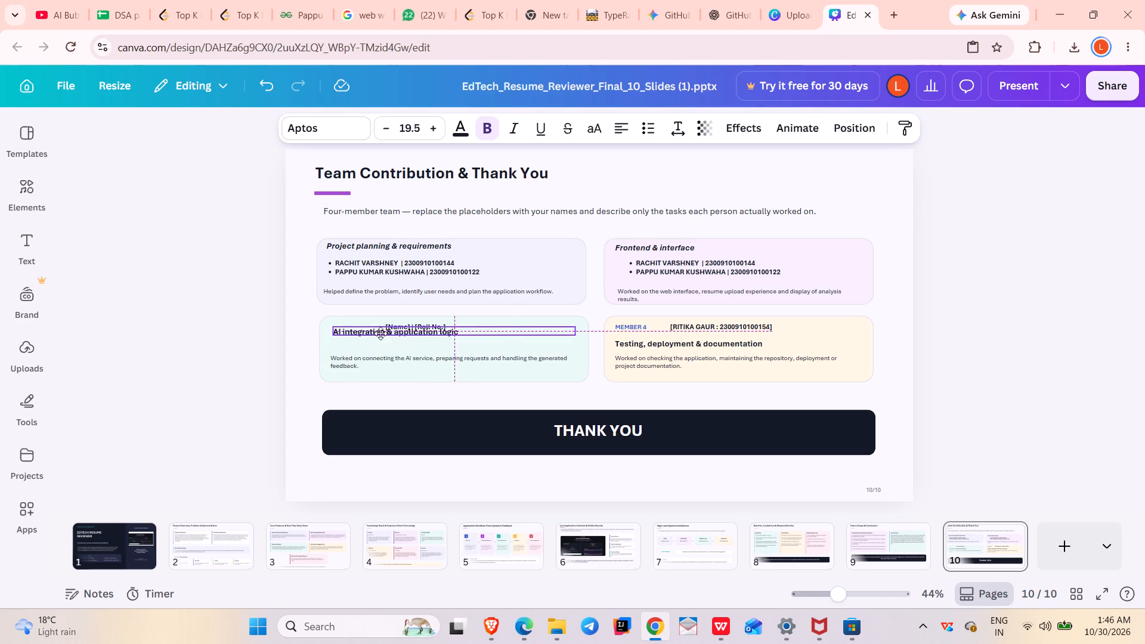
left_click_drag(380, 333, 380, 324)
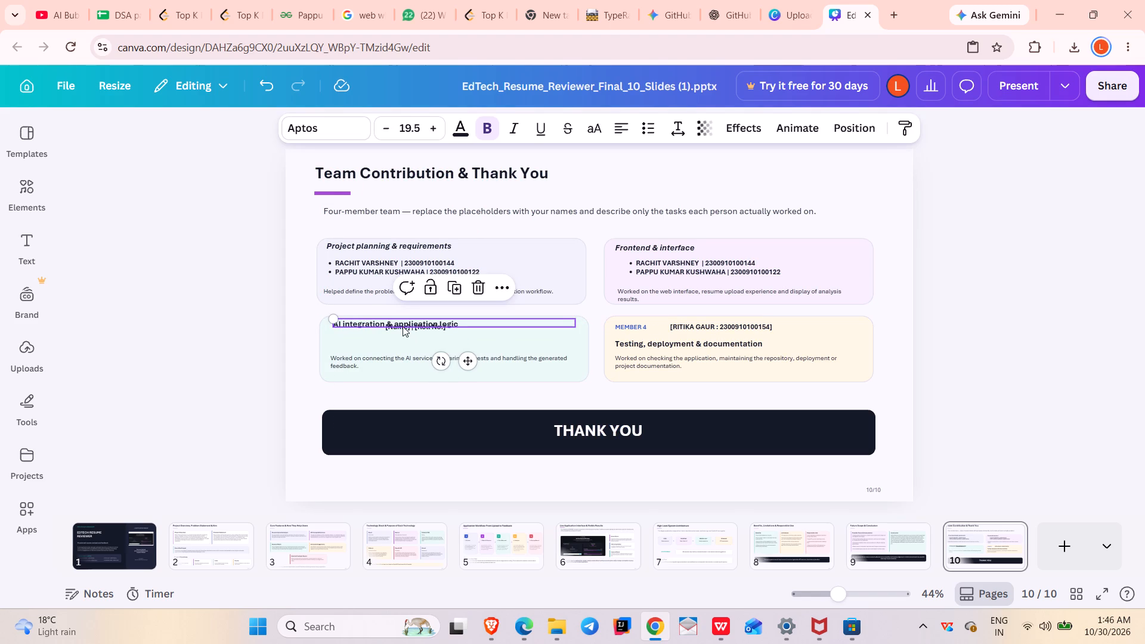
Move the "[Name] | [Roll No.]" placeholder right, clear of the green card's heading.
left_click(403, 329)
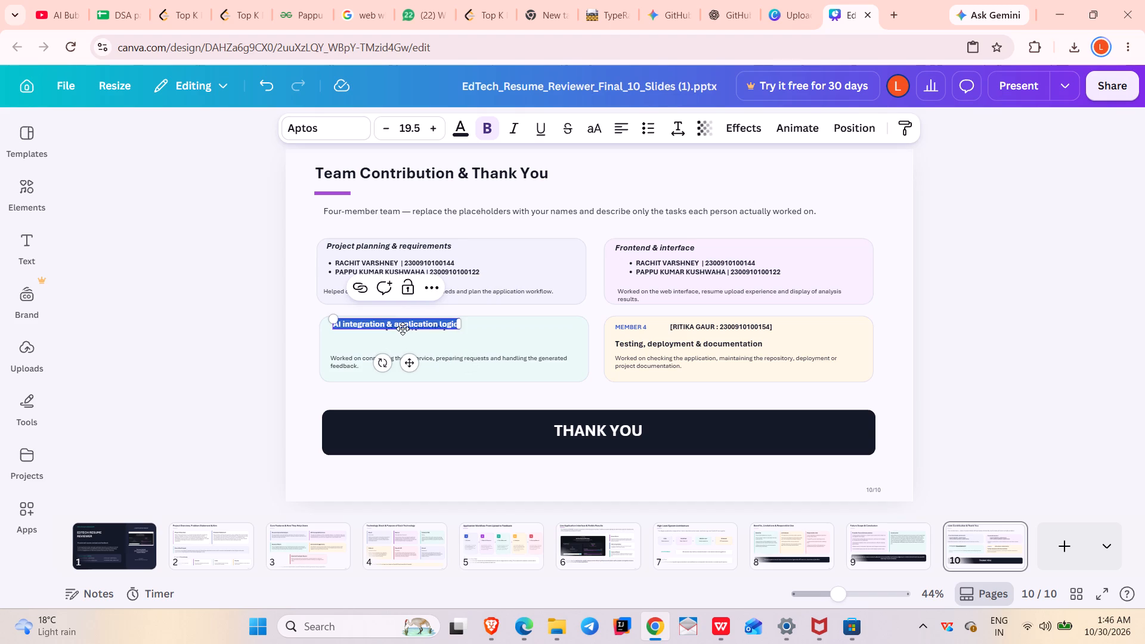
left_click(493, 338)
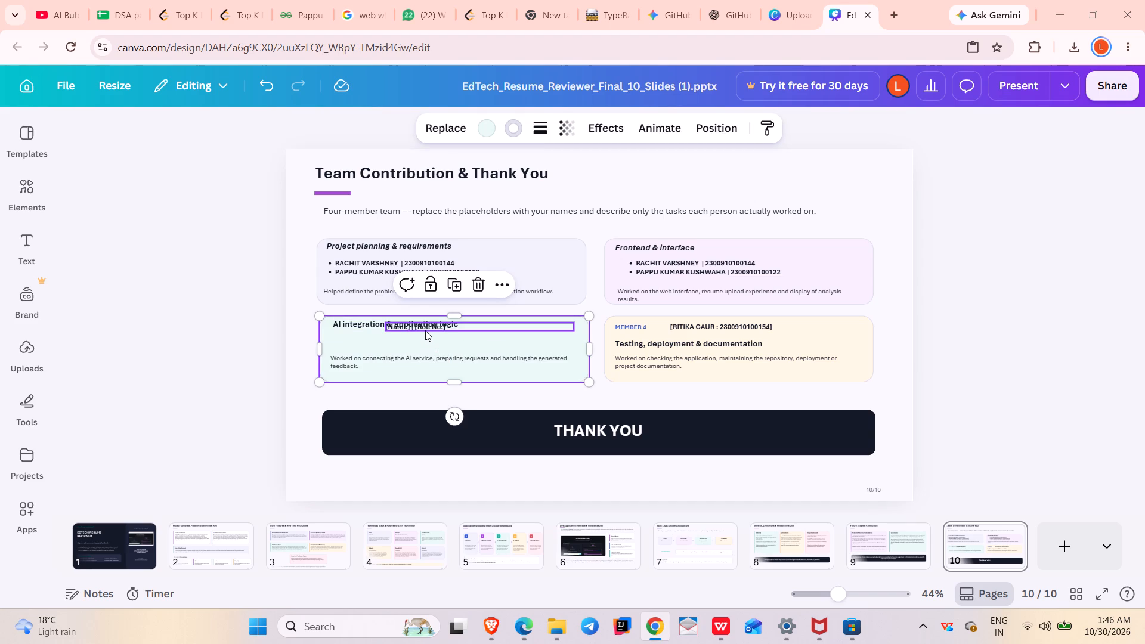
left_click_drag(425, 330, 588, 335)
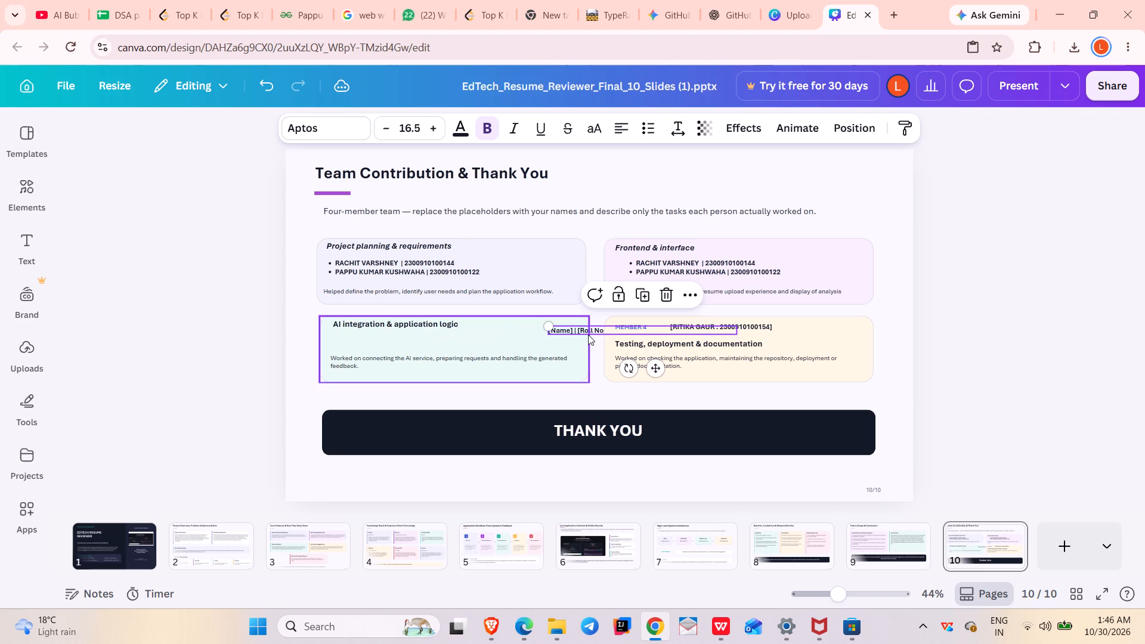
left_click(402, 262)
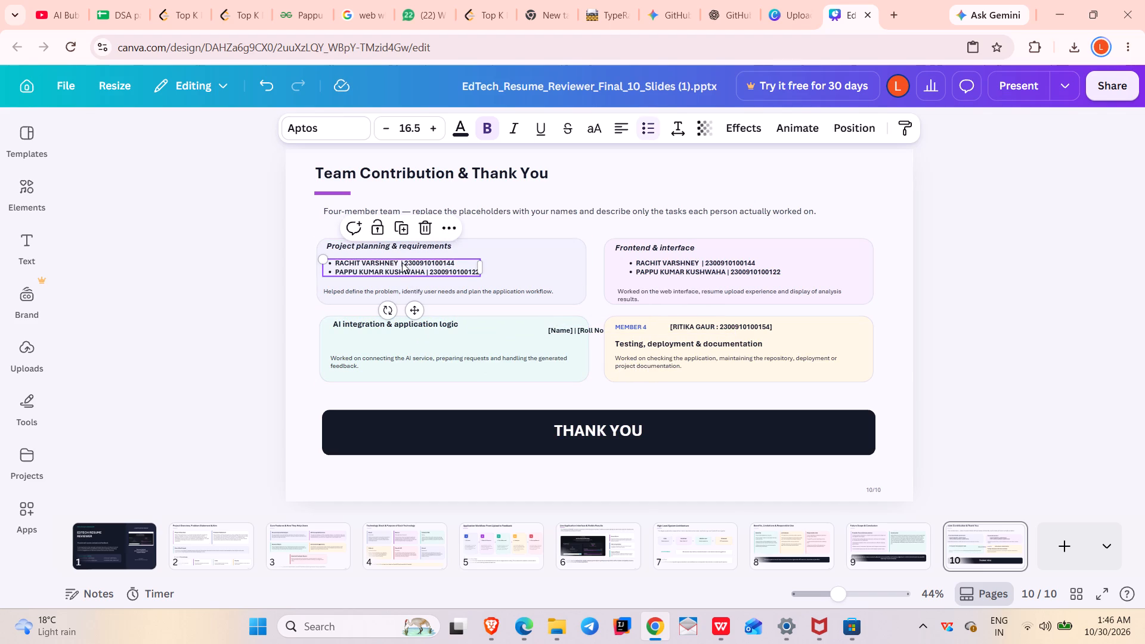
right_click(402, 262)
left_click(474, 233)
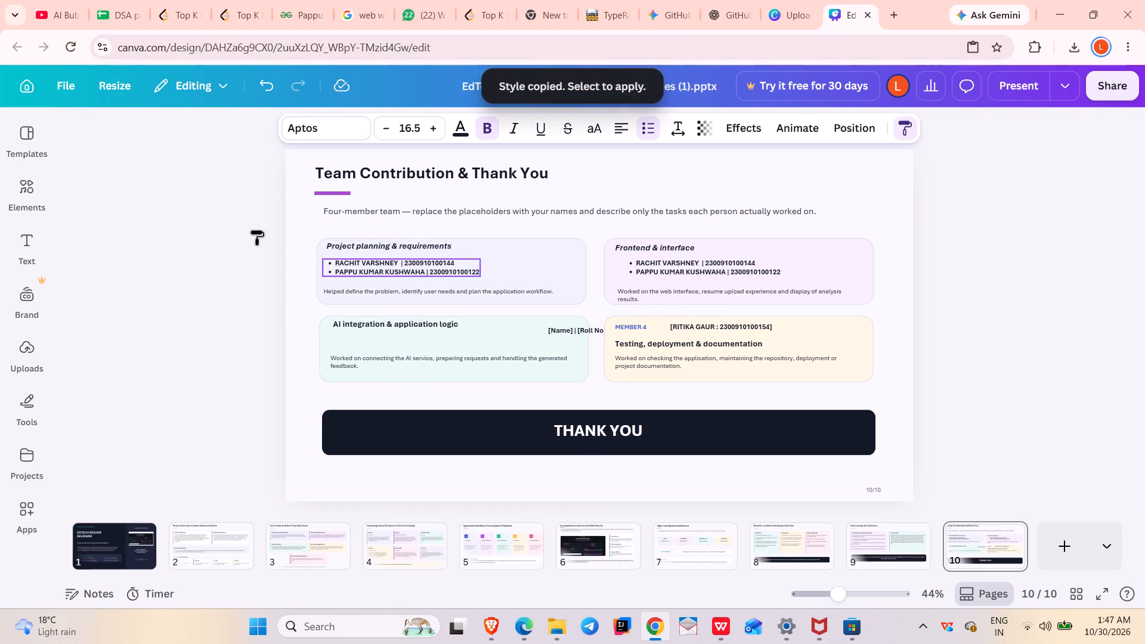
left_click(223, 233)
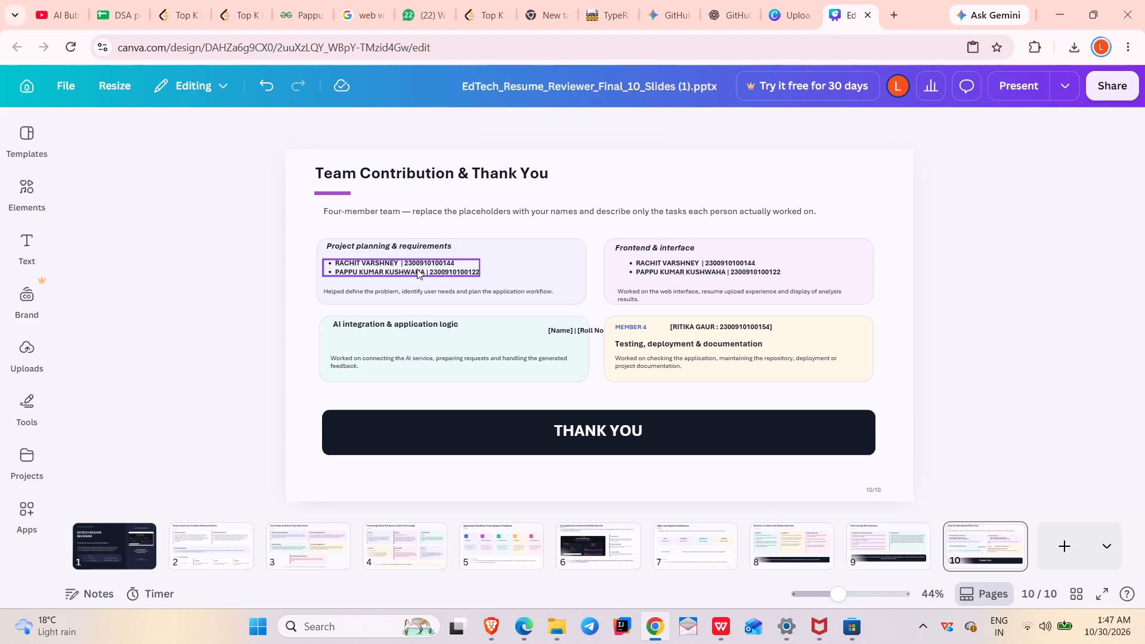
Copy the first card's member list and place the duplicate between the green card's heading and description.
left_click(417, 268)
right_click(417, 268)
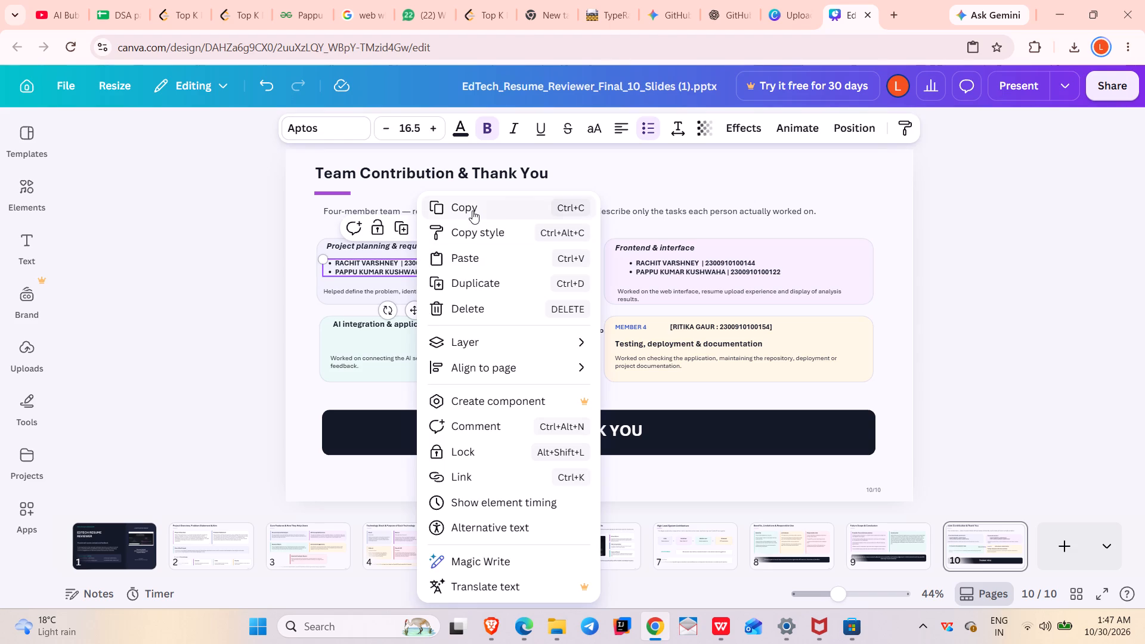
left_click(472, 210)
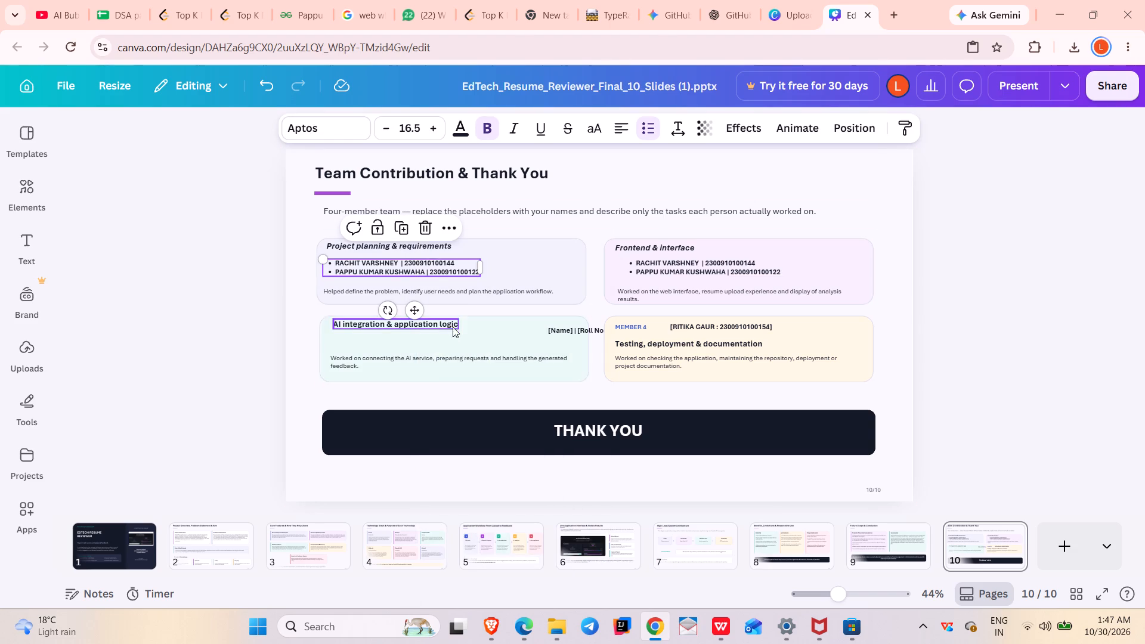
left_click(519, 255)
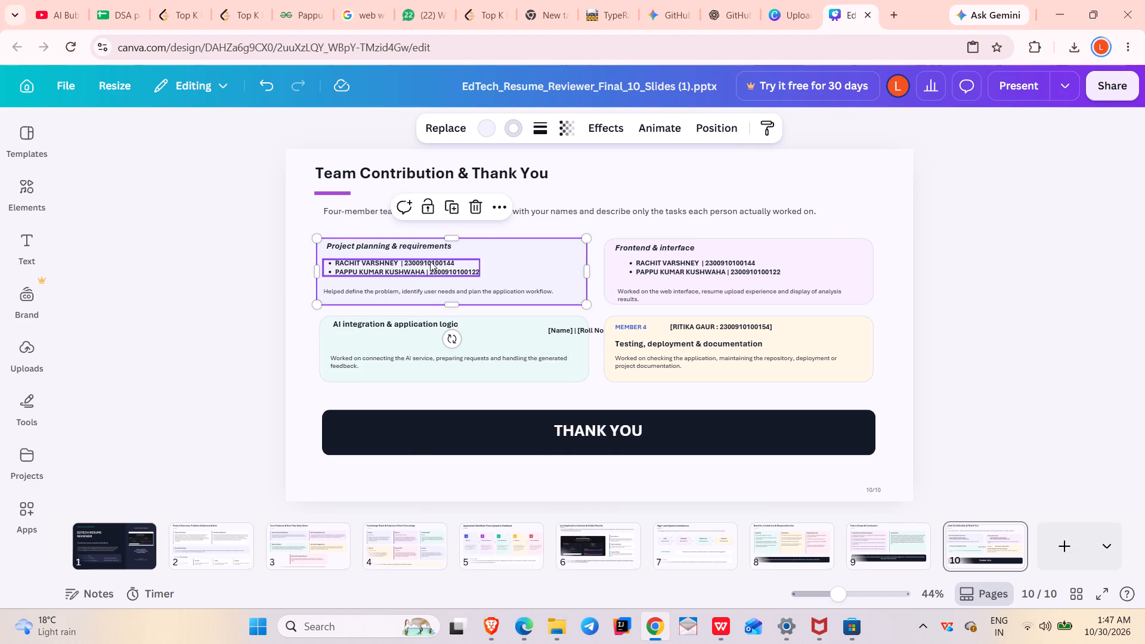
left_click(430, 261)
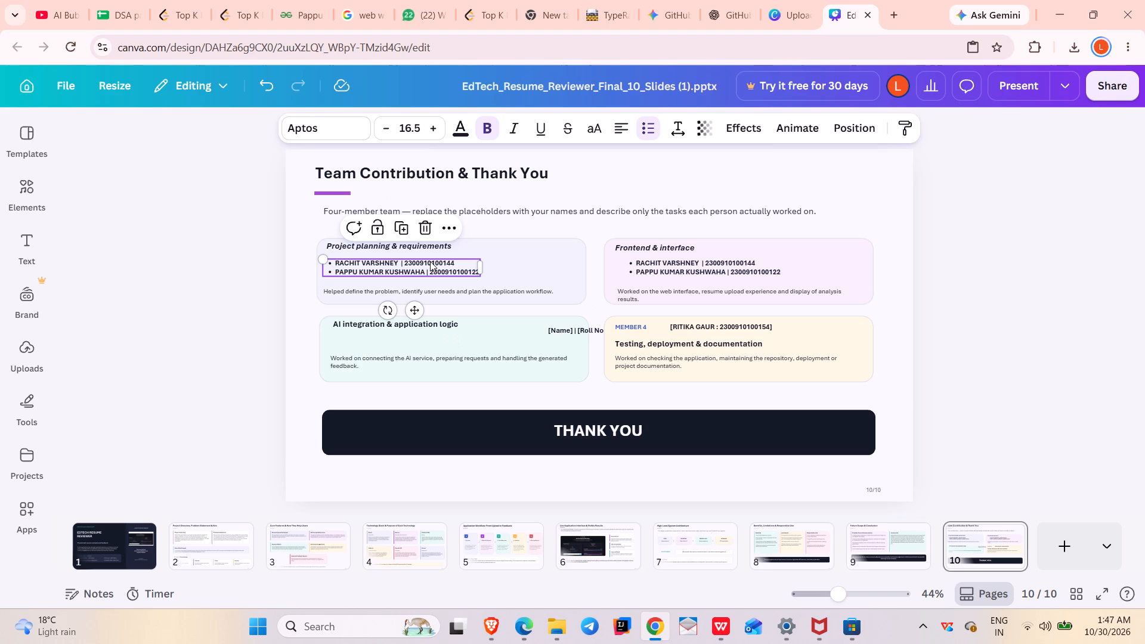
key("ctrl+c")
left_click(381, 342)
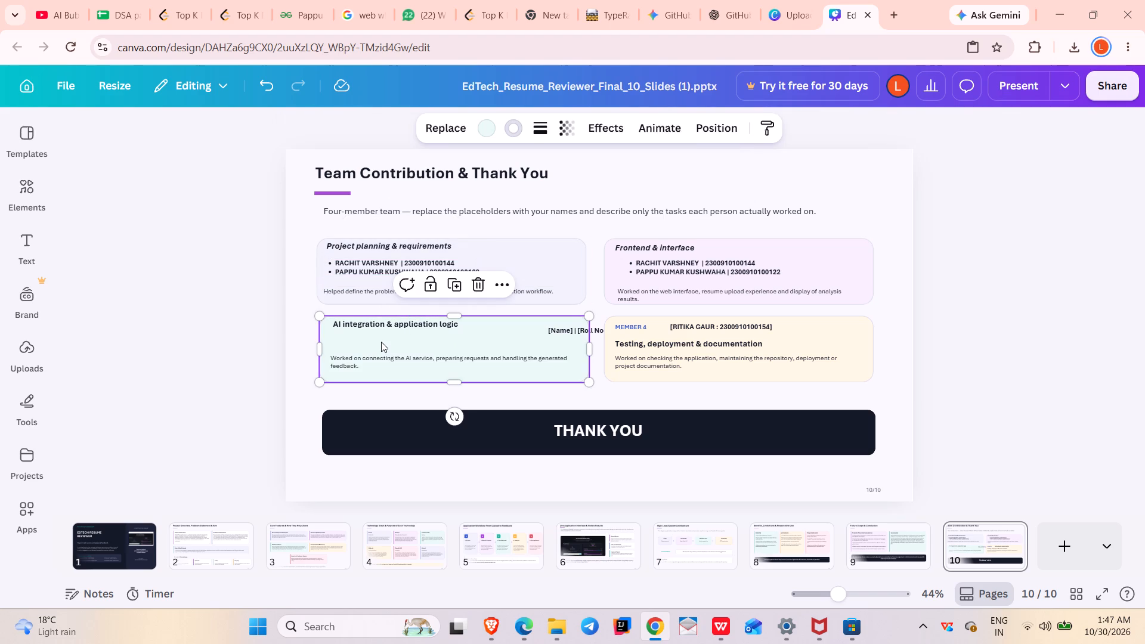
key("ctrl+v")
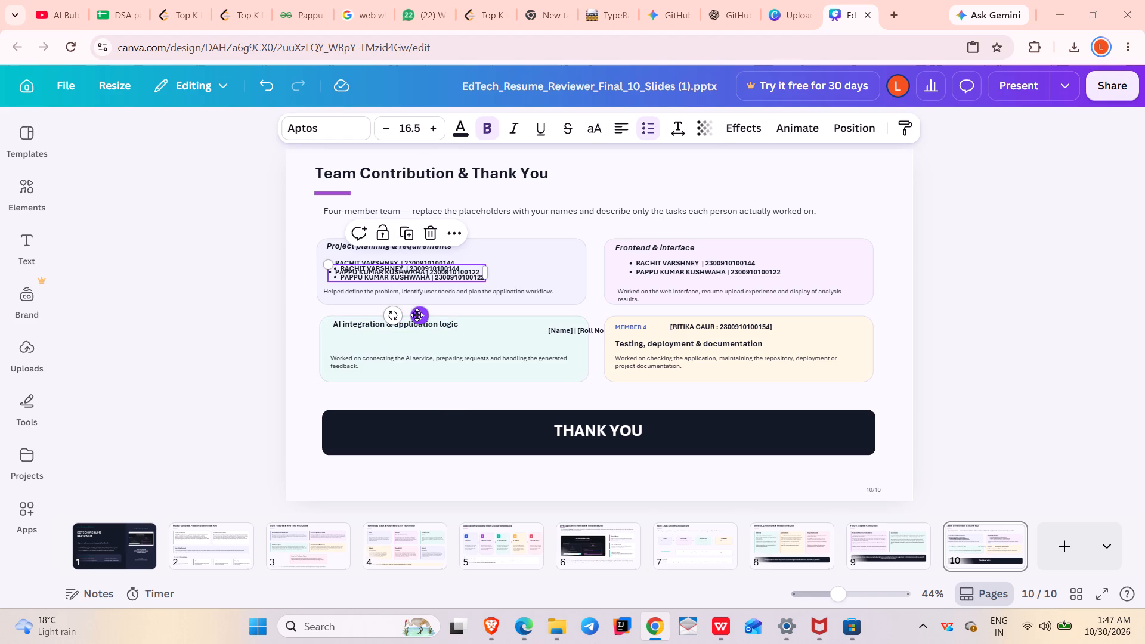
left_click_drag(417, 315, 420, 380)
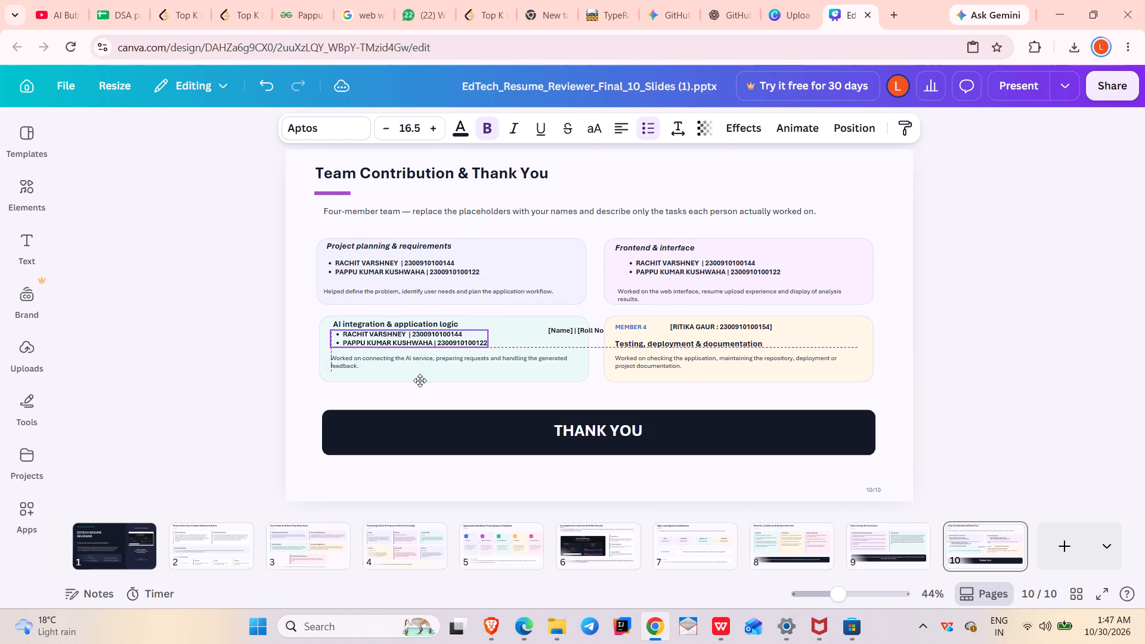
left_click_drag(420, 380, 423, 385)
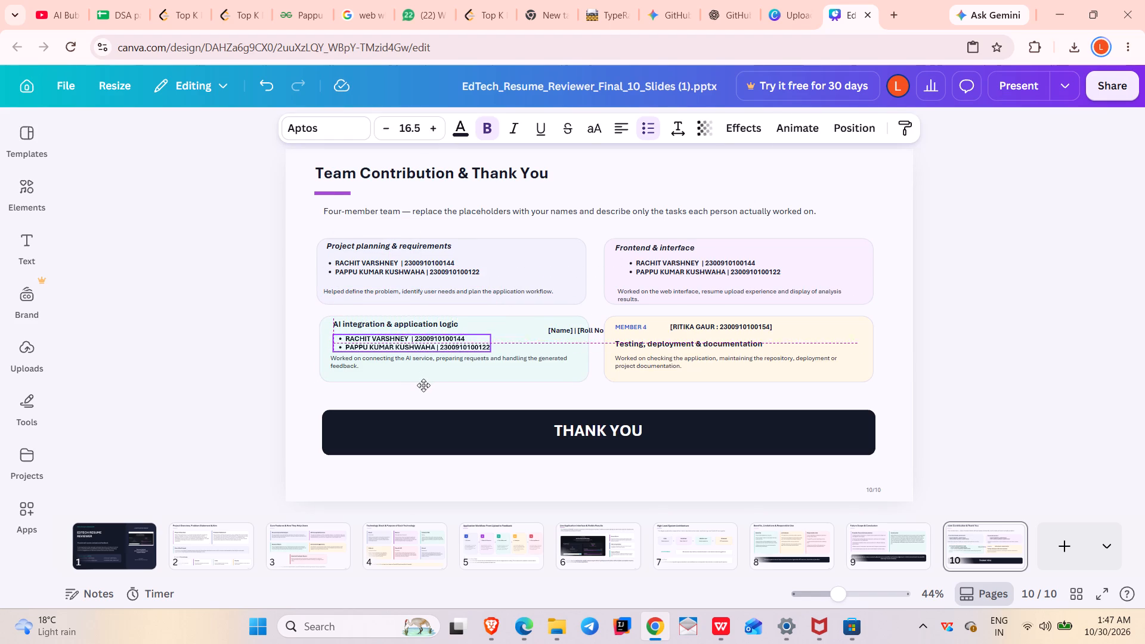
left_click_drag(423, 385, 422, 382)
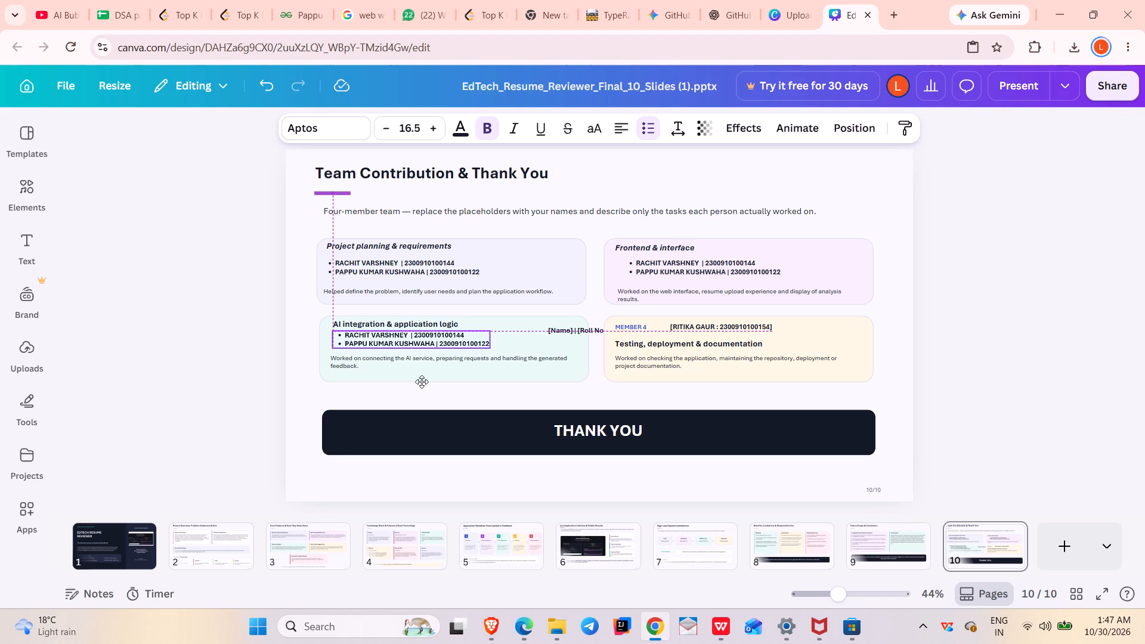
left_click_drag(422, 382, 418, 380)
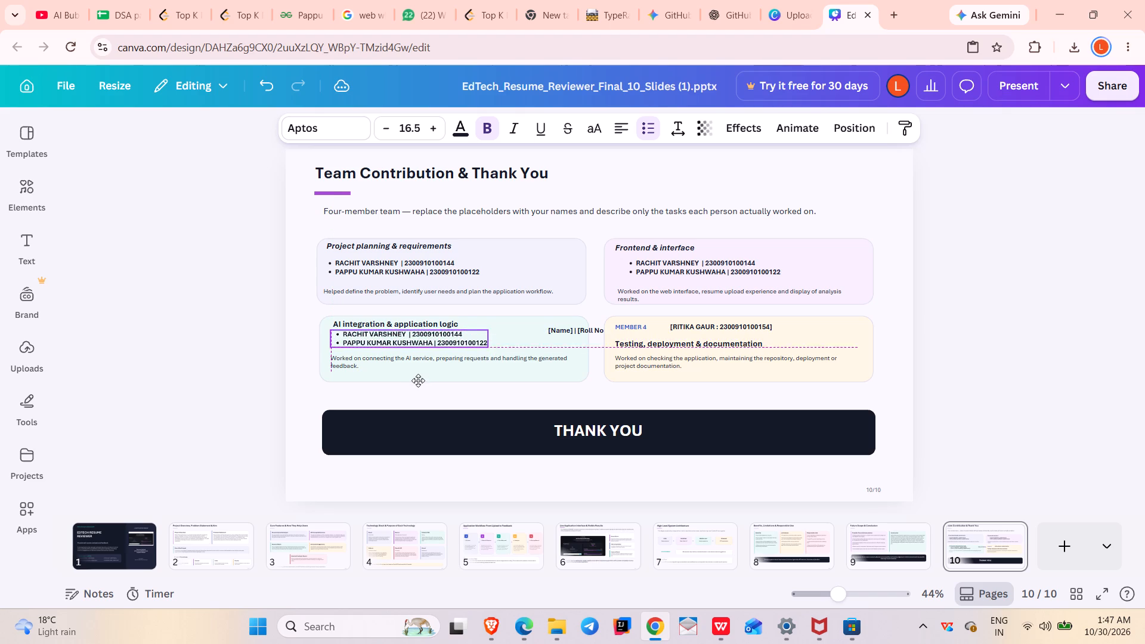
left_click_drag(418, 380, 417, 382)
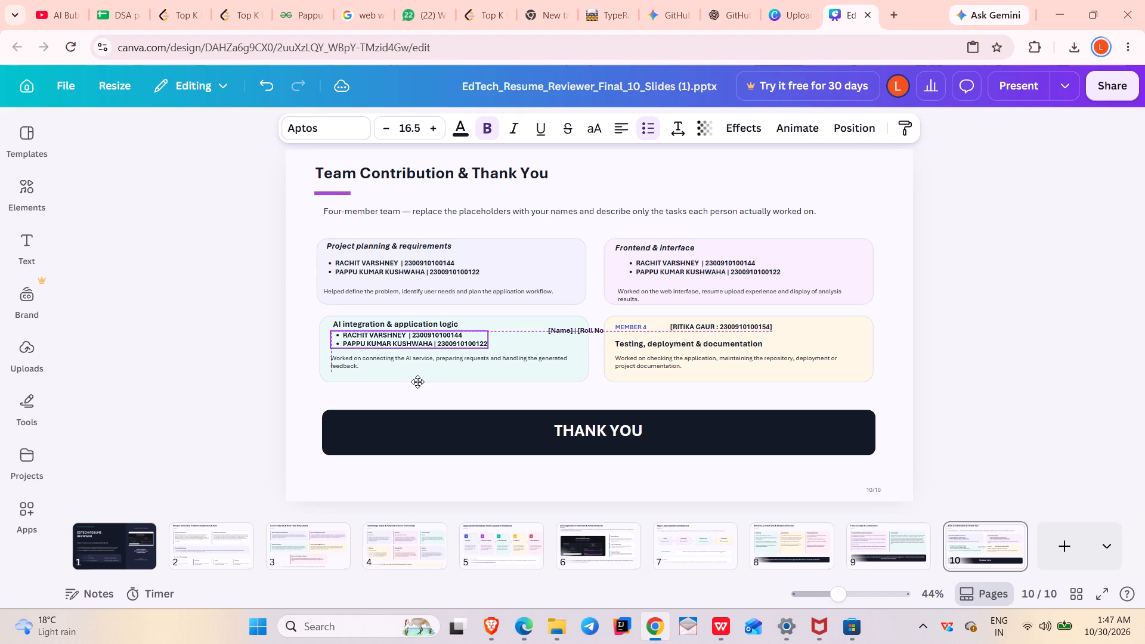
left_click_drag(417, 382, 417, 382)
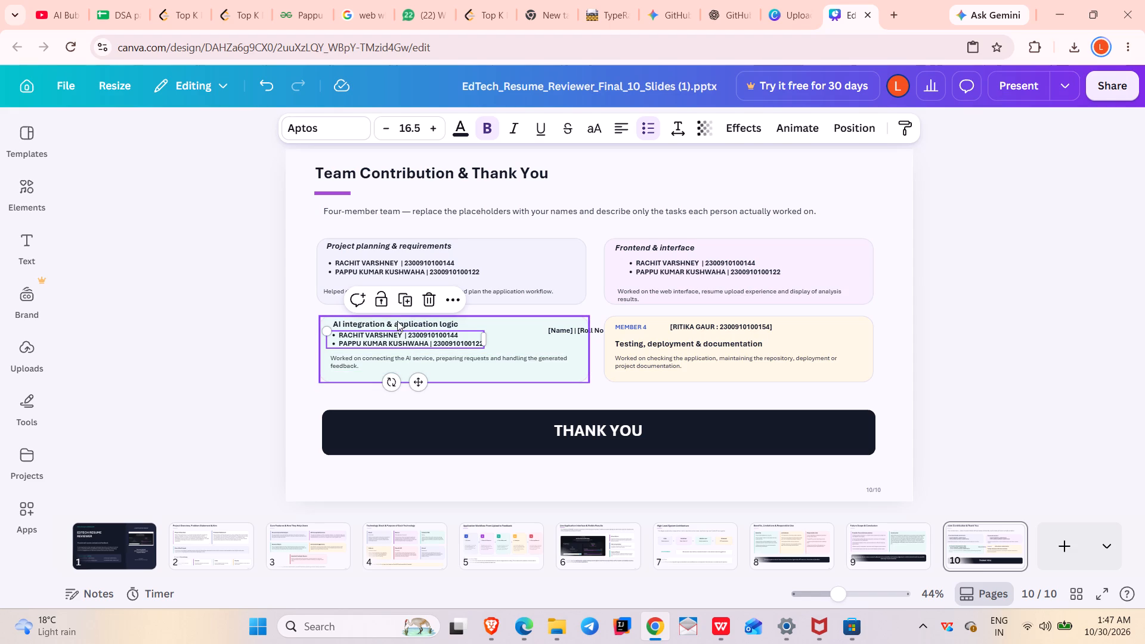
Shift the "AI integration & application logic" heading slightly left and up, in line with the first card's heading.
left_click_drag(397, 323, 391, 321)
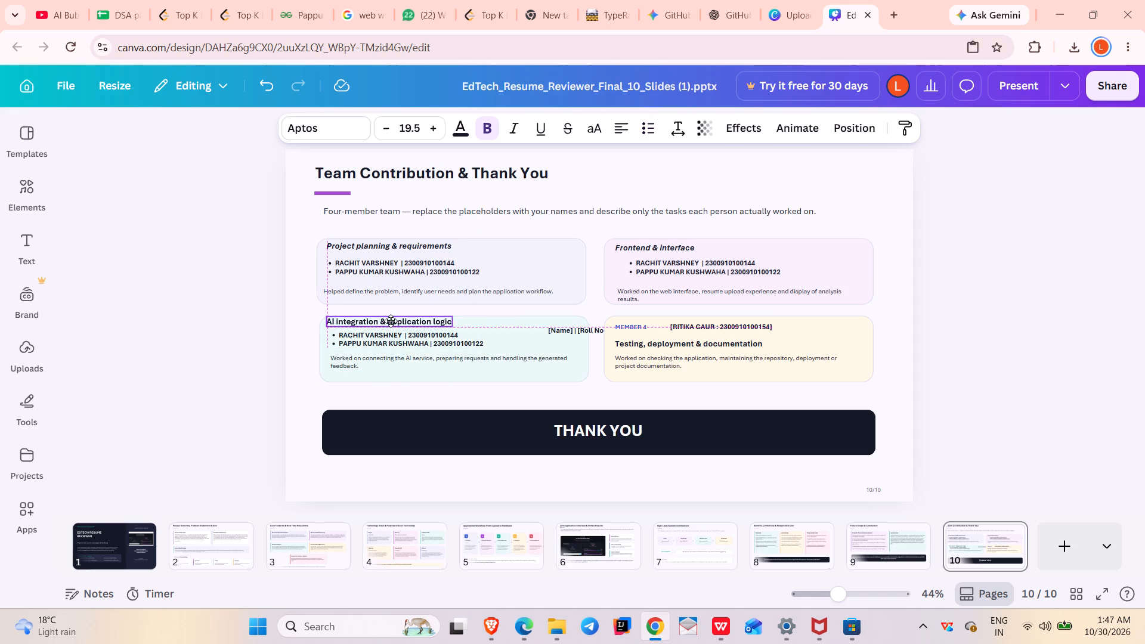
left_click_drag(391, 321, 391, 321)
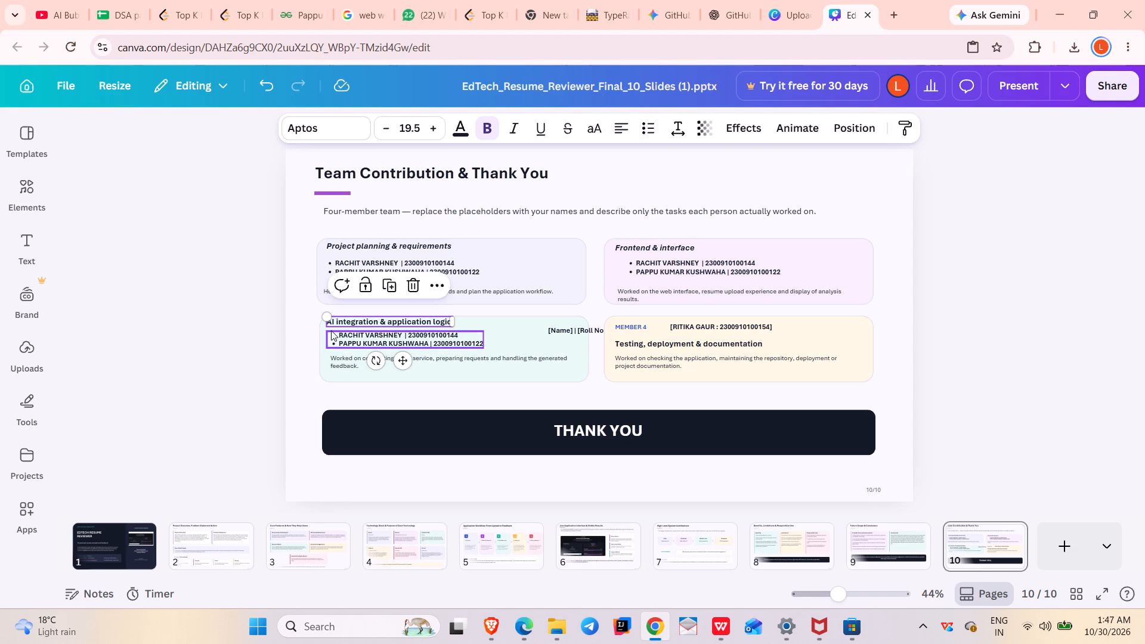
Shift the green card's background slightly left and up, nearly in line with the first card above it.
left_click(485, 382)
left_click_drag(522, 374, 516, 372)
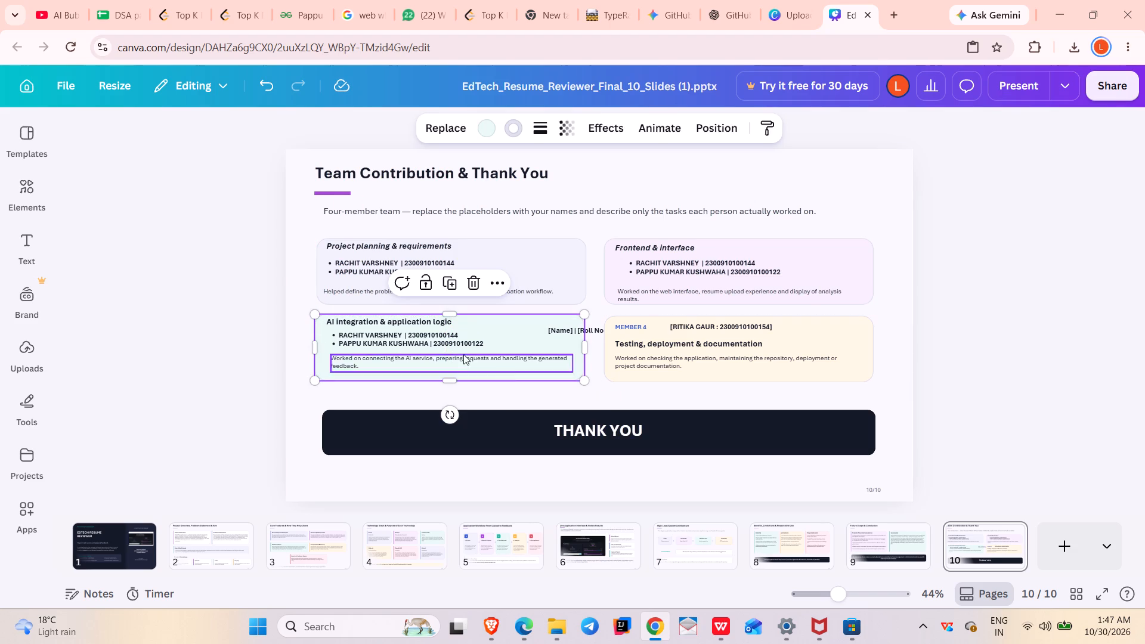
left_click(255, 335)
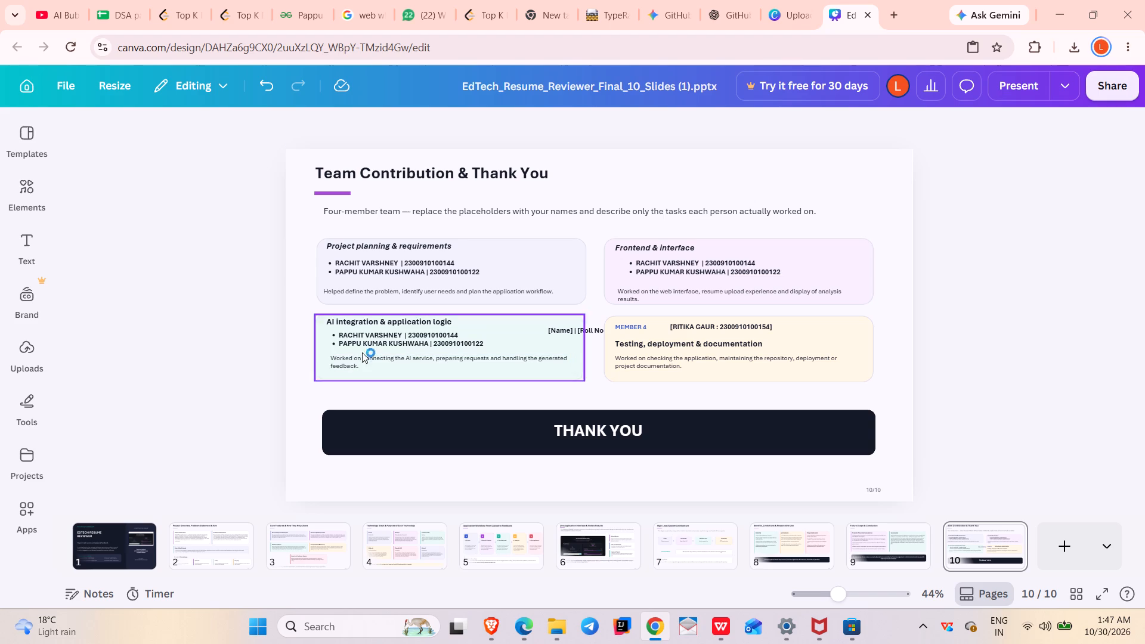
Replace the first name in the green card's member list with the name of team member 2 from the title slide.
left_click(366, 335)
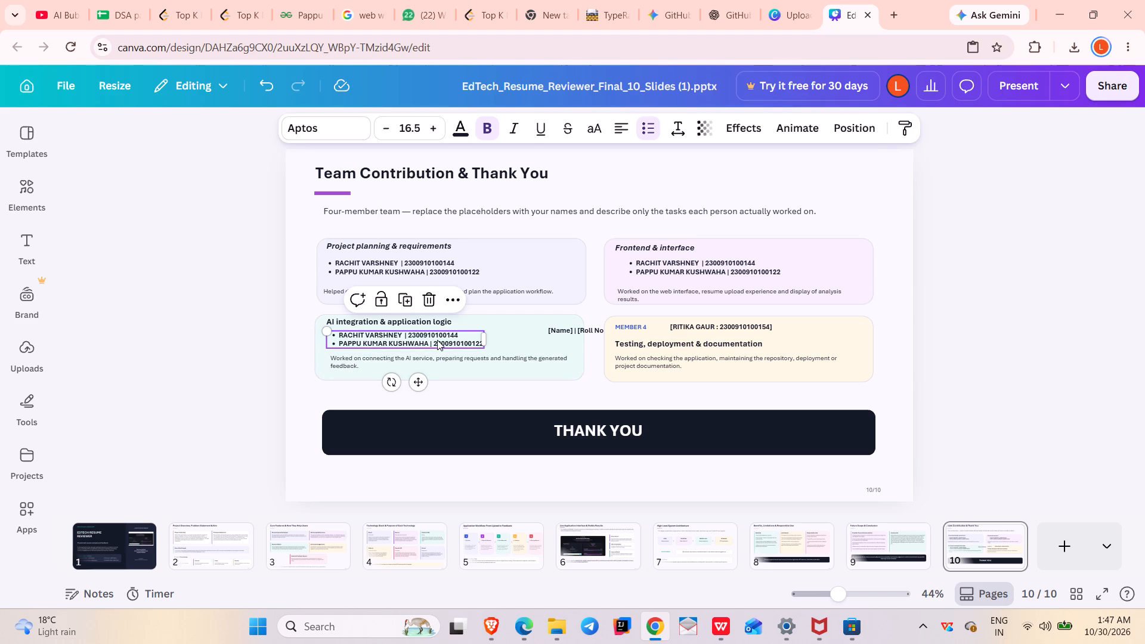
left_click(399, 334)
left_click(399, 334)
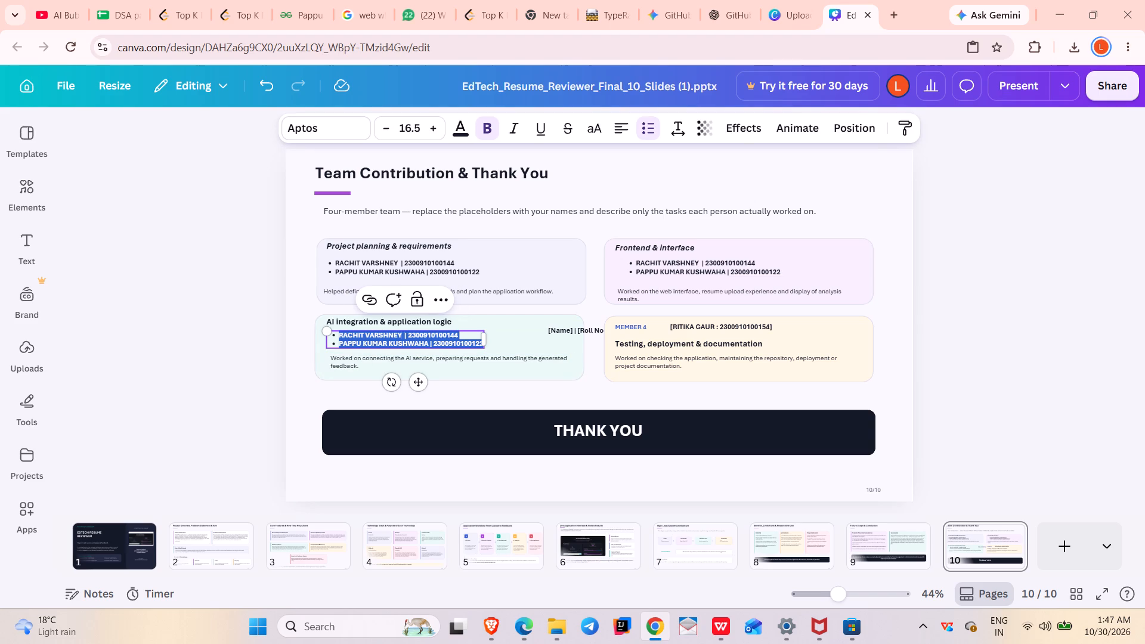
key("Right")
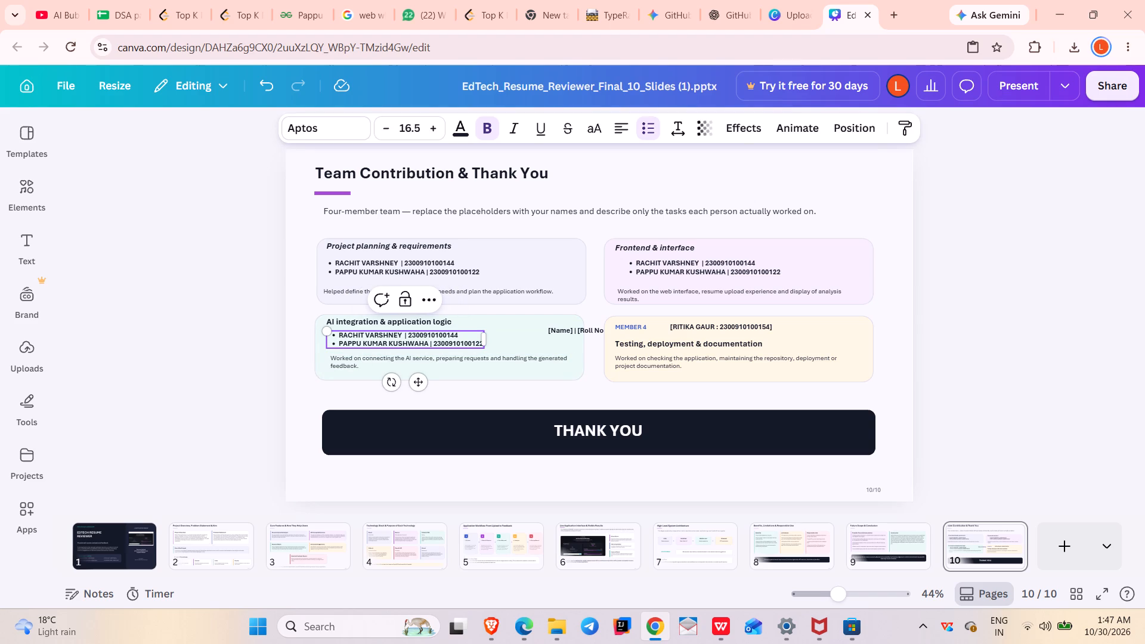
key("BackSpace")
key("BackSpace")
key("BackSpace")
key("BackSpace")
key("BackSpace")
key("BackSpace")
key("BackSpace")
key("BackSpace")
key("BackSpace")
key("BackSpace")
key("BackSpace")
key("BackSpace")
key("BackSpace")
key("BackSpace")
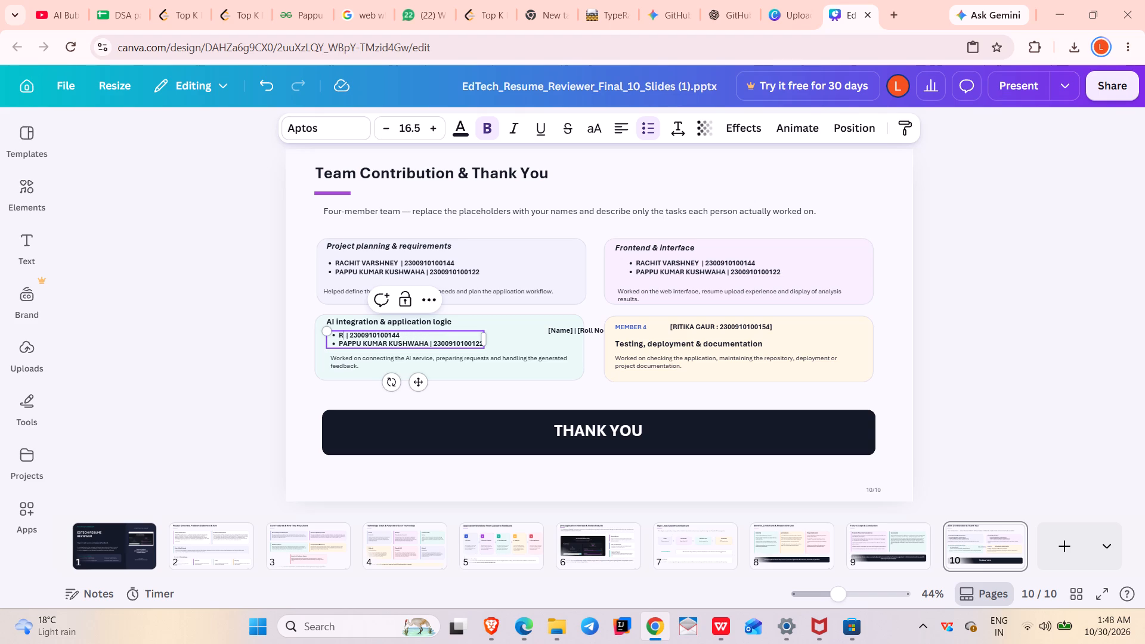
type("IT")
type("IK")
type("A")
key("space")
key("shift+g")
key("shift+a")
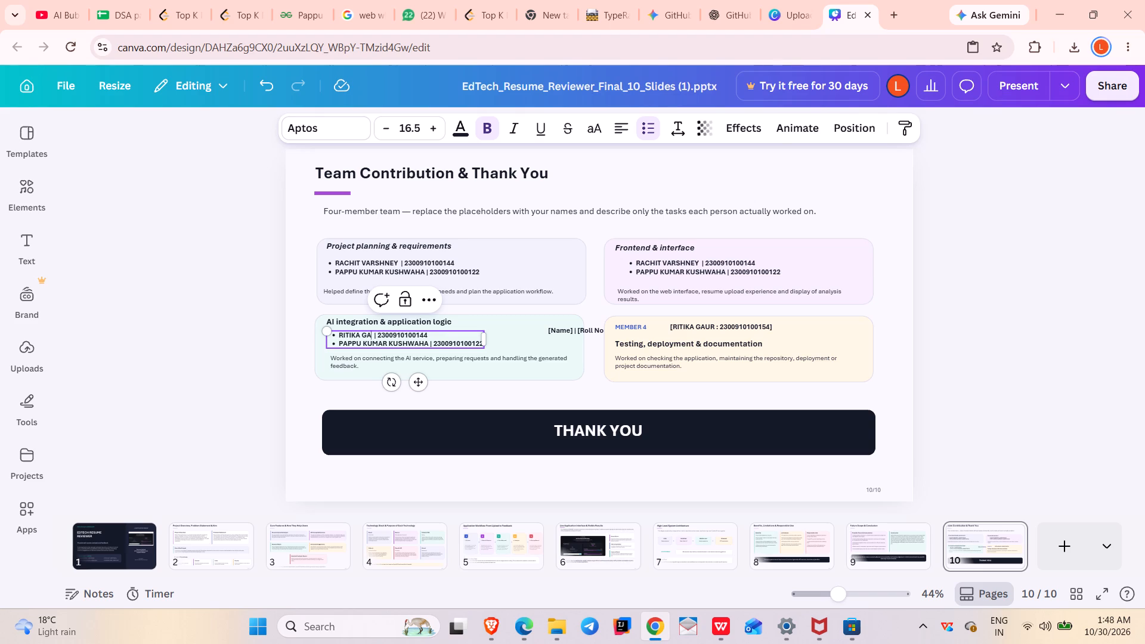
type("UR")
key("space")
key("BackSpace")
Change the last two digits of the first entry's roll number on the green card to match member 2 on the title slide.
left_click(440, 334)
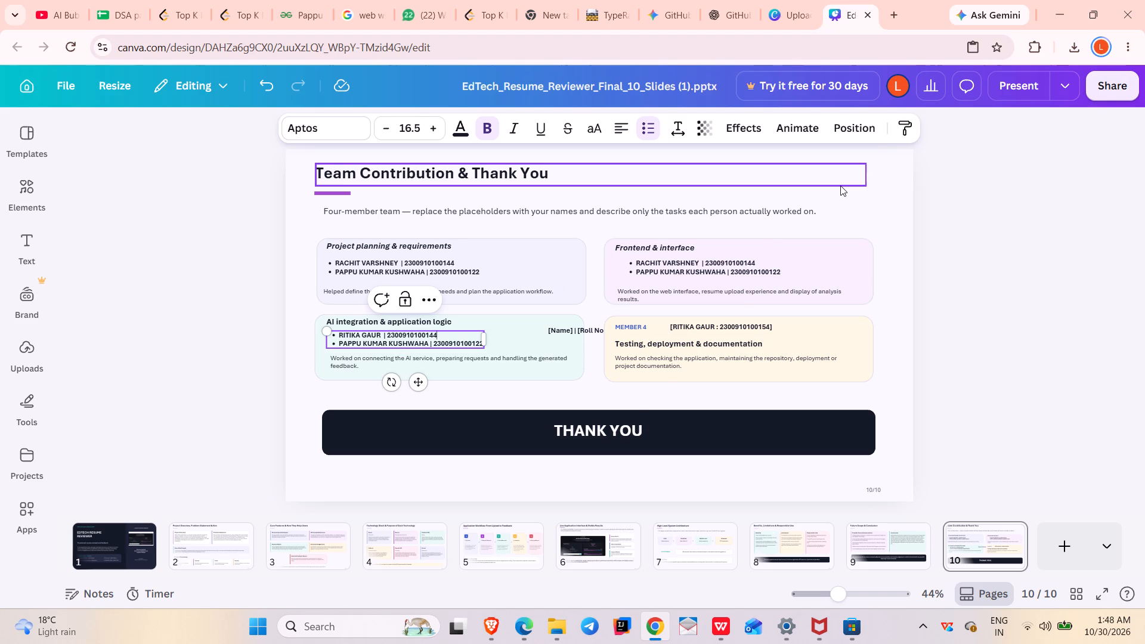
scroll(840, 185, "up", 11)
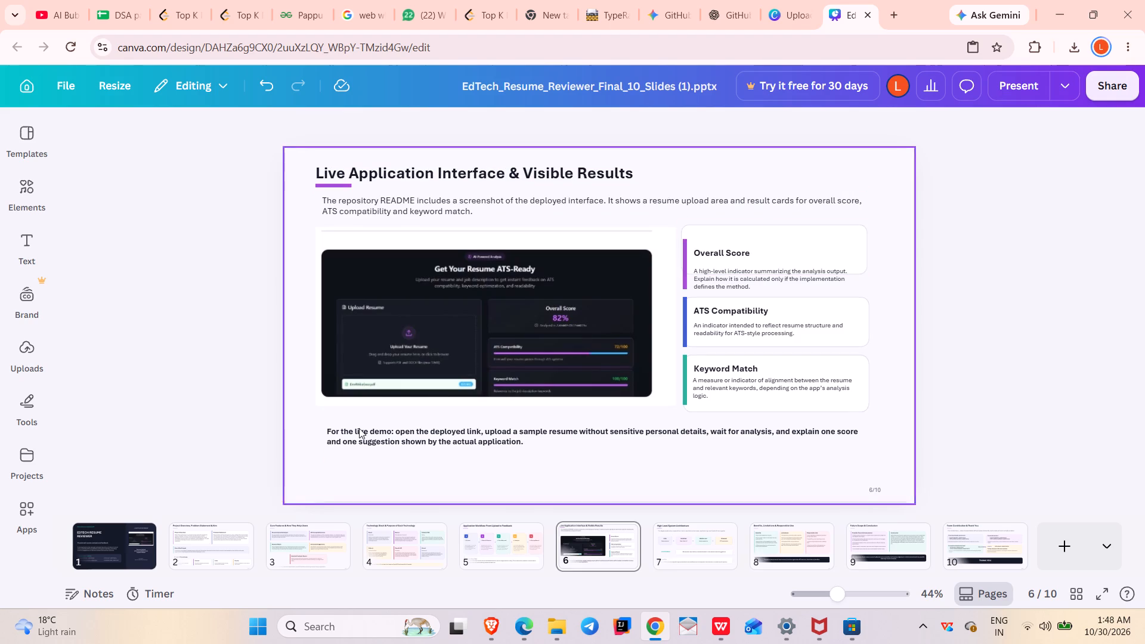
left_click(93, 536)
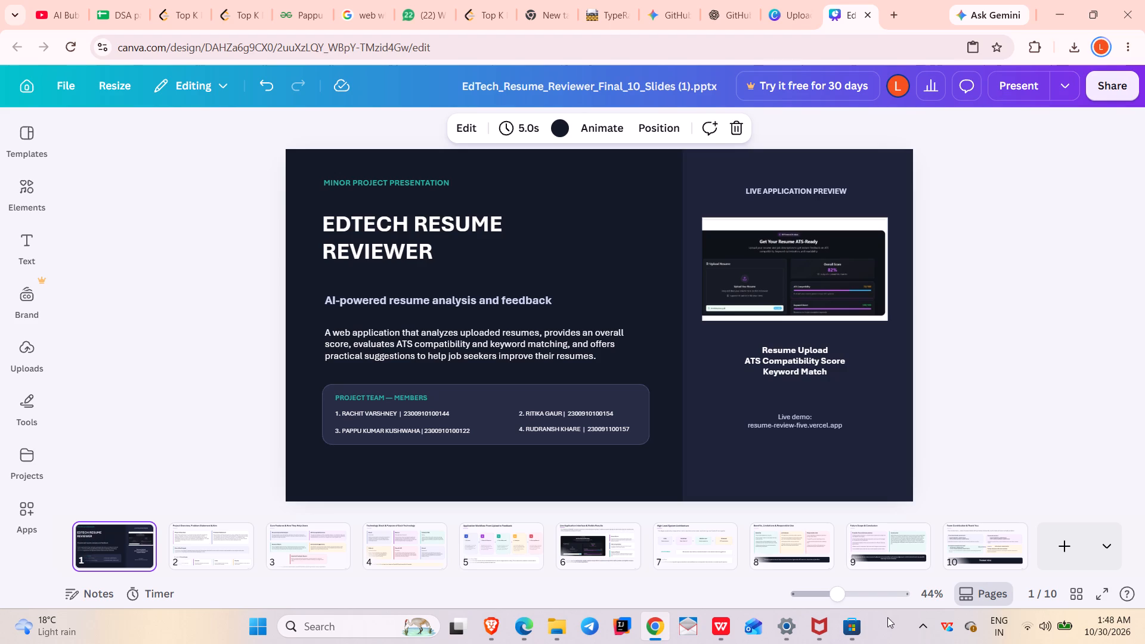
left_click(958, 546)
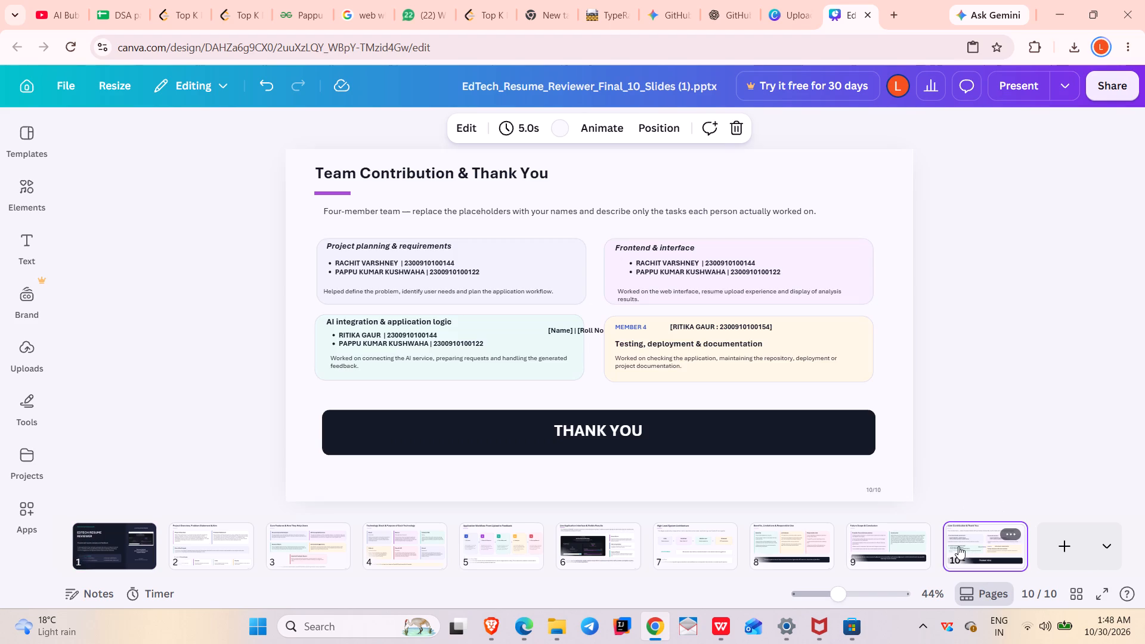
left_click(431, 335)
left_click(441, 333)
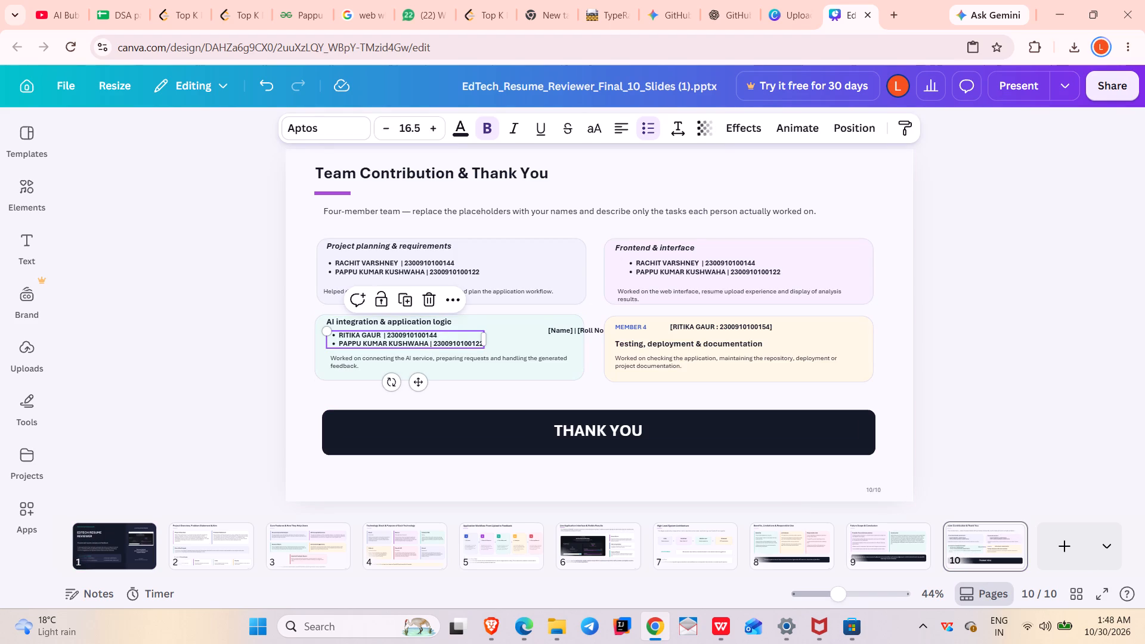
key("BackSpace")
key("BackSpace")
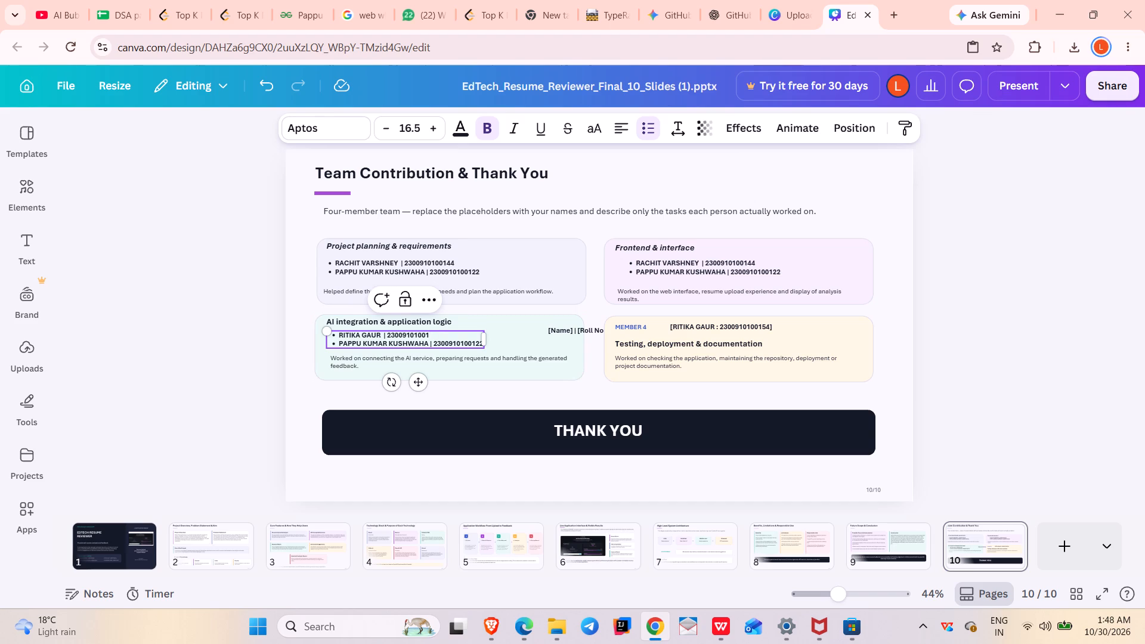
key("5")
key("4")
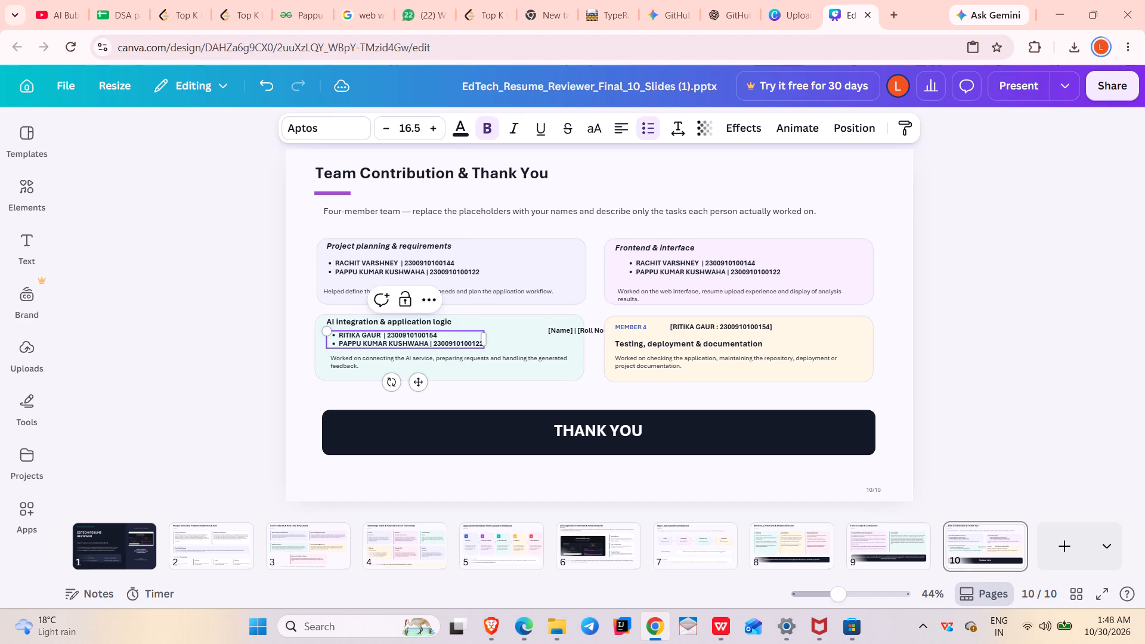
Replace the second name in the green card's member list with the name of team member 4 from the title slide.
left_click(429, 342)
key("BackSpace")
key("BackSpace")
key("BackSpace")
key("BackSpace")
key("BackSpace")
key("BackSpace")
key("BackSpace")
key("BackSpace")
key("BackSpace")
key("BackSpace")
key("BackSpace")
key("BackSpace")
key("BackSpace")
key("BackSpace")
key("BackSpace")
key("BackSpace")
key("BackSpace")
key("BackSpace")
key("BackSpace")
key("BackSpace")
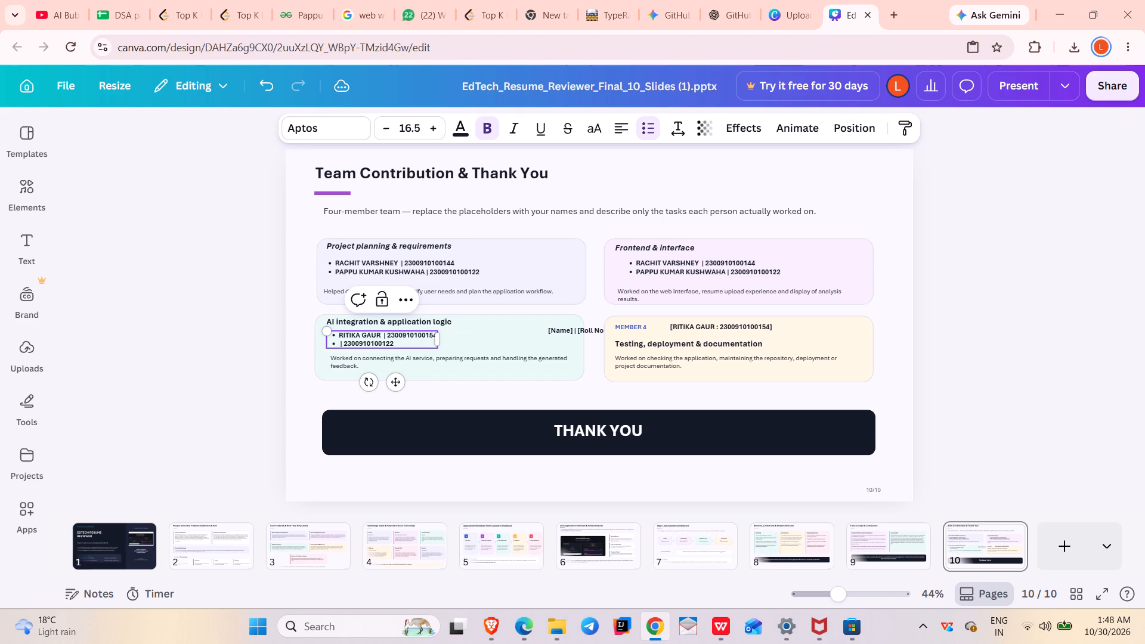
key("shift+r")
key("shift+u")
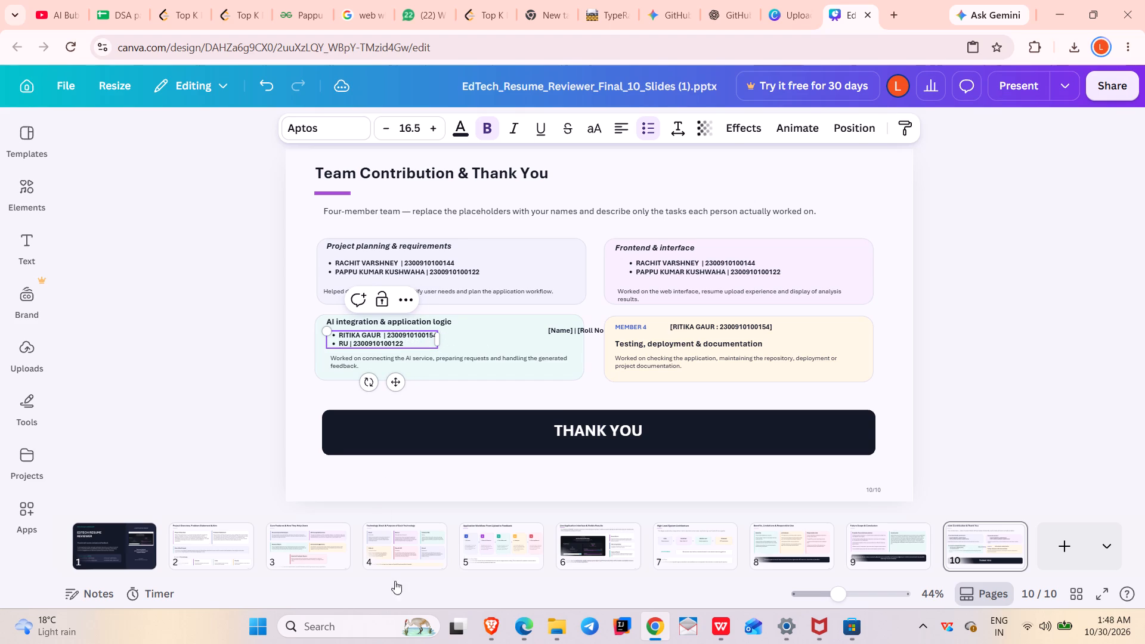
left_click(112, 564)
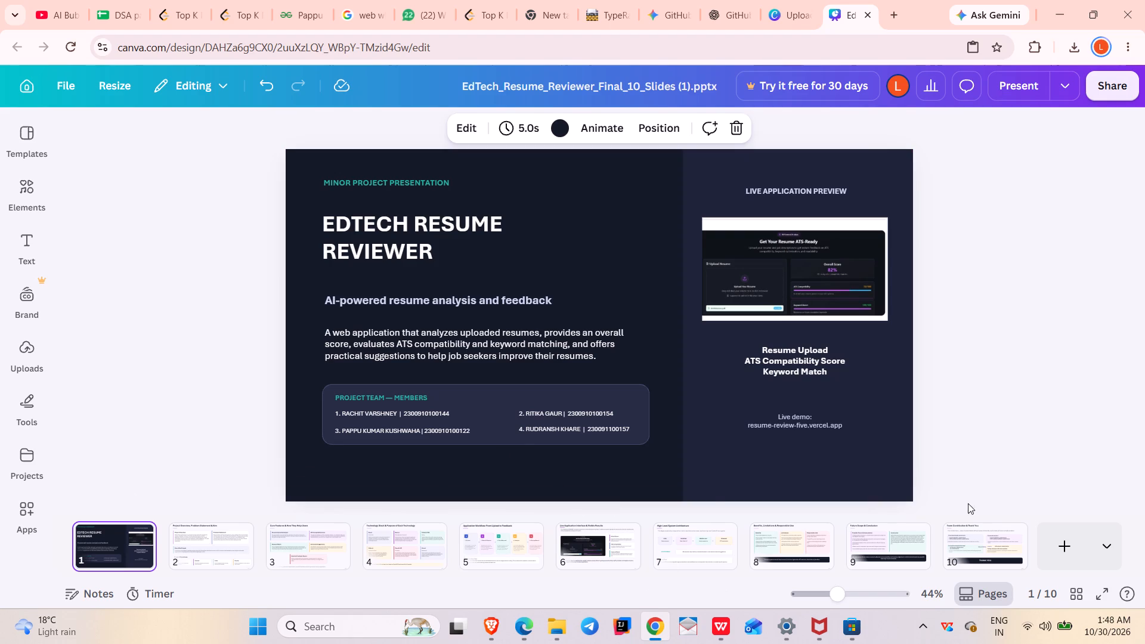
left_click(974, 551)
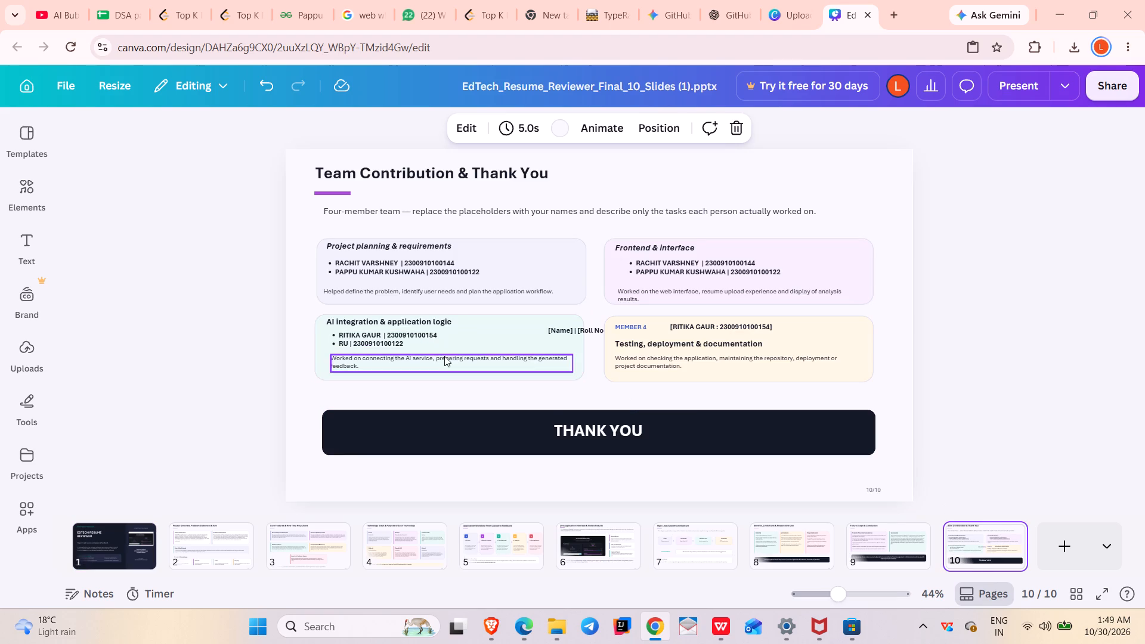
left_click(391, 339)
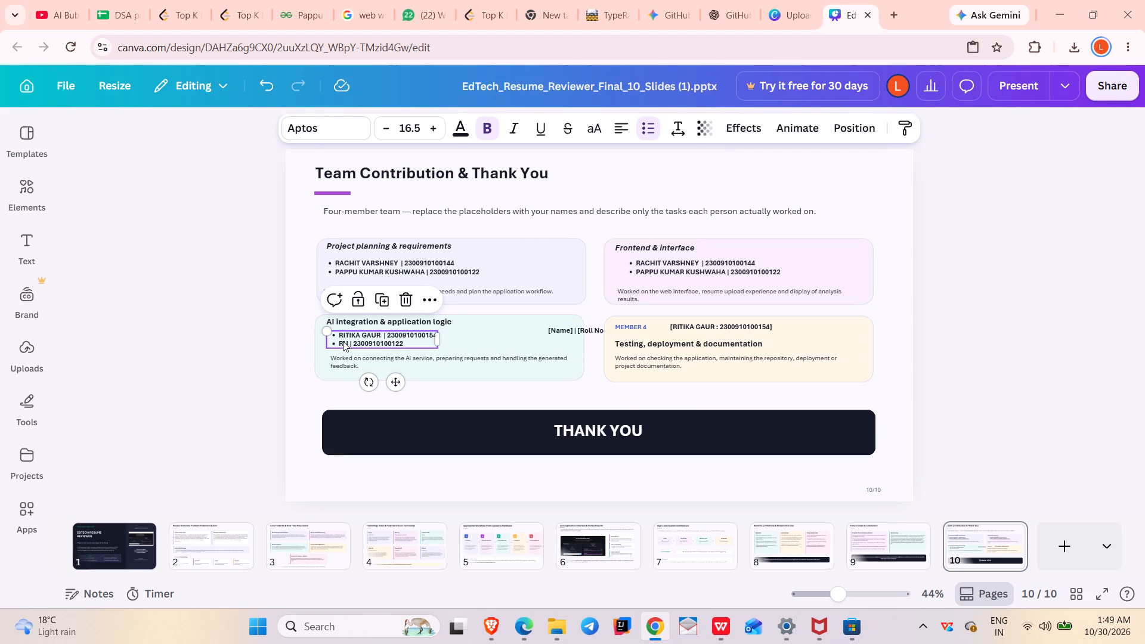
left_click(344, 341)
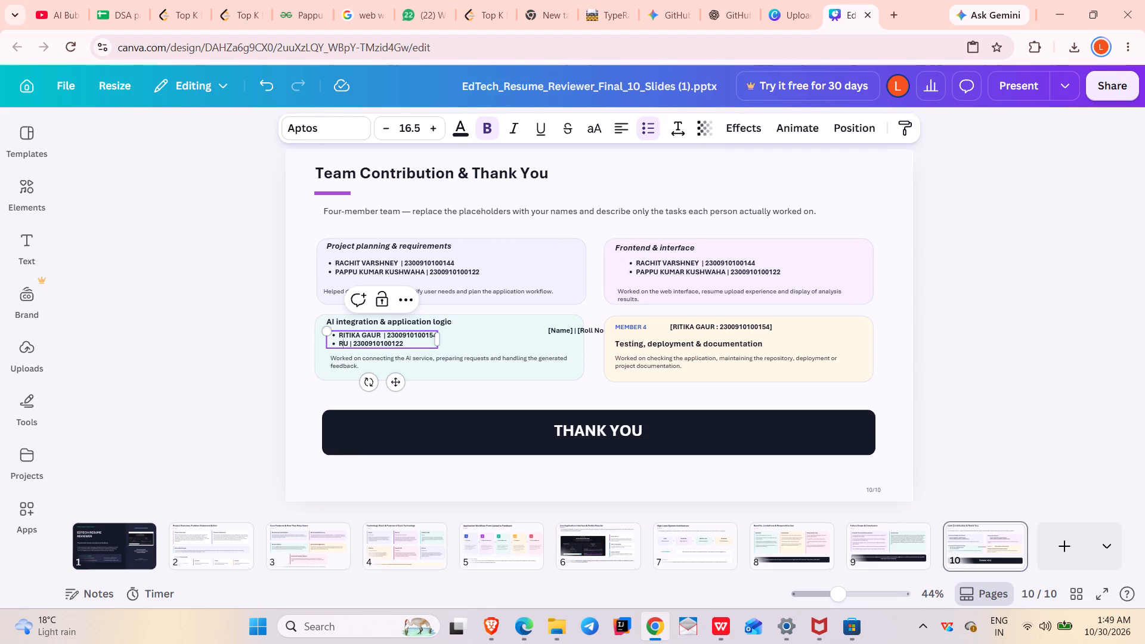
key("Right")
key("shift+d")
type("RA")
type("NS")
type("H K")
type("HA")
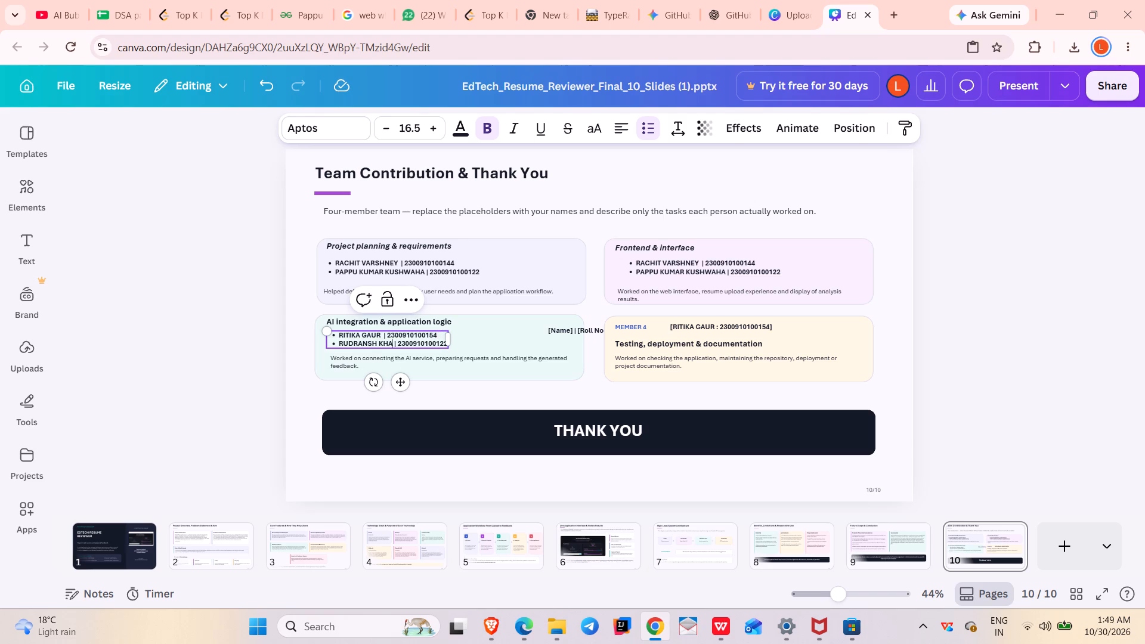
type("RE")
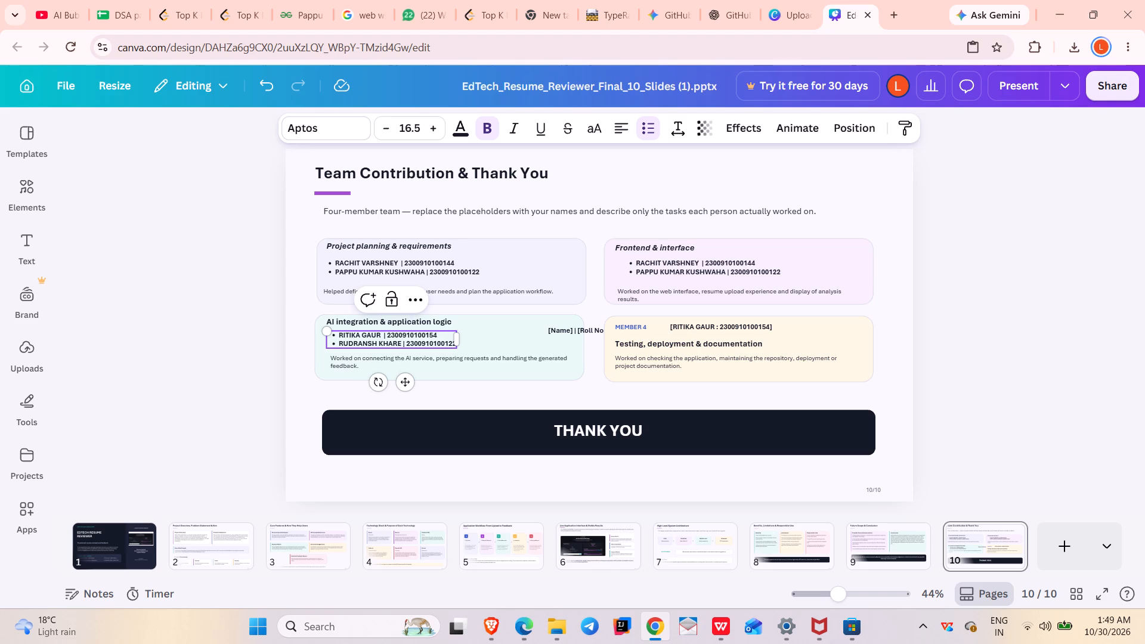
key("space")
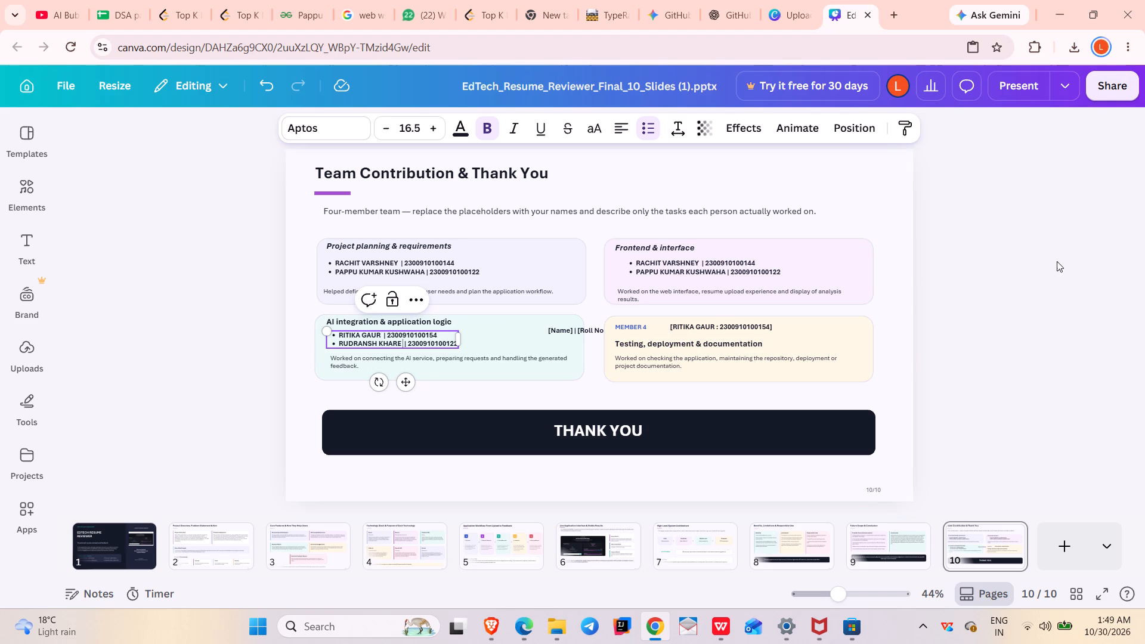
Delete the leftover "[Name] | [Roll No.]" placeholder overlapping the edge of the green card on slide 10.
scroll(1057, 260, "up", 4)
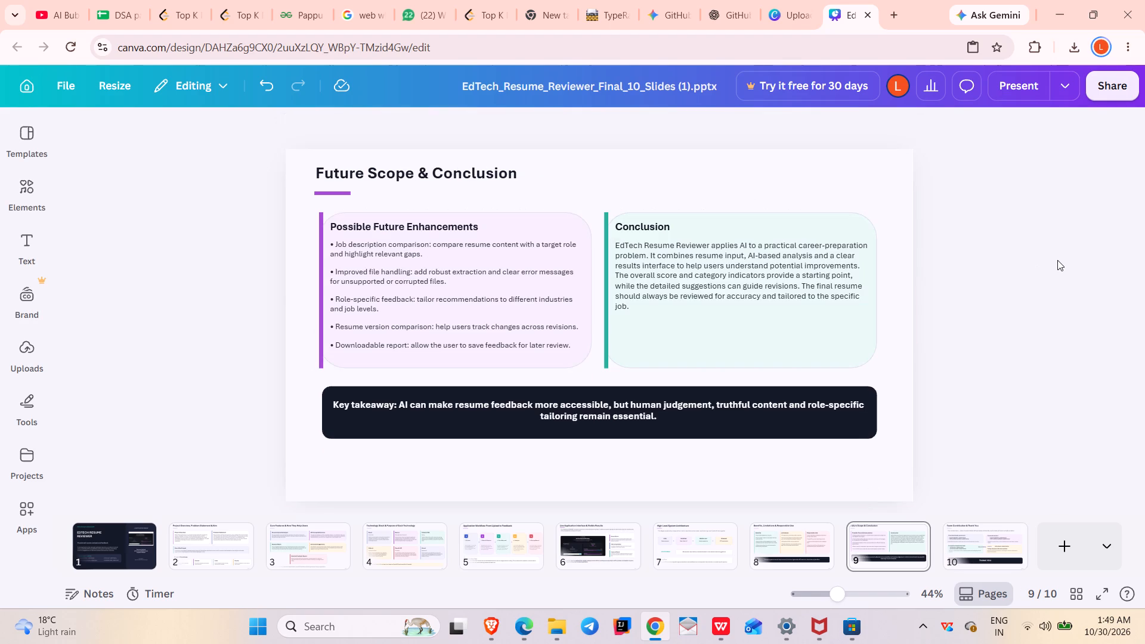
scroll(1057, 260, "down", 3)
left_click(131, 558)
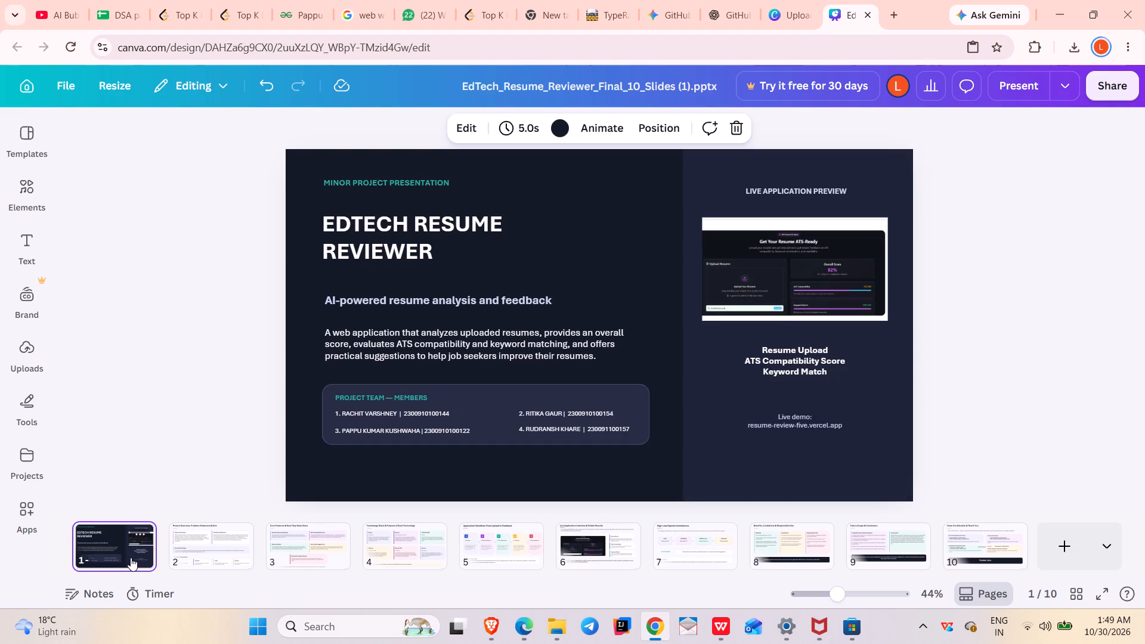
left_click(994, 558)
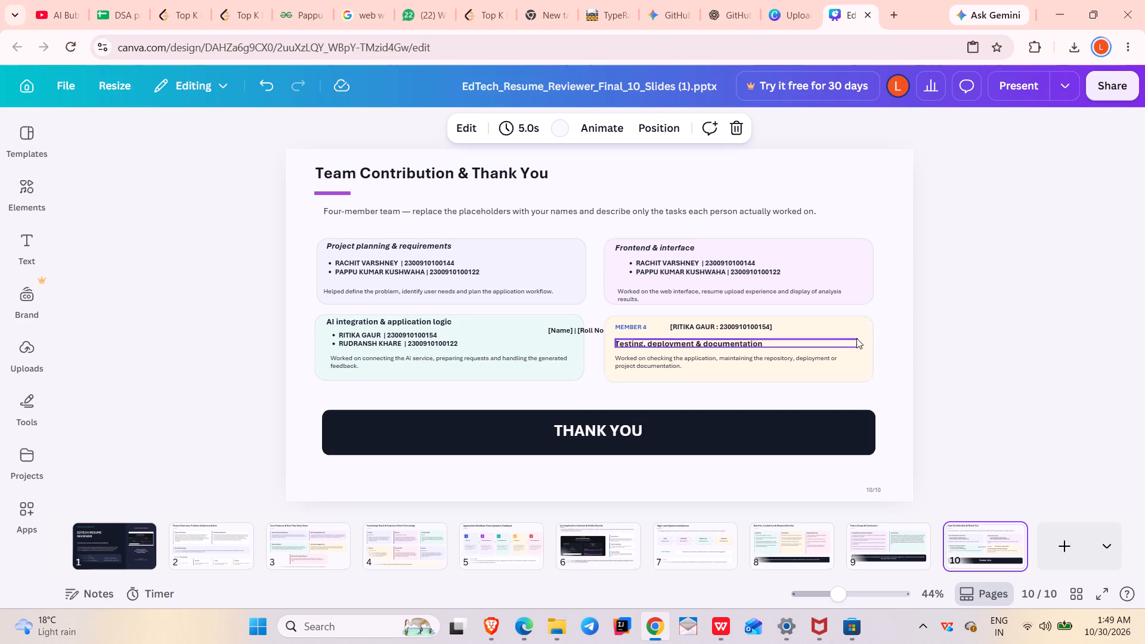
left_click(565, 329)
key("BackSpace")
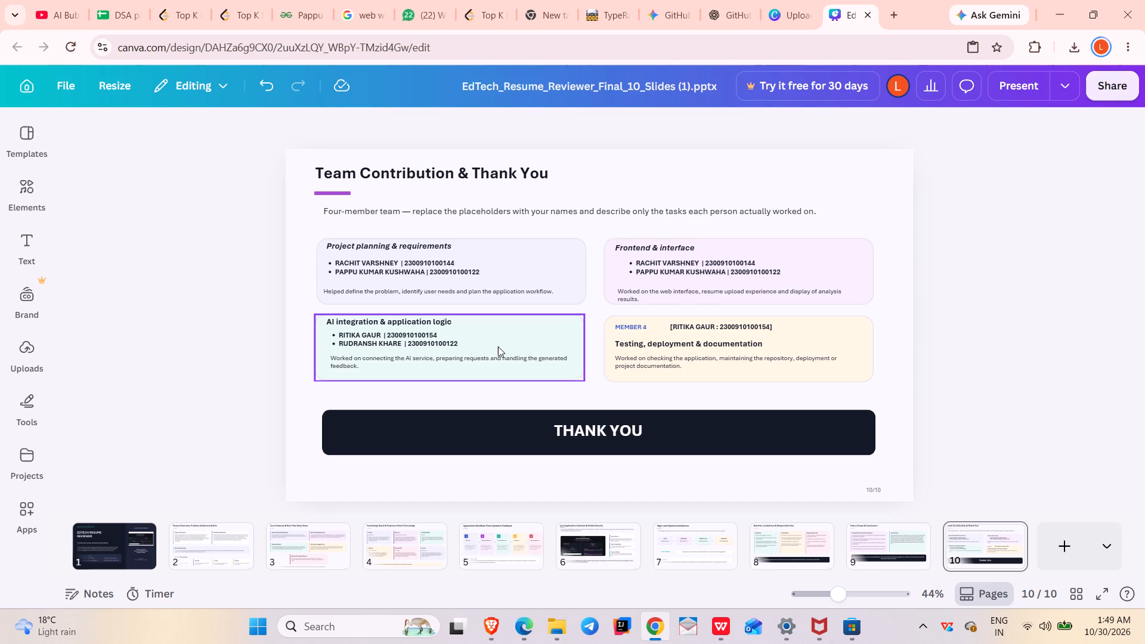
Delete the "MEMBER 4" label from the "Testing, deployment & documentation" card.
left_click(647, 326)
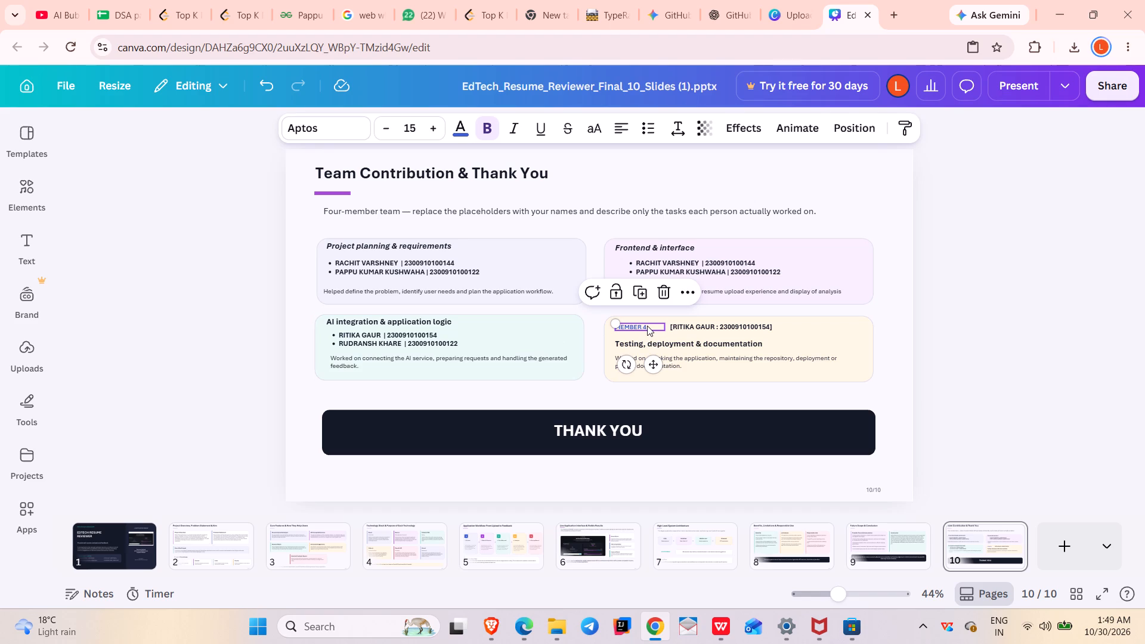
key("BackSpace")
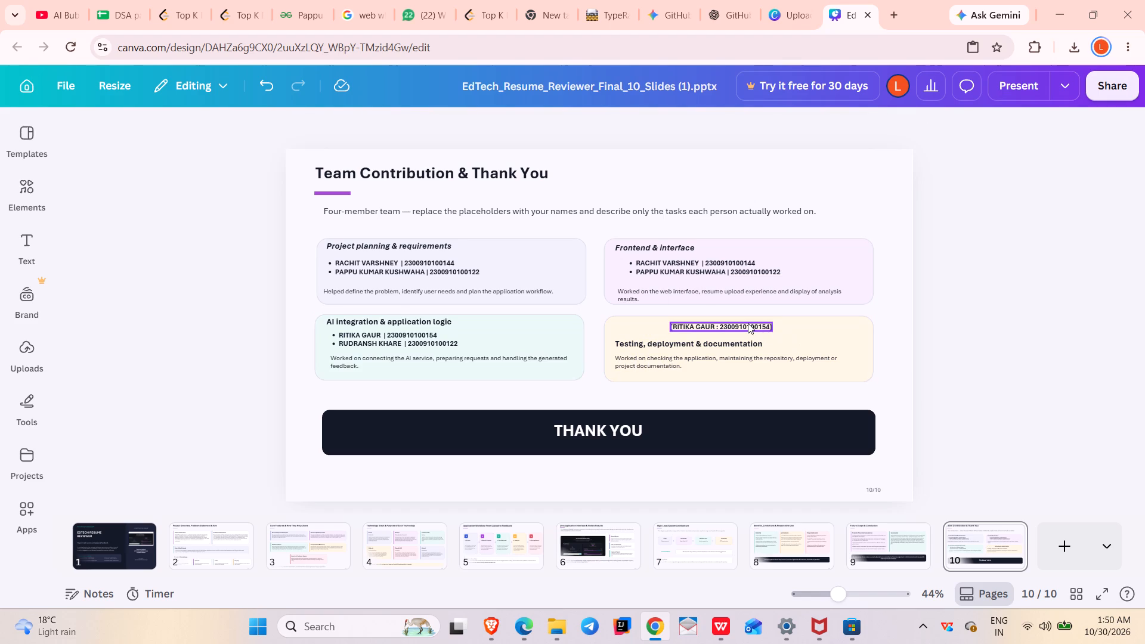
Delete the loose name and roll number line at the top of the "Testing, deployment & documentation" card.
left_click(748, 323)
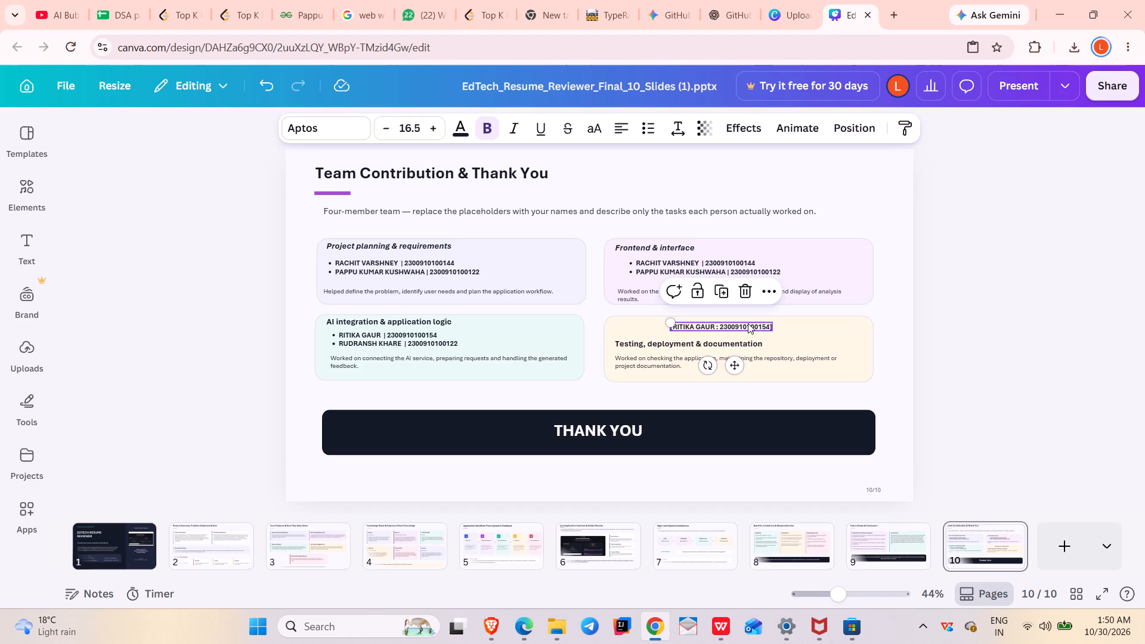
key("BackSpace")
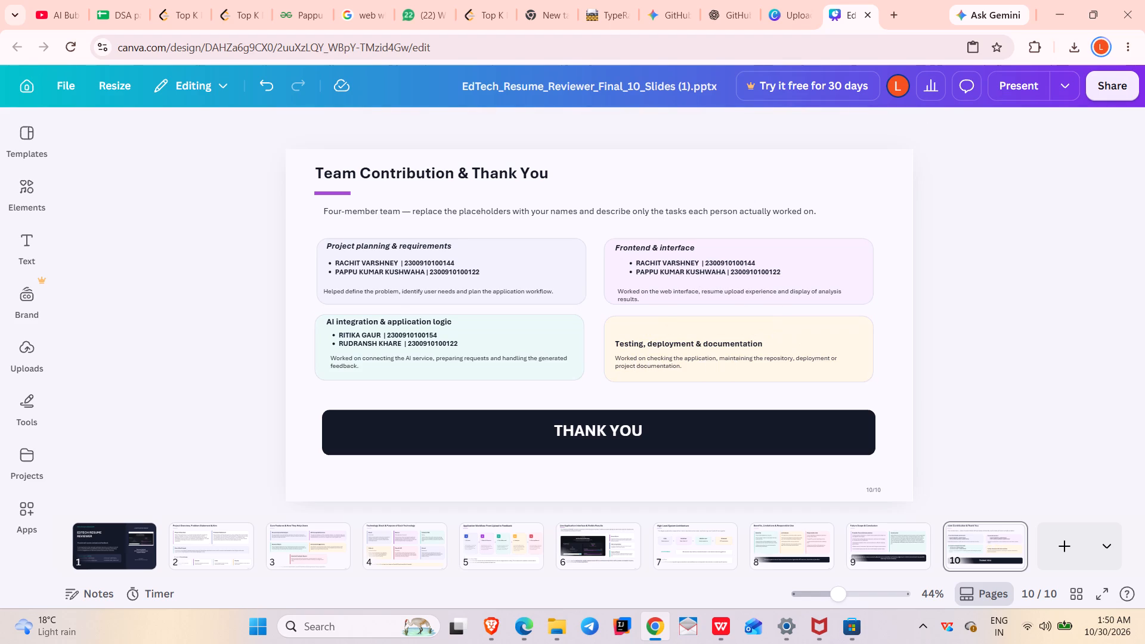
Change the last two digits of the second entry's roll number on the green card to match member 4 on the title slide.
left_click(448, 342)
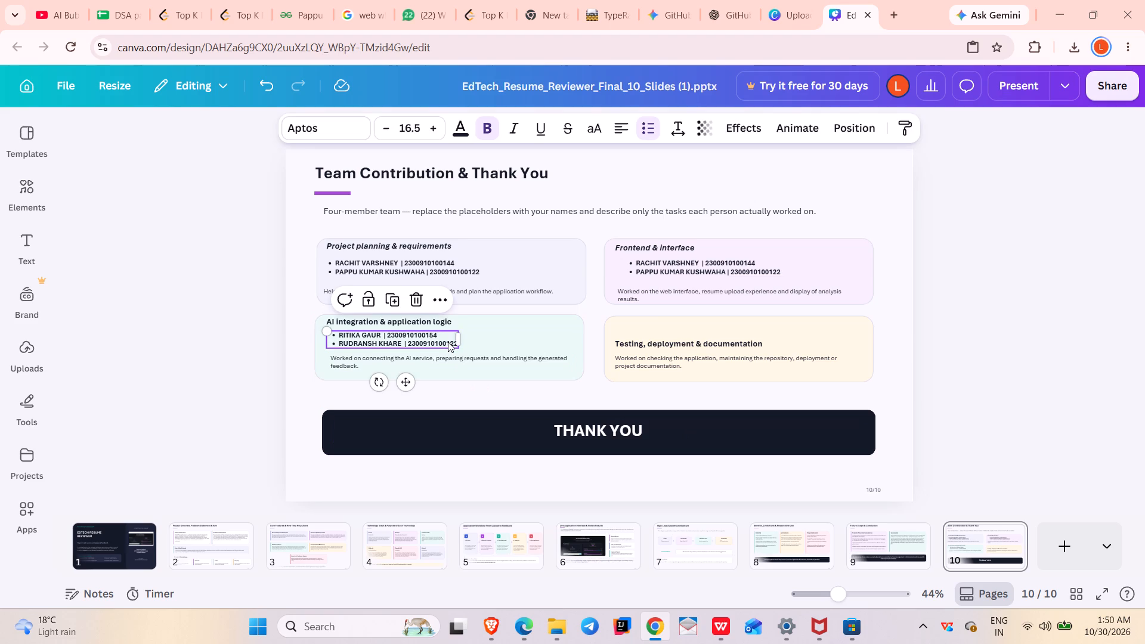
left_click(446, 340)
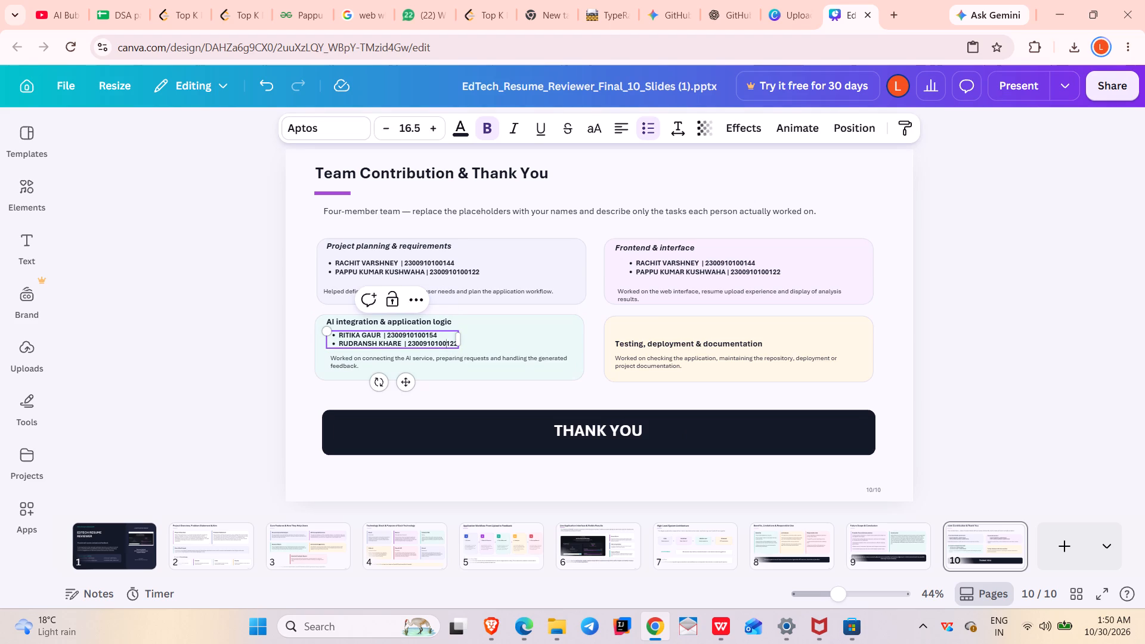
key("Right")
key("Right")
key("Right")
key("BackSpace")
key("BackSpace")
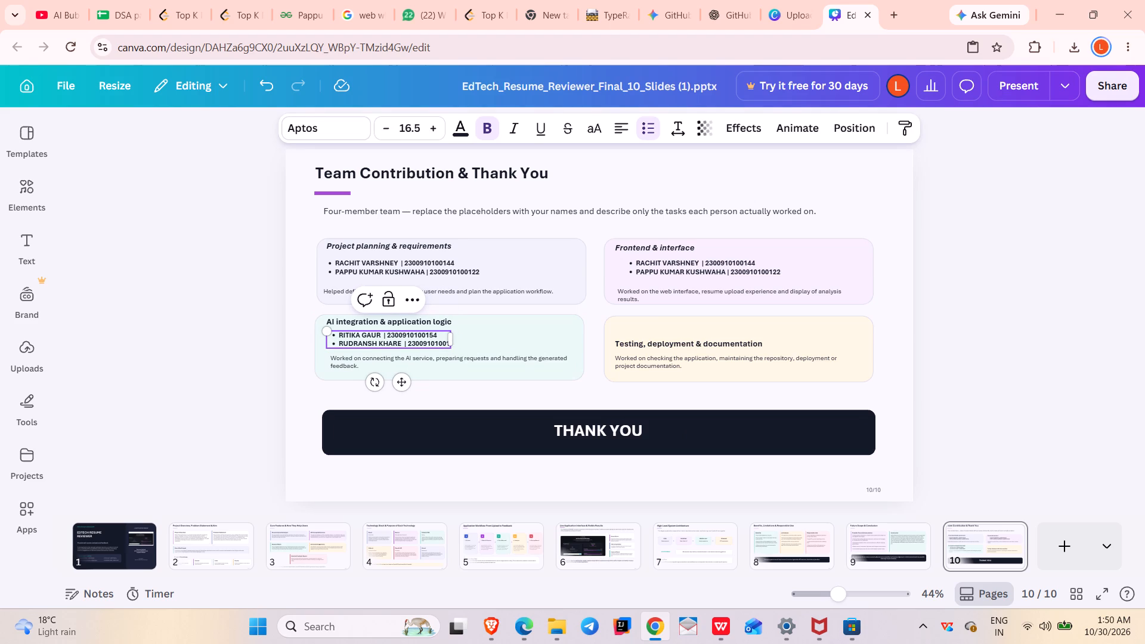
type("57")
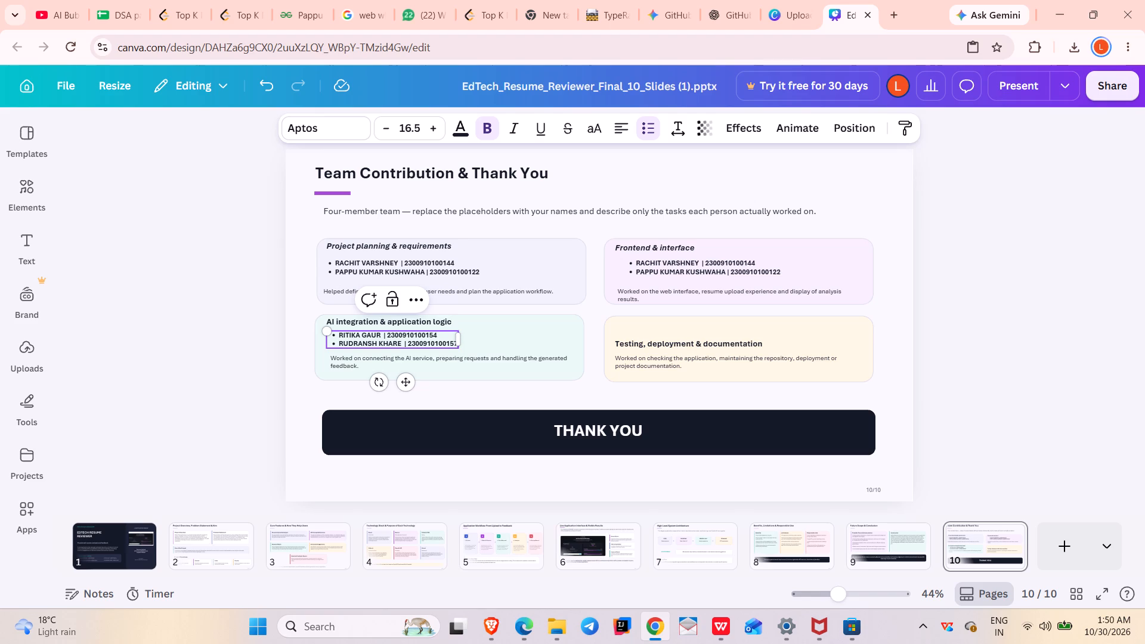
left_click(570, 351)
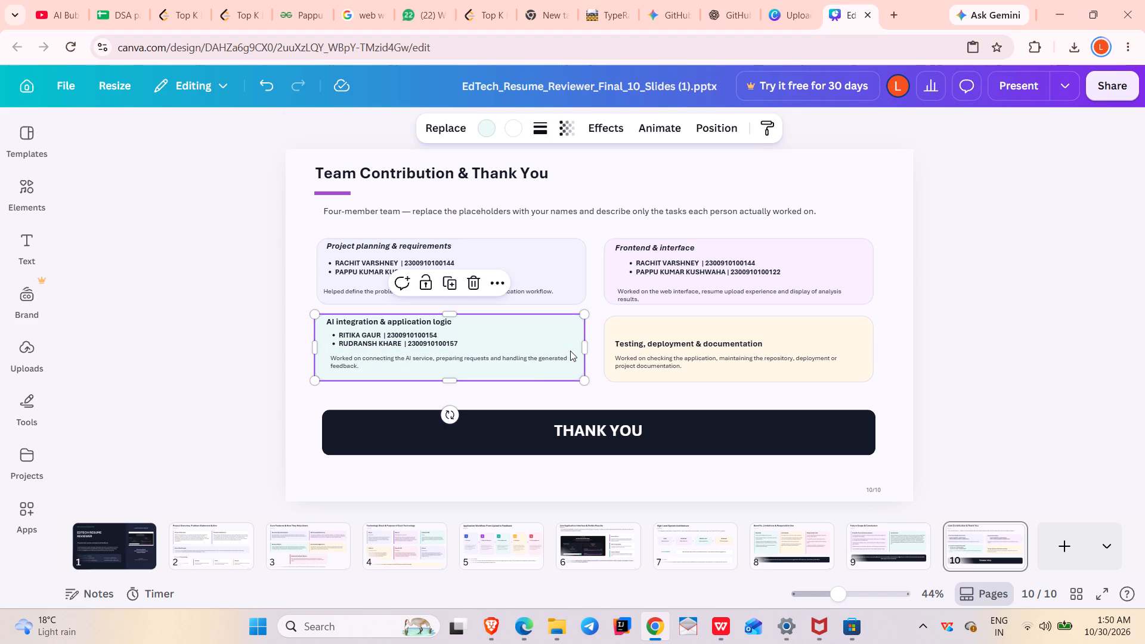
left_click(196, 369)
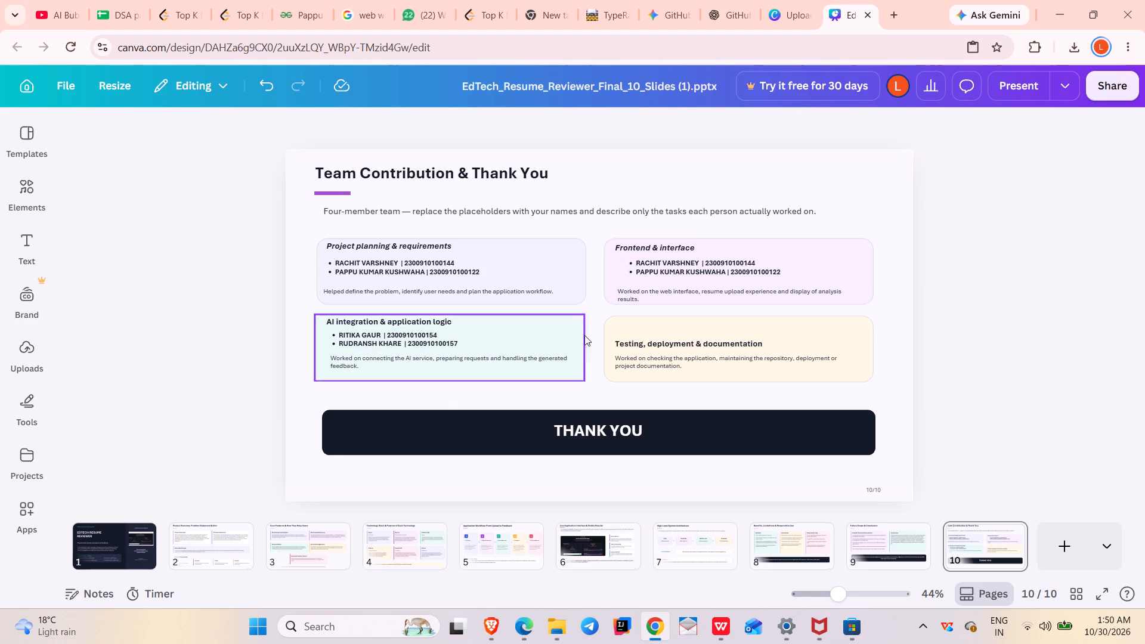
Move the "Testing, deployment & documentation" heading up to the top edge of its yellow card.
left_click_drag(666, 340, 662, 321)
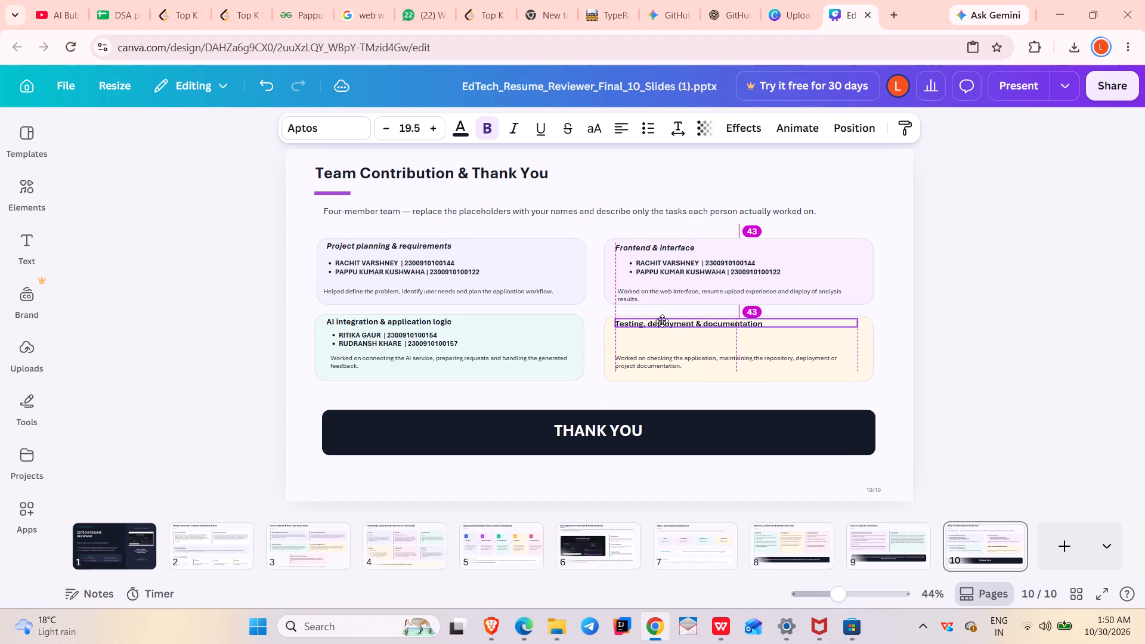
left_click_drag(662, 321, 663, 323)
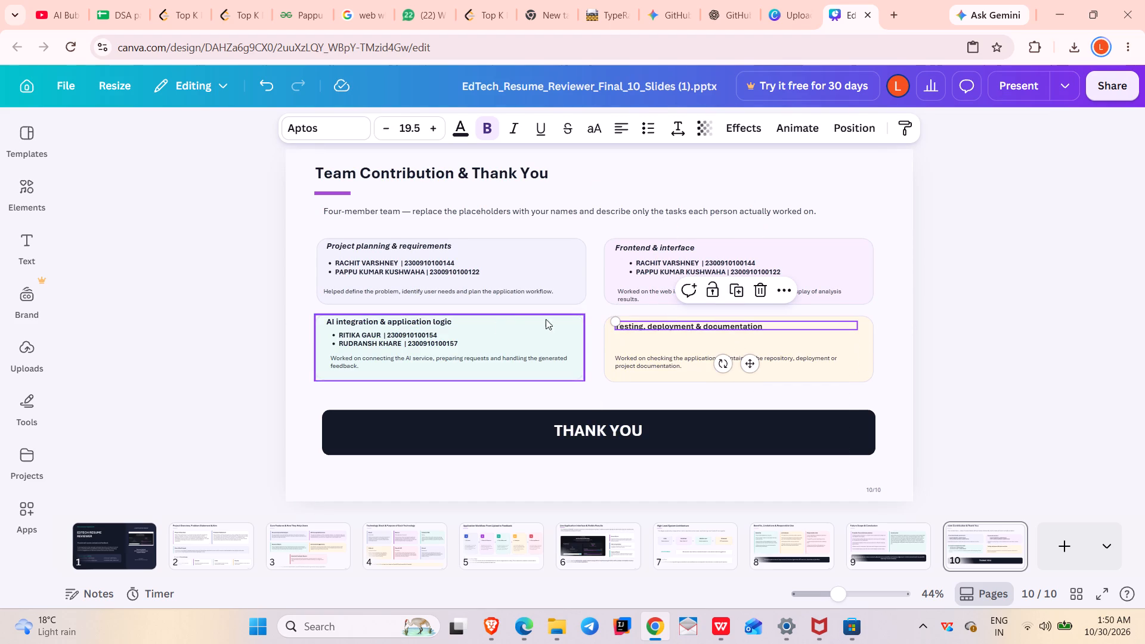
Duplicate the green card's two-member list and place the copy under the "Testing, deployment & documentation" heading on the yellow card.
left_click(407, 339)
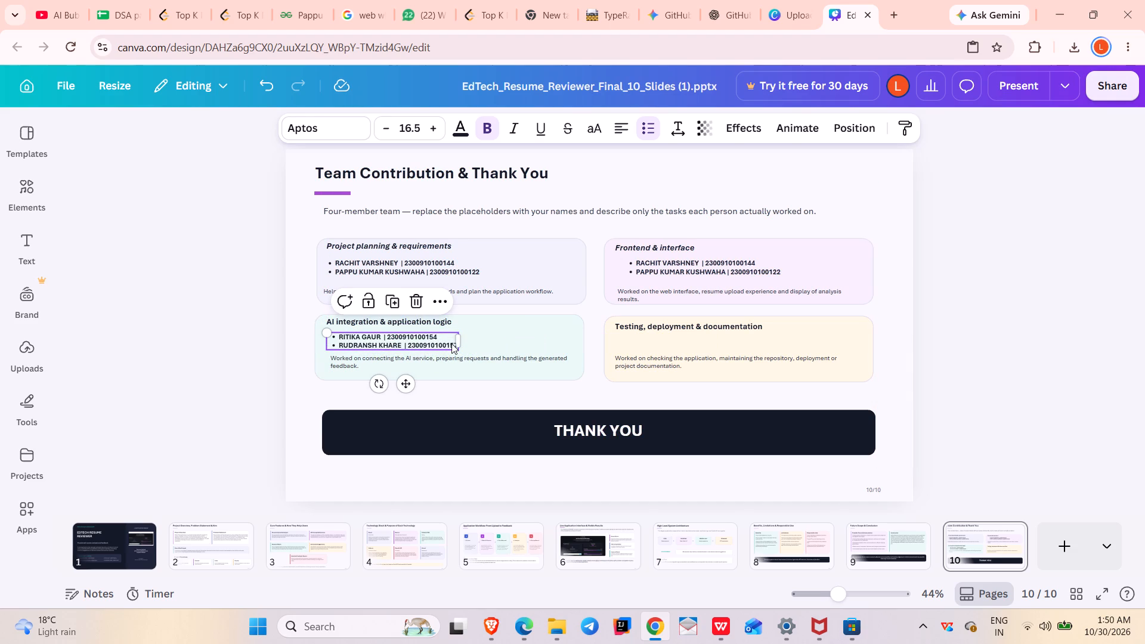
left_click(440, 302)
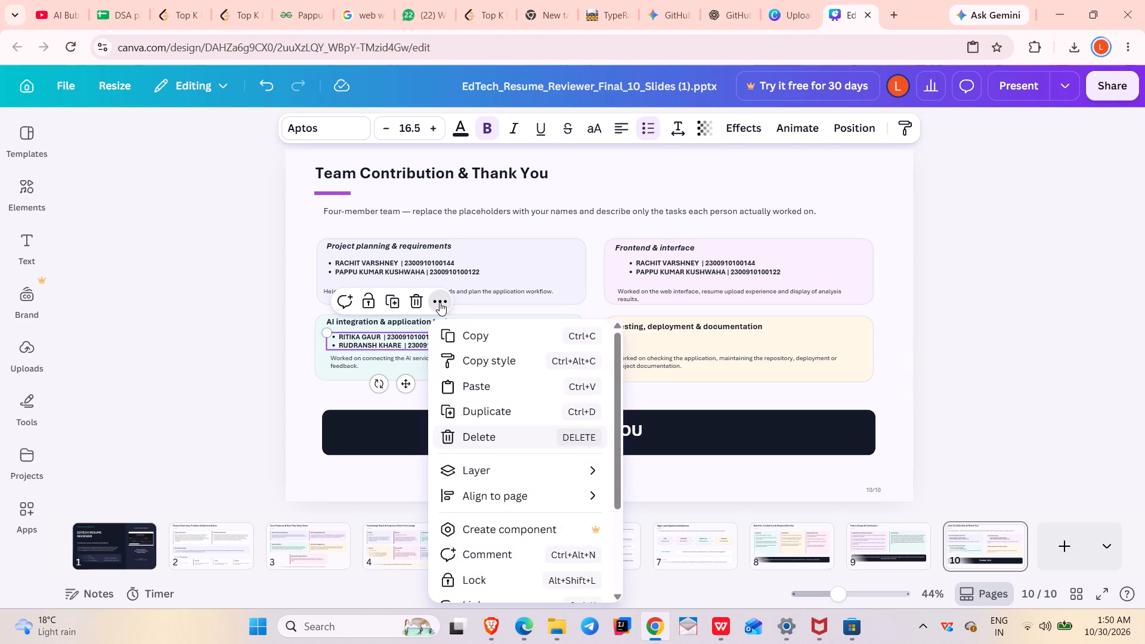
left_click(468, 345)
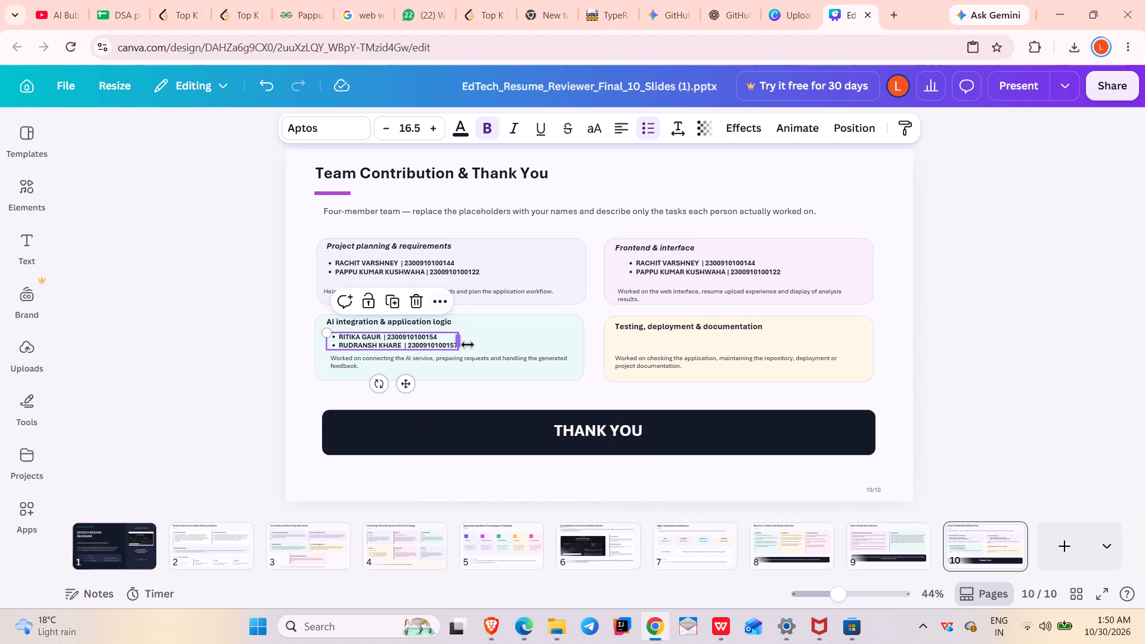
key("ctrl+v")
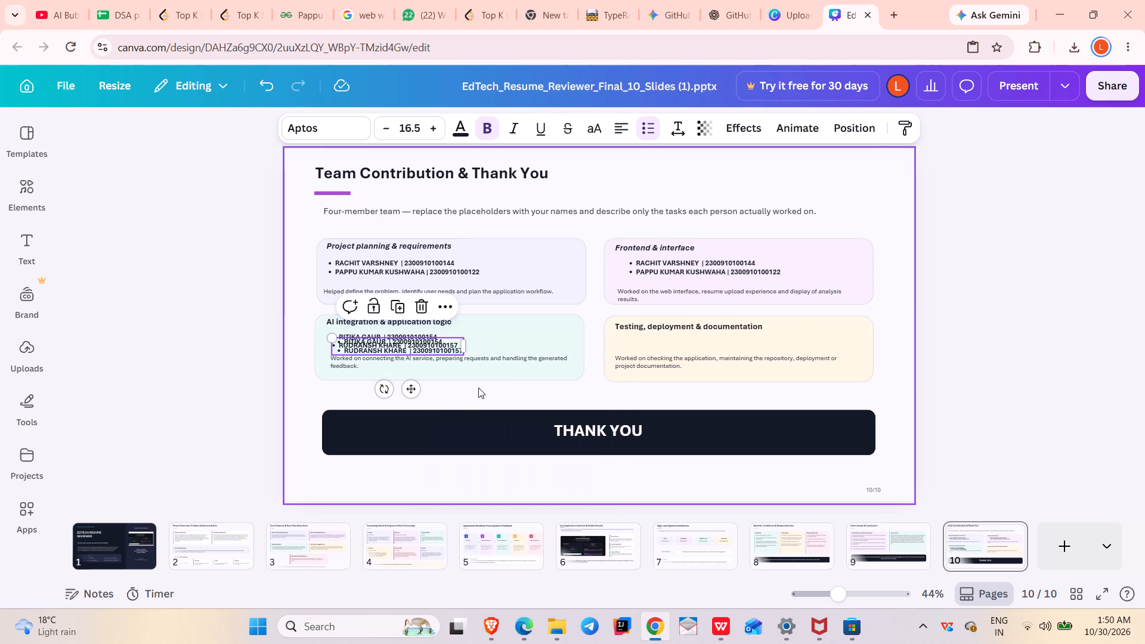
left_click_drag(416, 389, 645, 383)
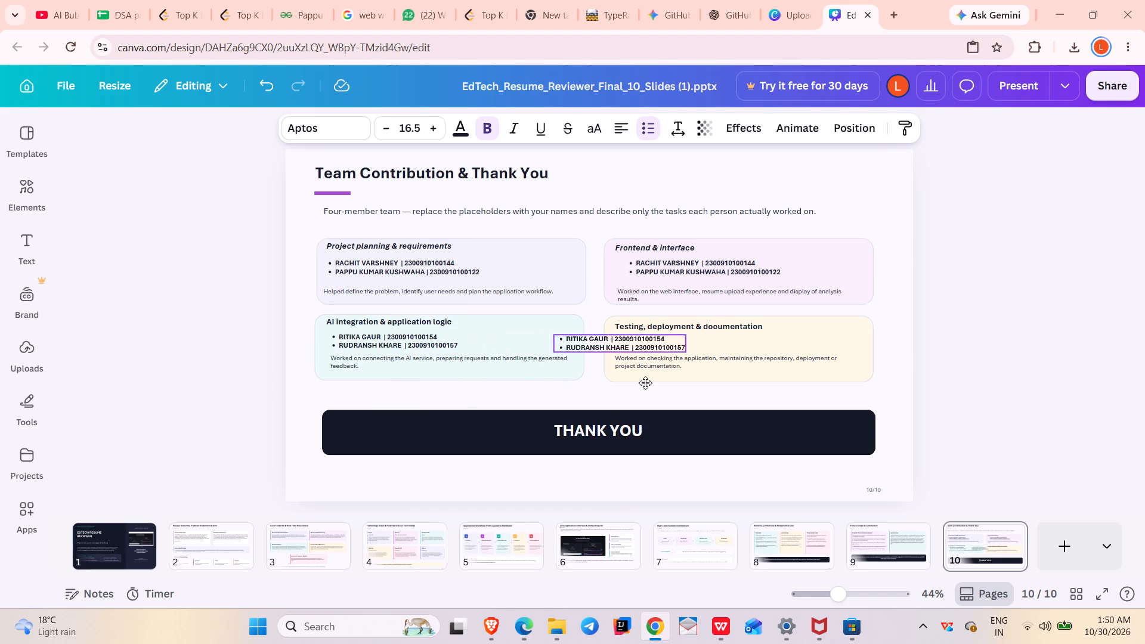
left_click_drag(645, 383, 708, 384)
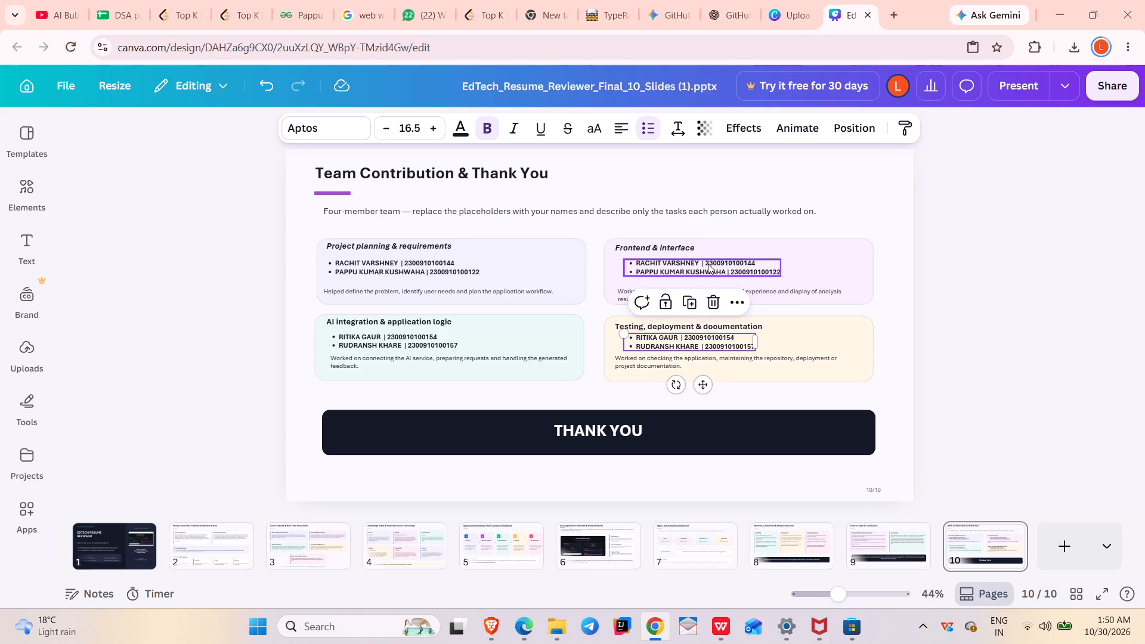
Shift the "Frontend & interface" member list left to line up with its card heading, level with the neighbouring card's list.
left_click(705, 264)
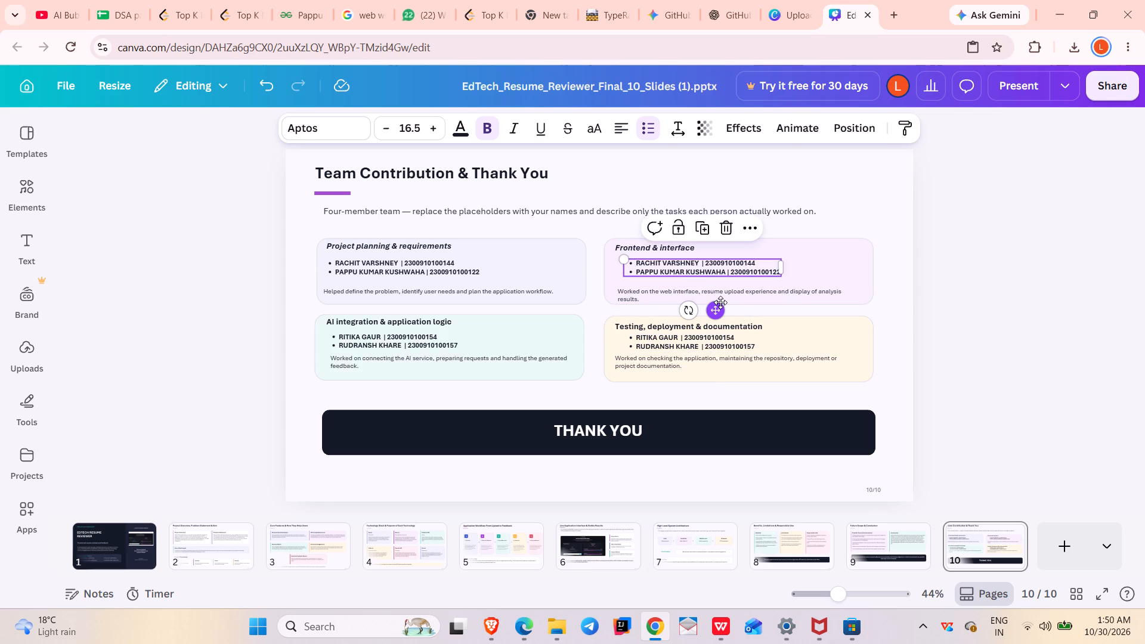
left_click_drag(720, 302, 716, 309)
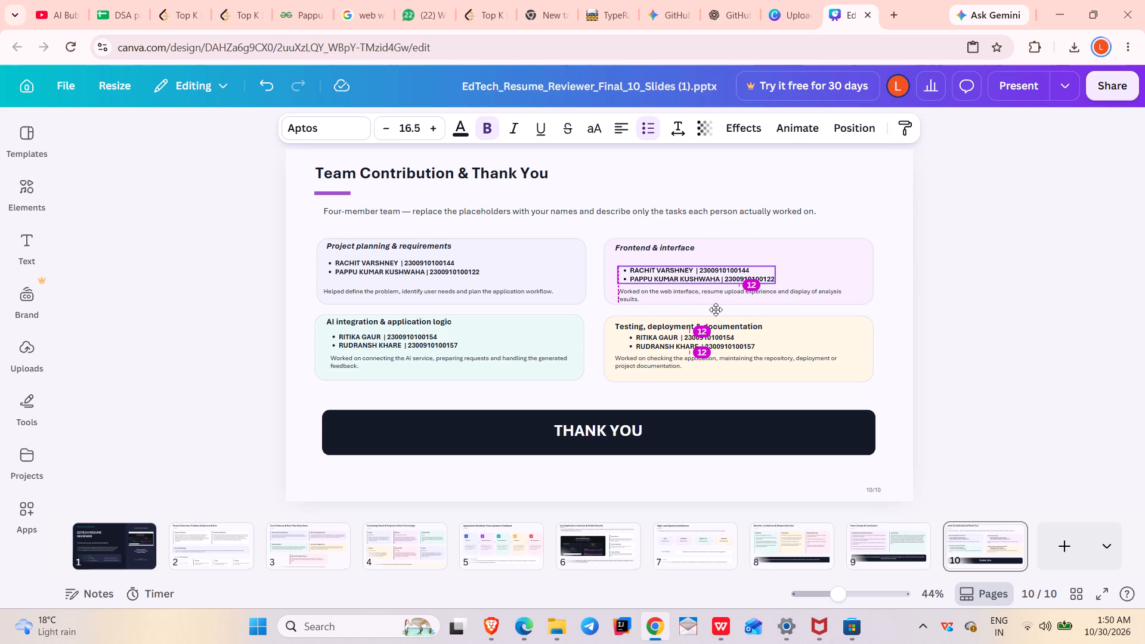
left_click_drag(716, 309, 708, 303)
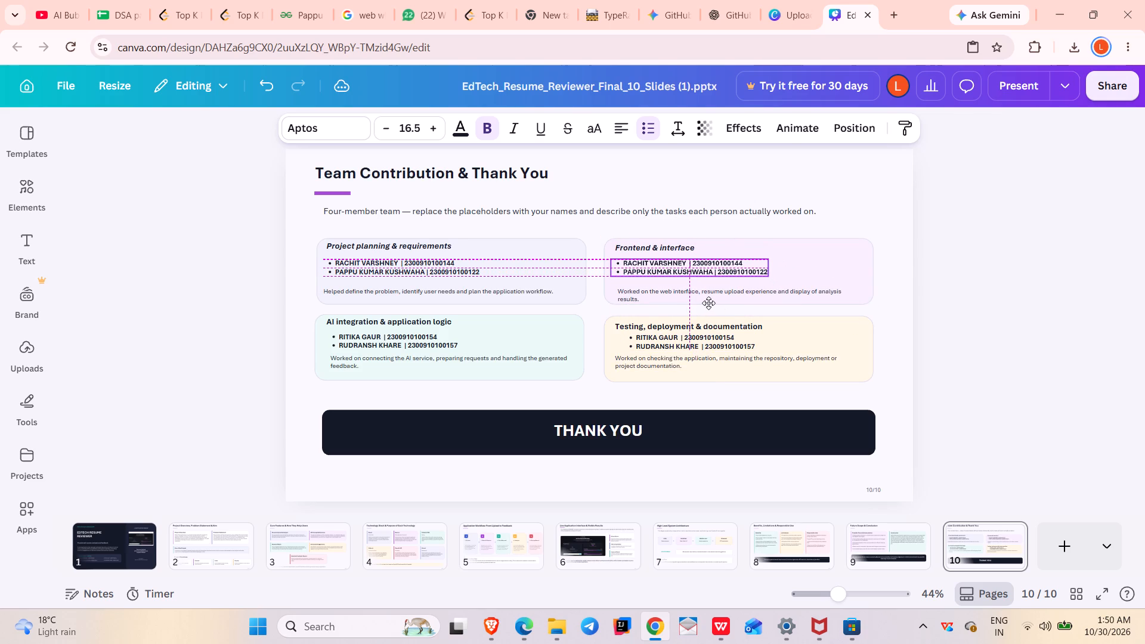
left_click_drag(708, 303, 711, 303)
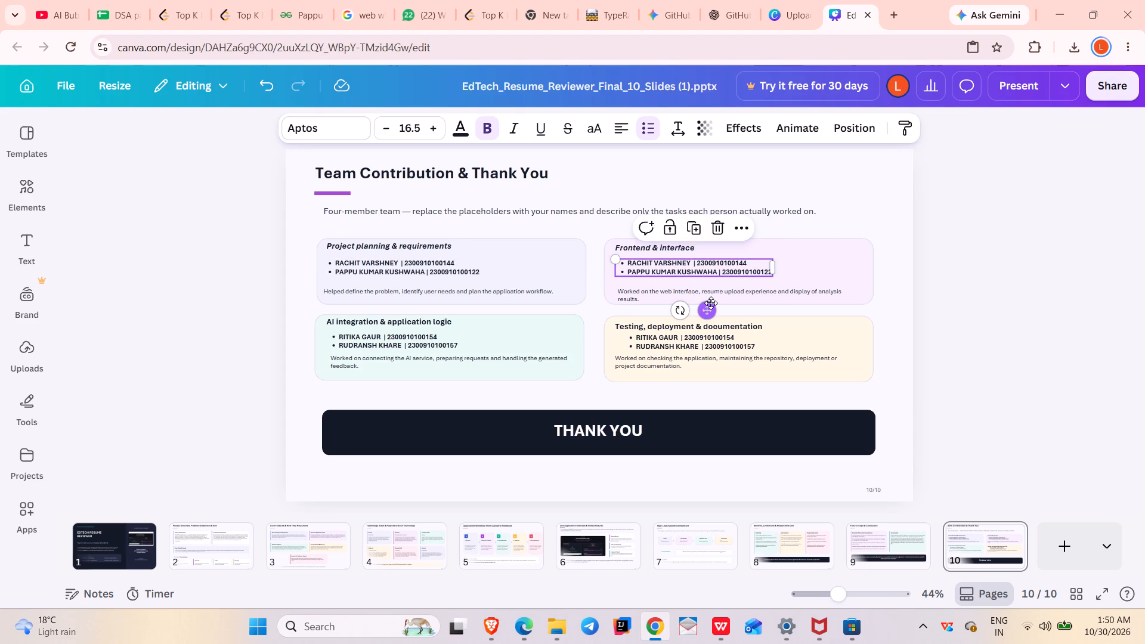
Shift the yellow card's member list left to line up with its heading, level with the green card's list.
left_click(699, 344)
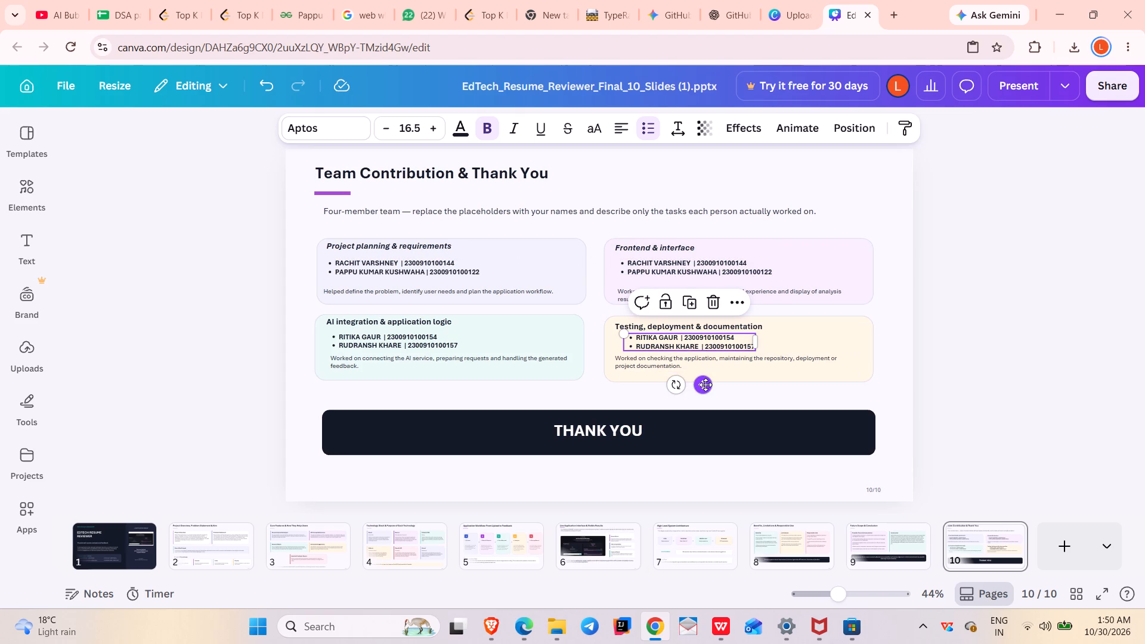
left_click_drag(705, 385, 701, 385)
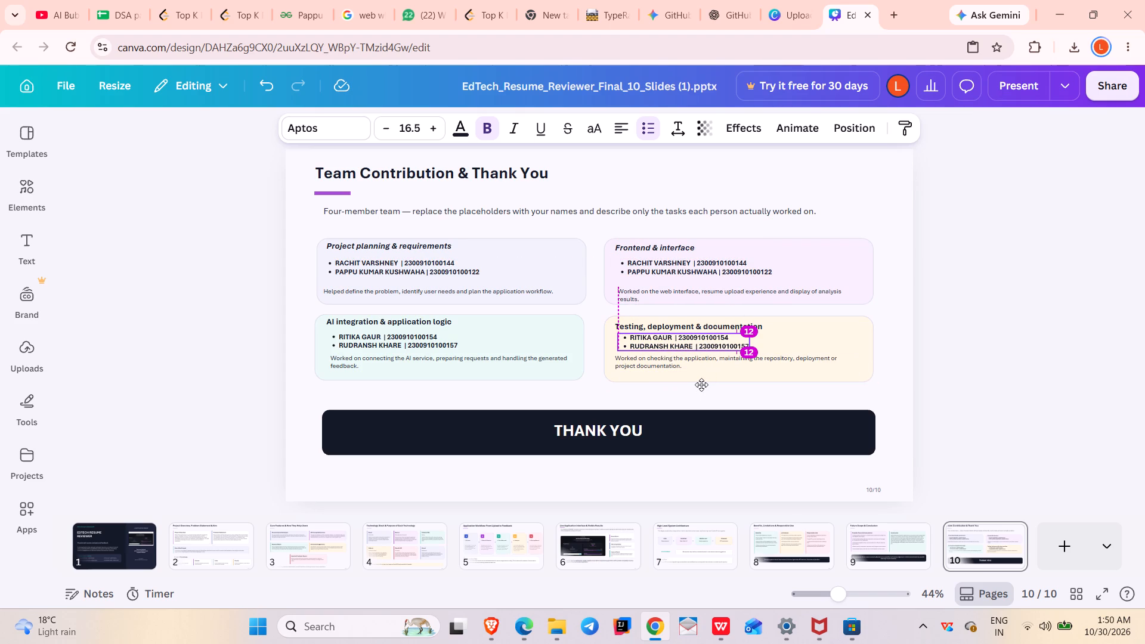
left_click_drag(701, 385, 701, 384)
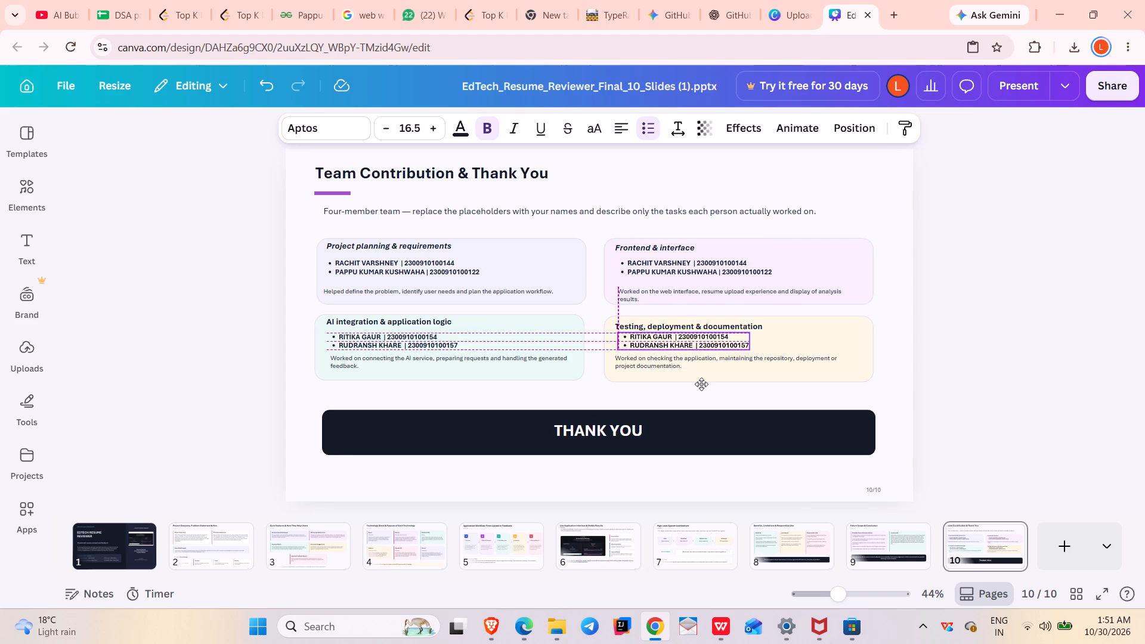
left_click_drag(701, 384, 701, 384)
left_click_drag(701, 384, 698, 384)
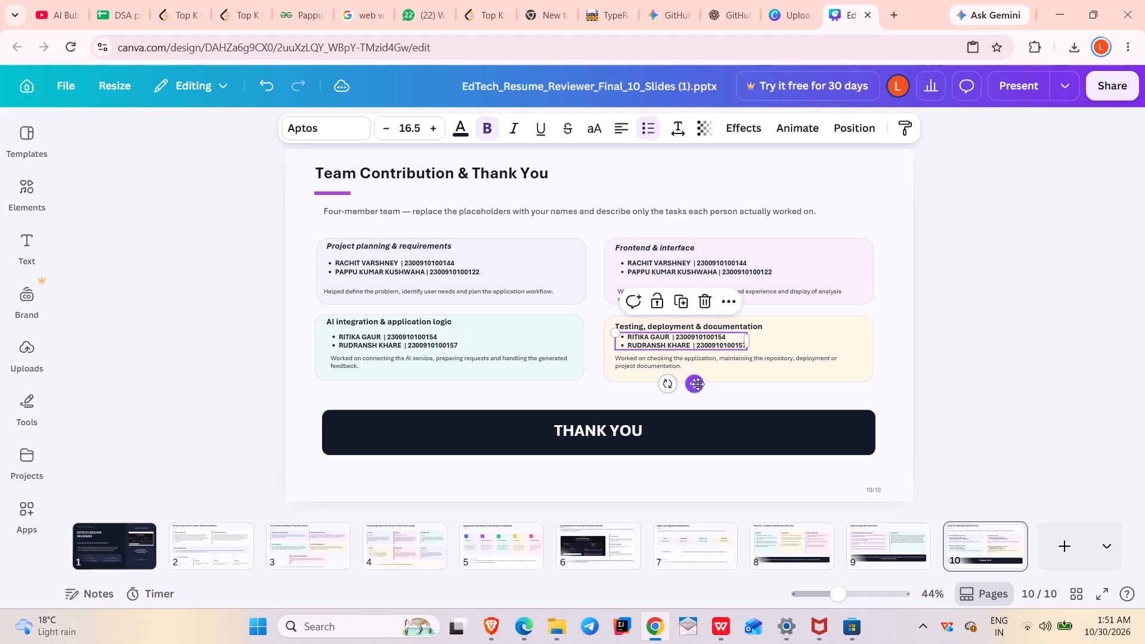
left_click(995, 233)
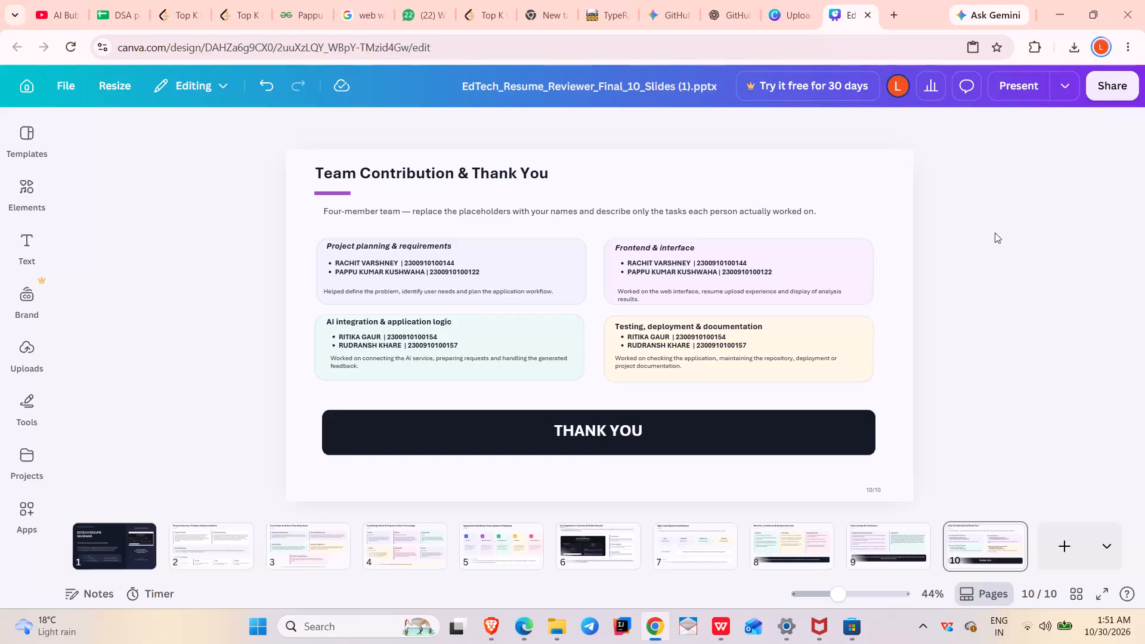
Set the design's download options to PPTX format with all pages, and turn on saving of the download settings.
left_click(1106, 87)
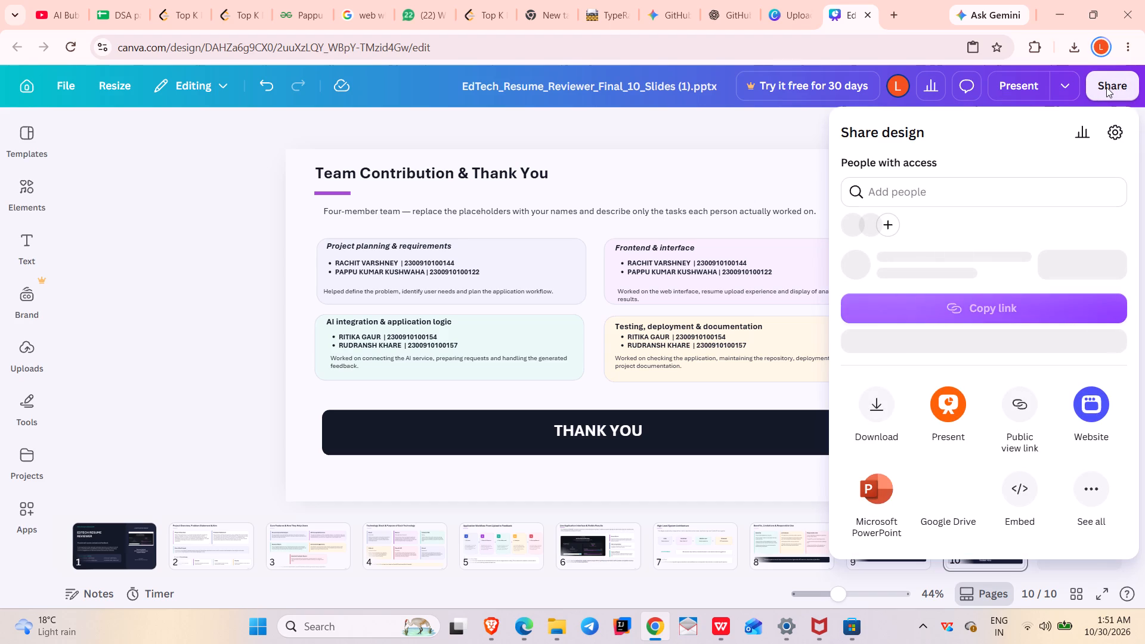
left_click(876, 408)
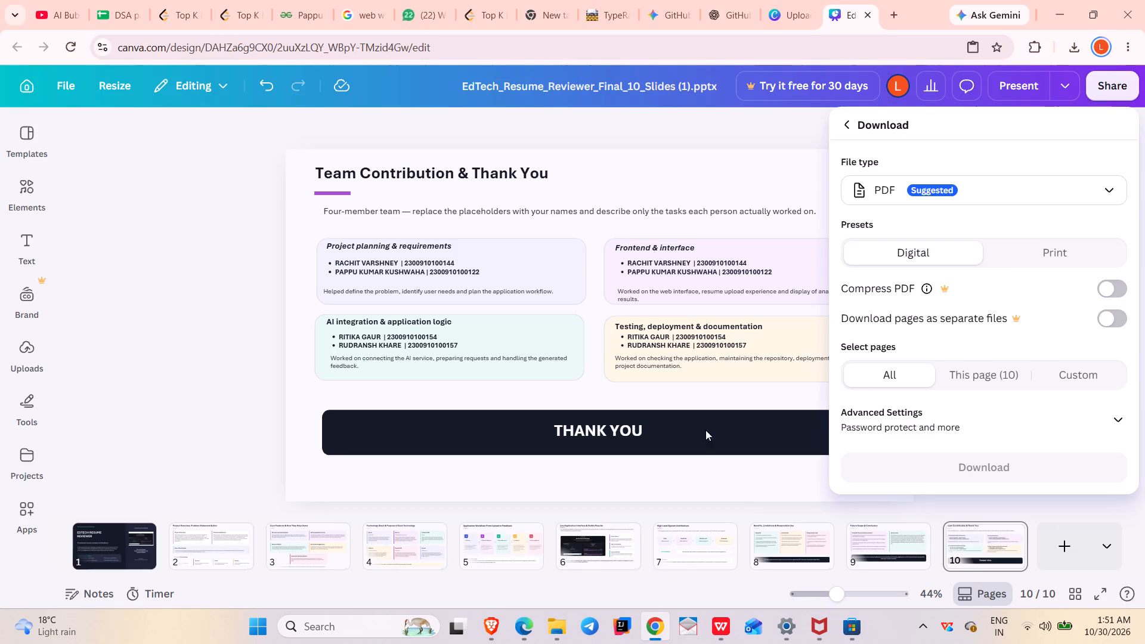
left_click(1110, 193)
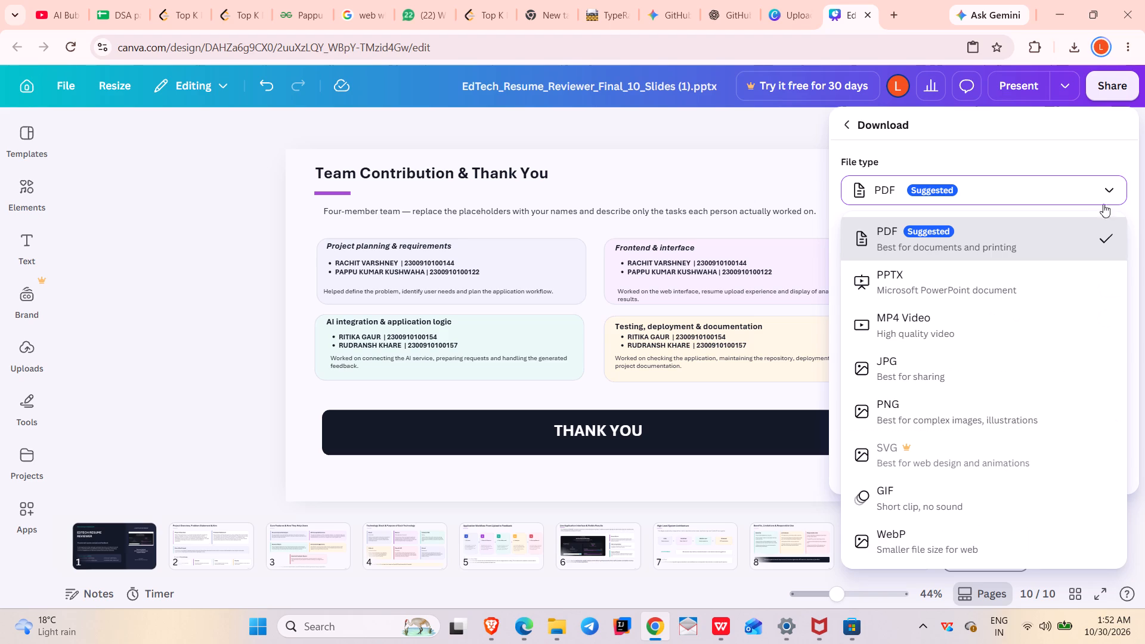
left_click(1025, 233)
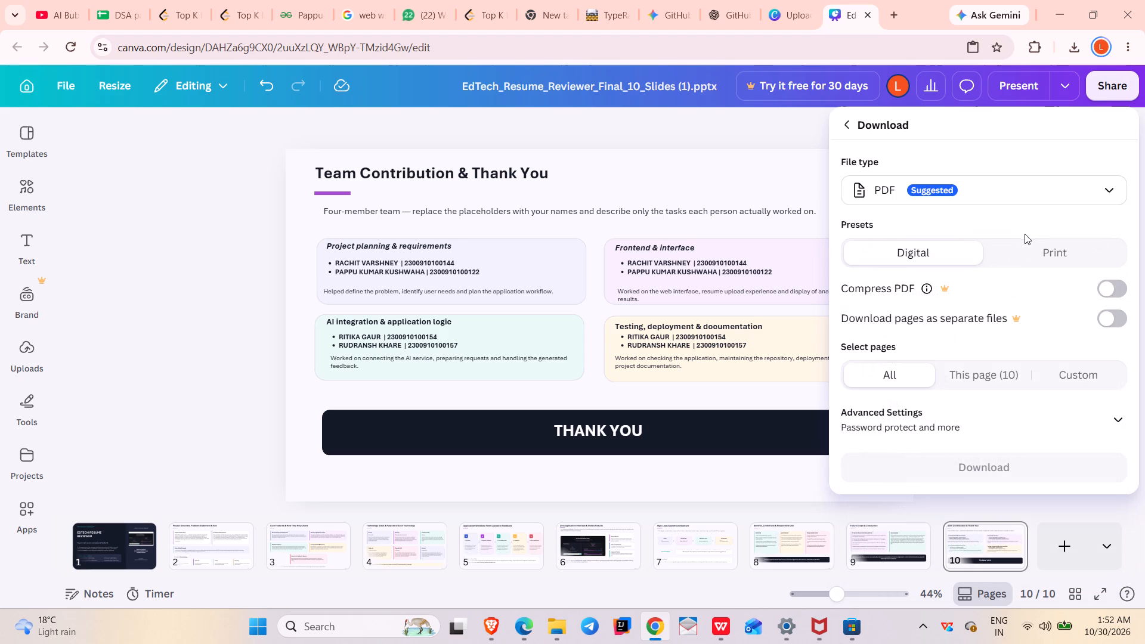
left_click(1026, 184)
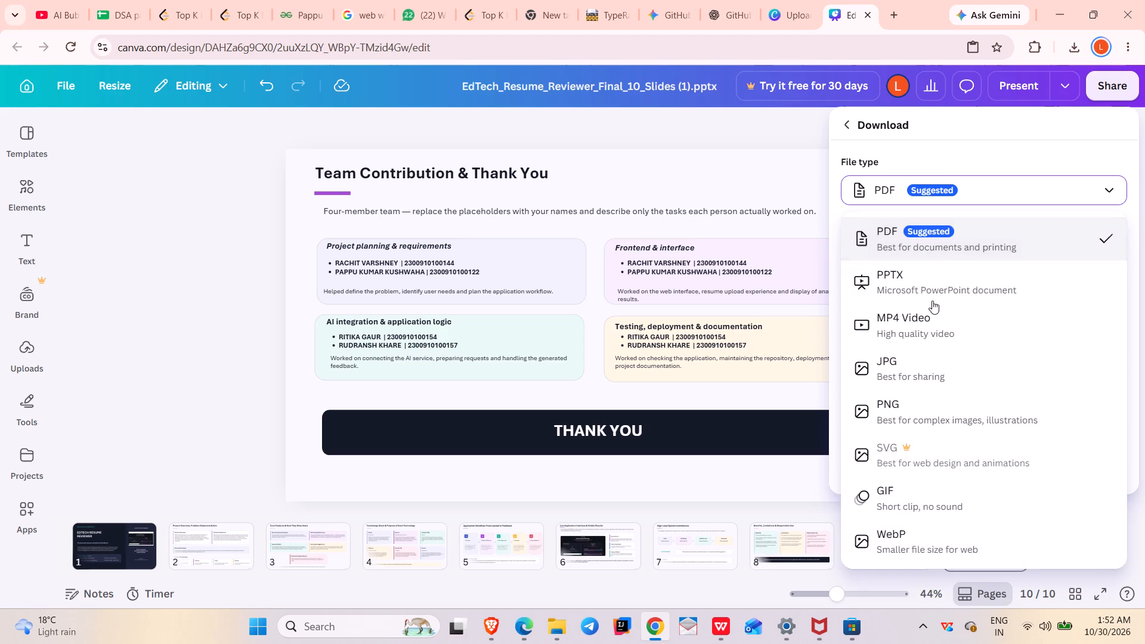
left_click(901, 292)
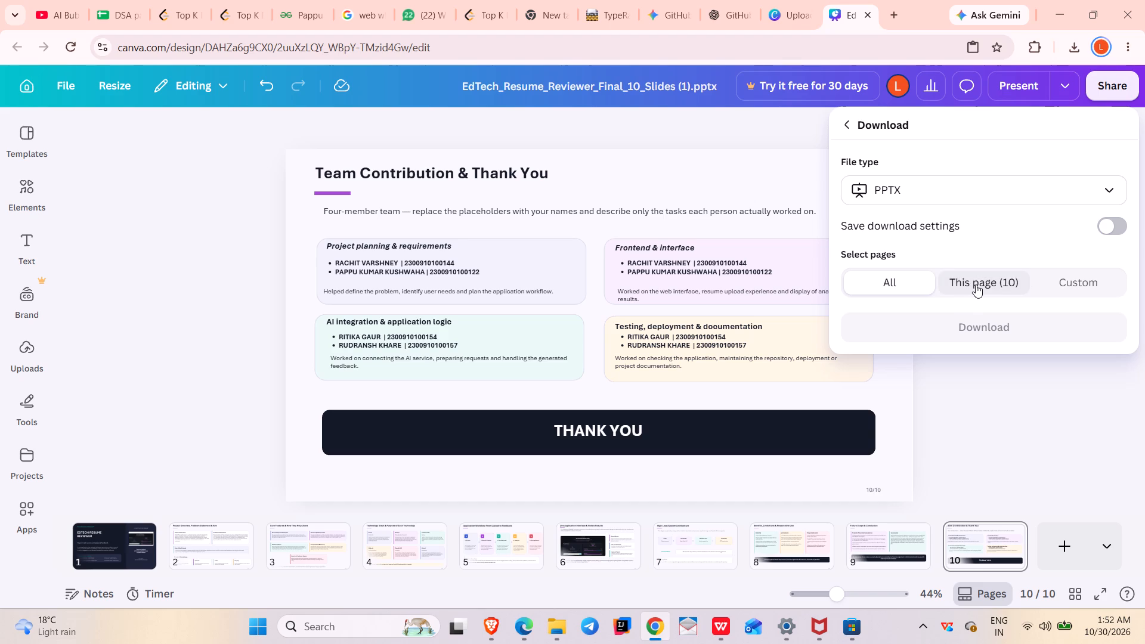
left_click(976, 284)
left_click(898, 280)
left_click(1121, 222)
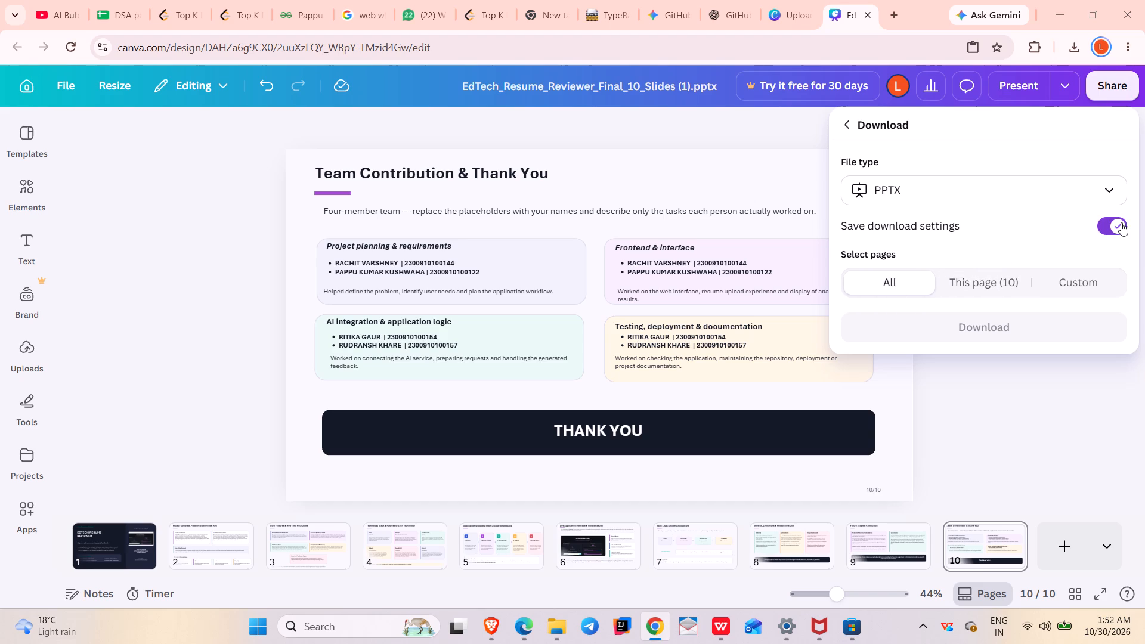
left_click(980, 342)
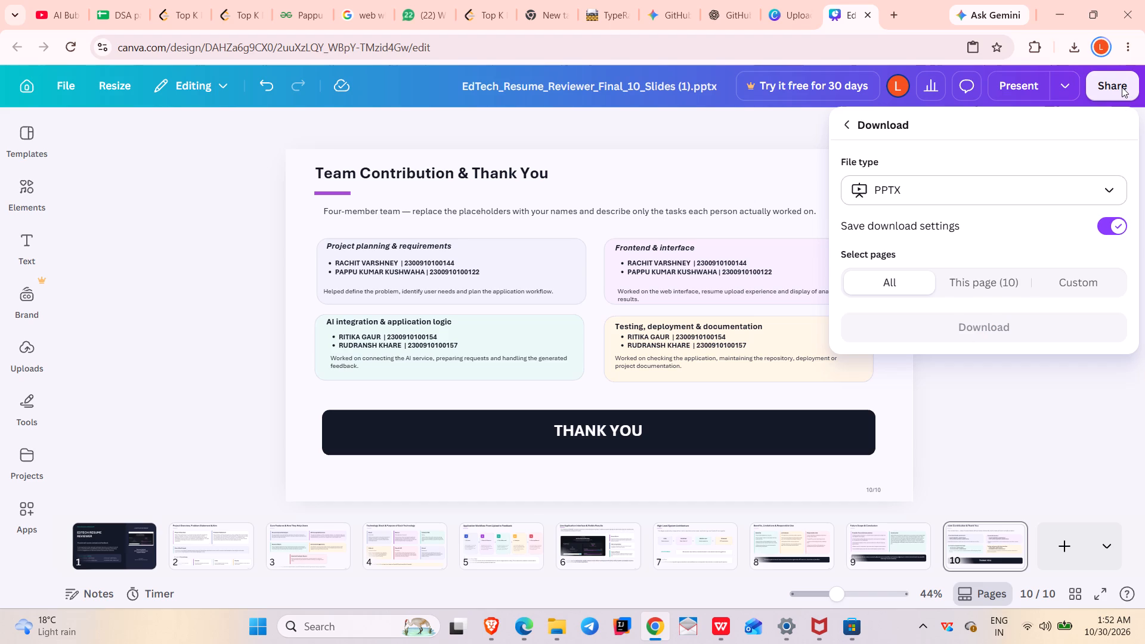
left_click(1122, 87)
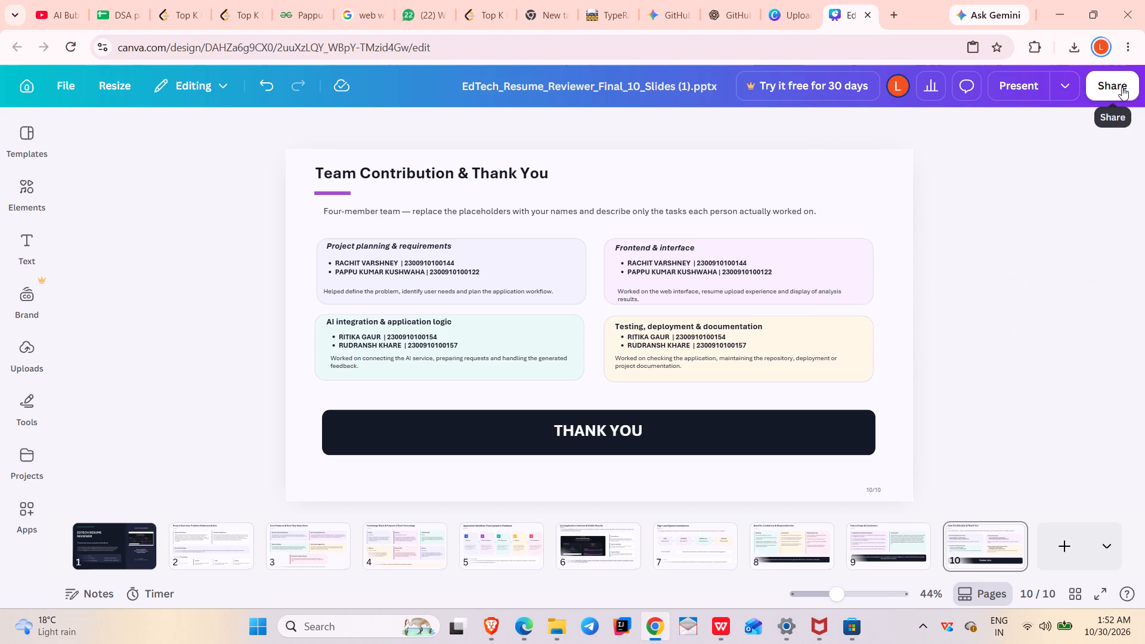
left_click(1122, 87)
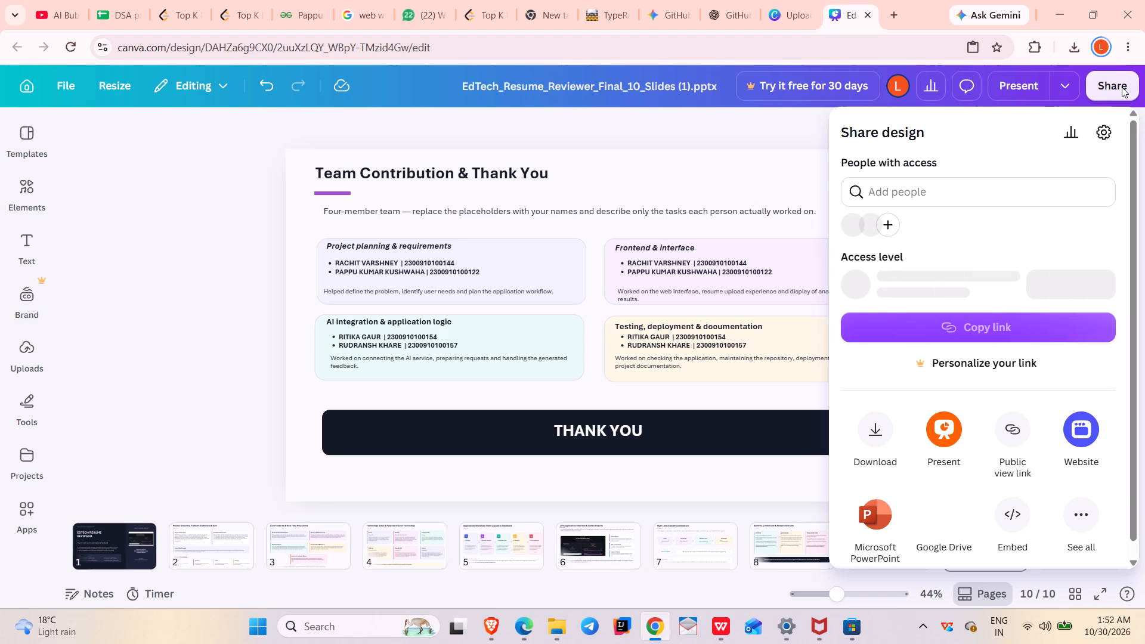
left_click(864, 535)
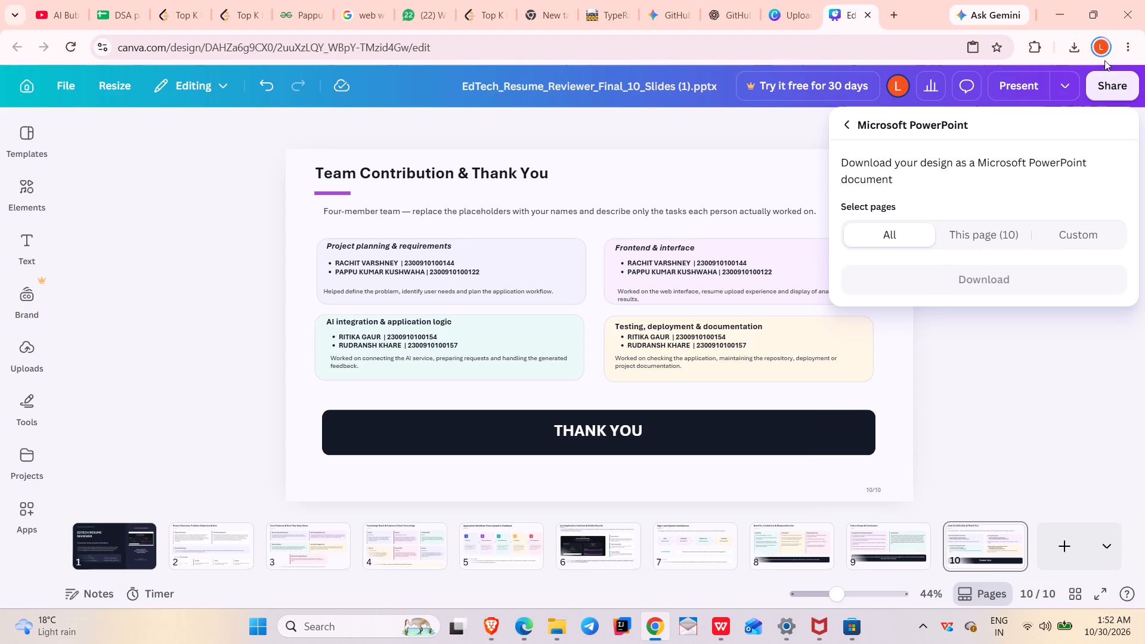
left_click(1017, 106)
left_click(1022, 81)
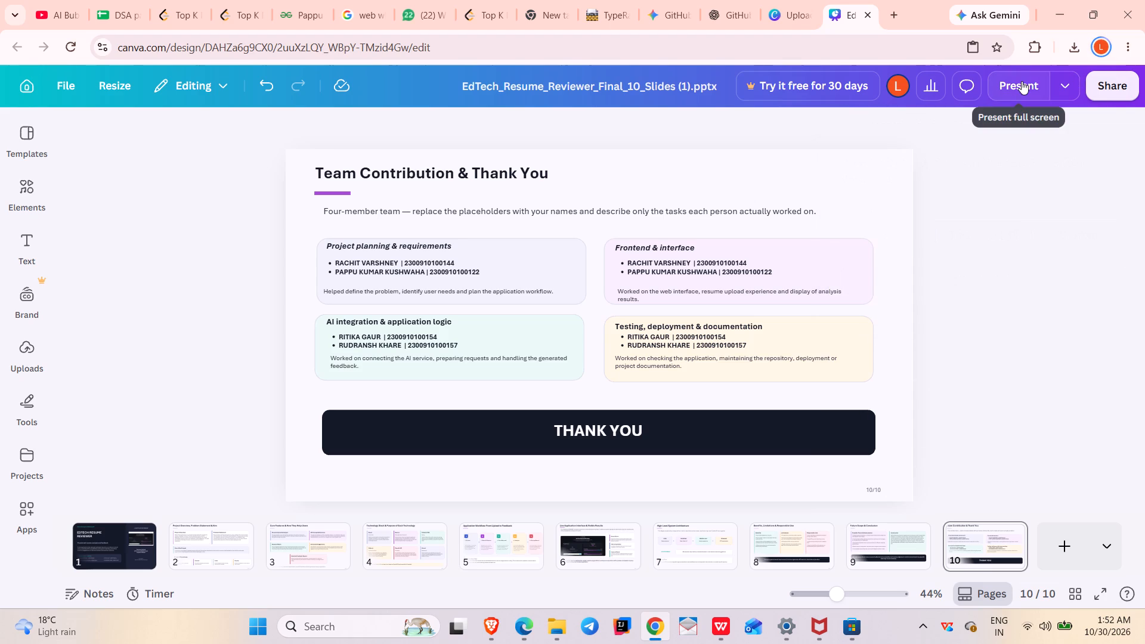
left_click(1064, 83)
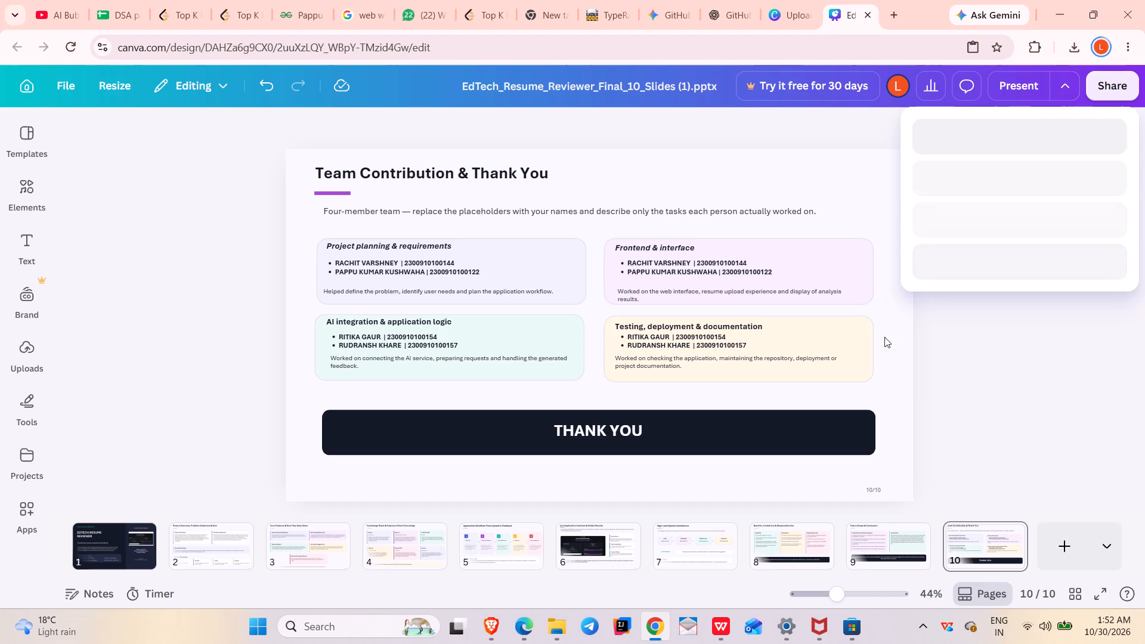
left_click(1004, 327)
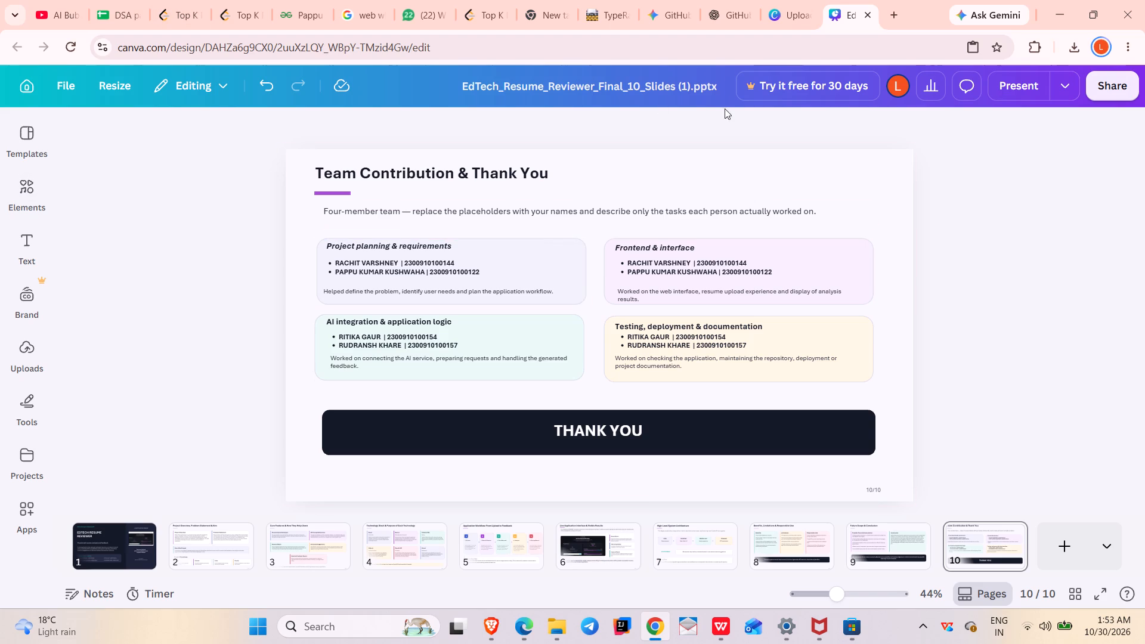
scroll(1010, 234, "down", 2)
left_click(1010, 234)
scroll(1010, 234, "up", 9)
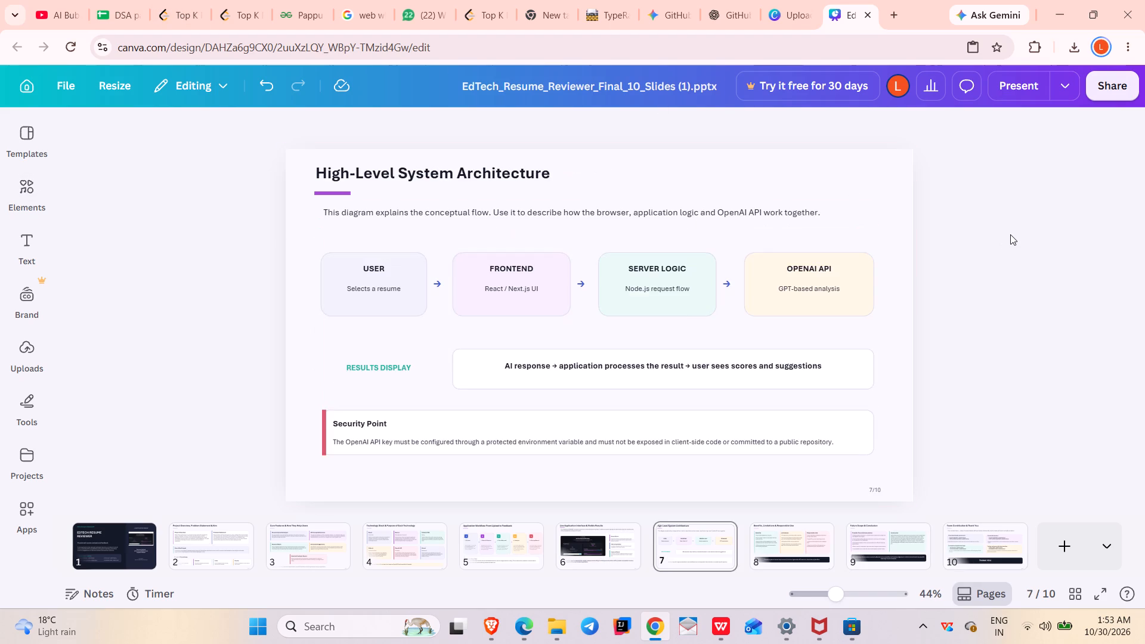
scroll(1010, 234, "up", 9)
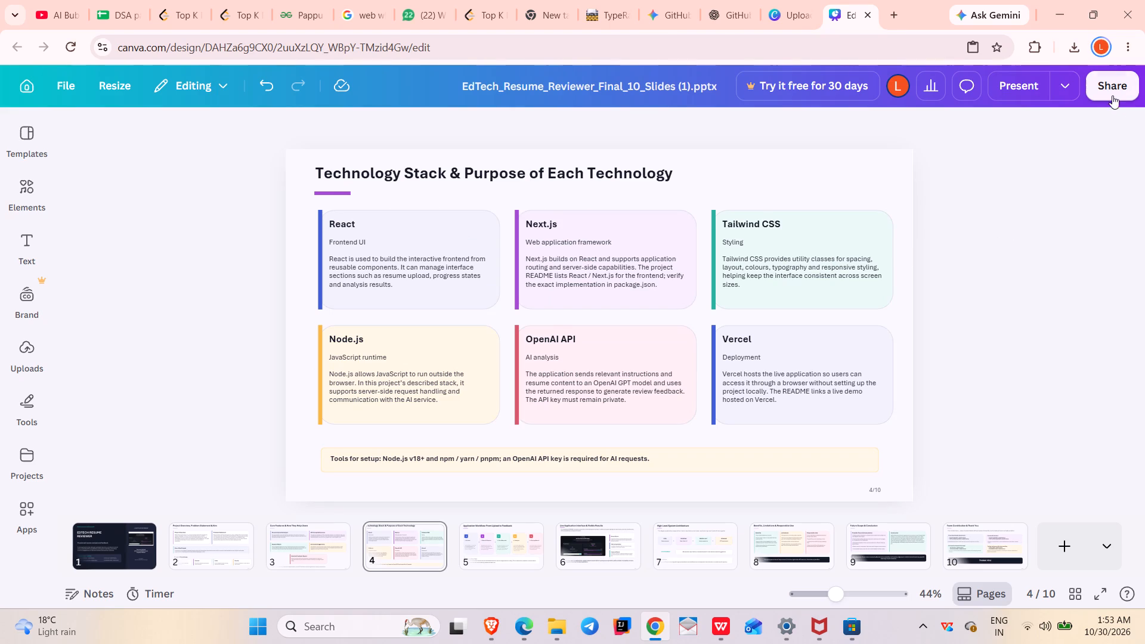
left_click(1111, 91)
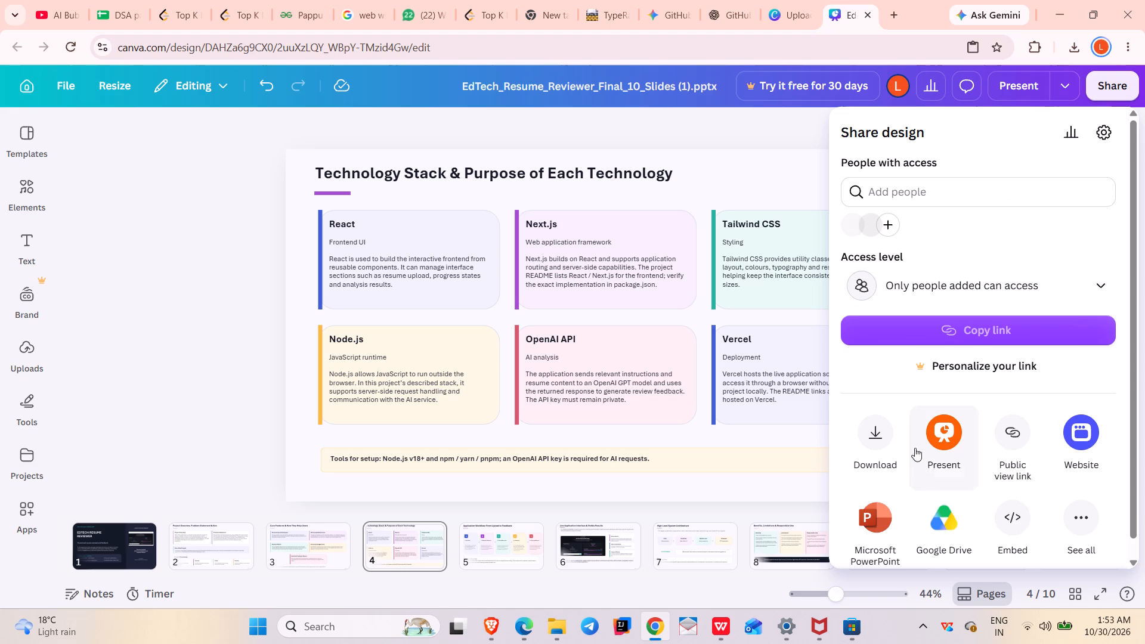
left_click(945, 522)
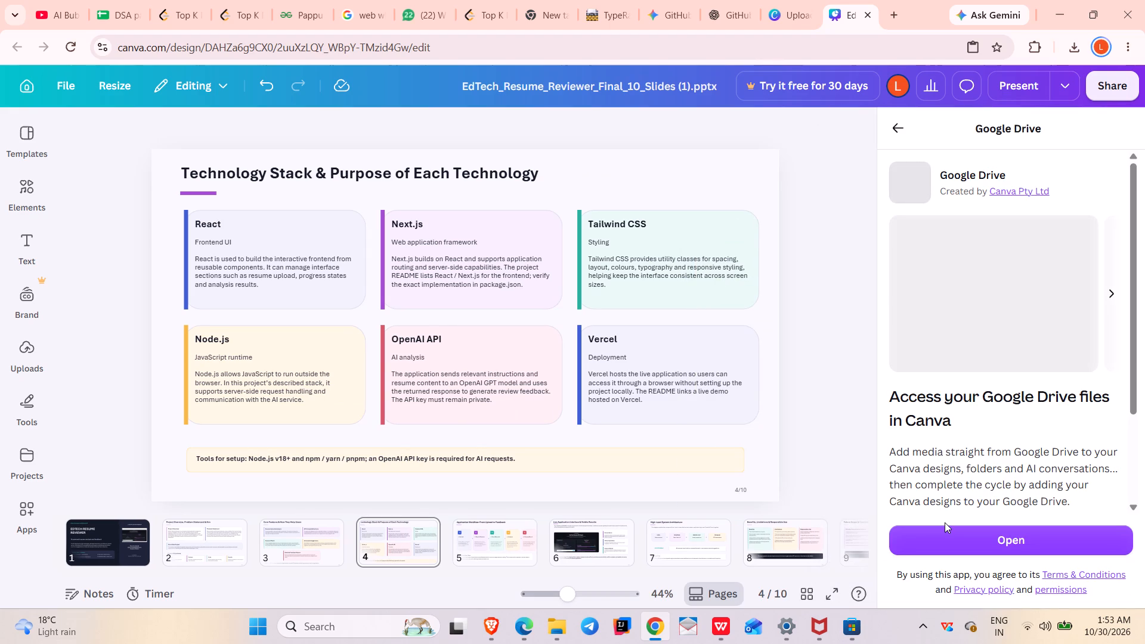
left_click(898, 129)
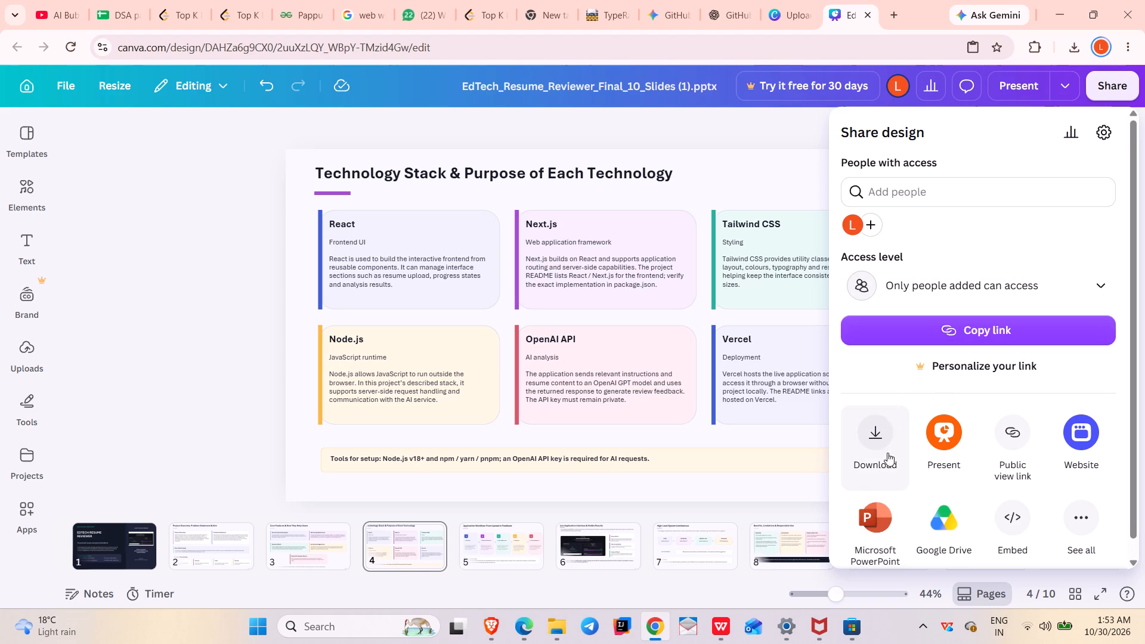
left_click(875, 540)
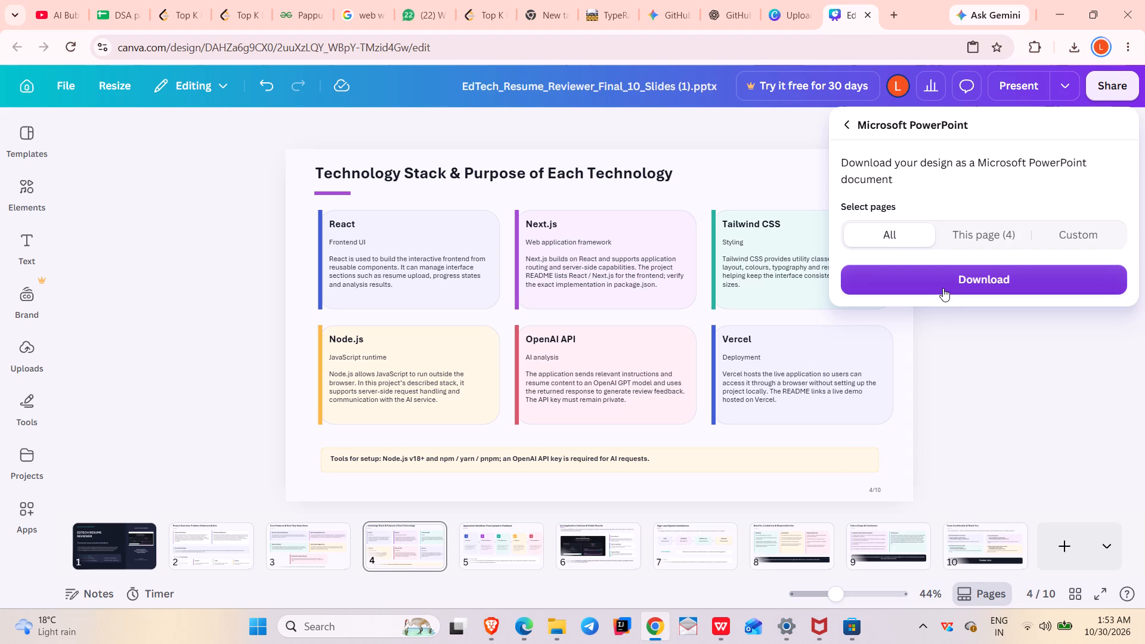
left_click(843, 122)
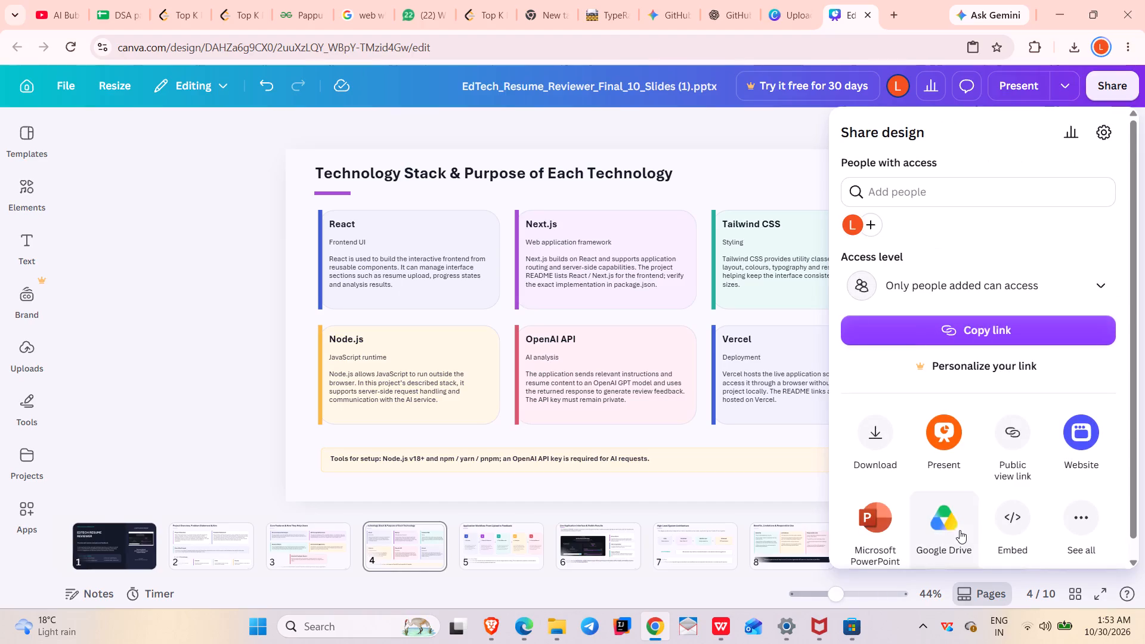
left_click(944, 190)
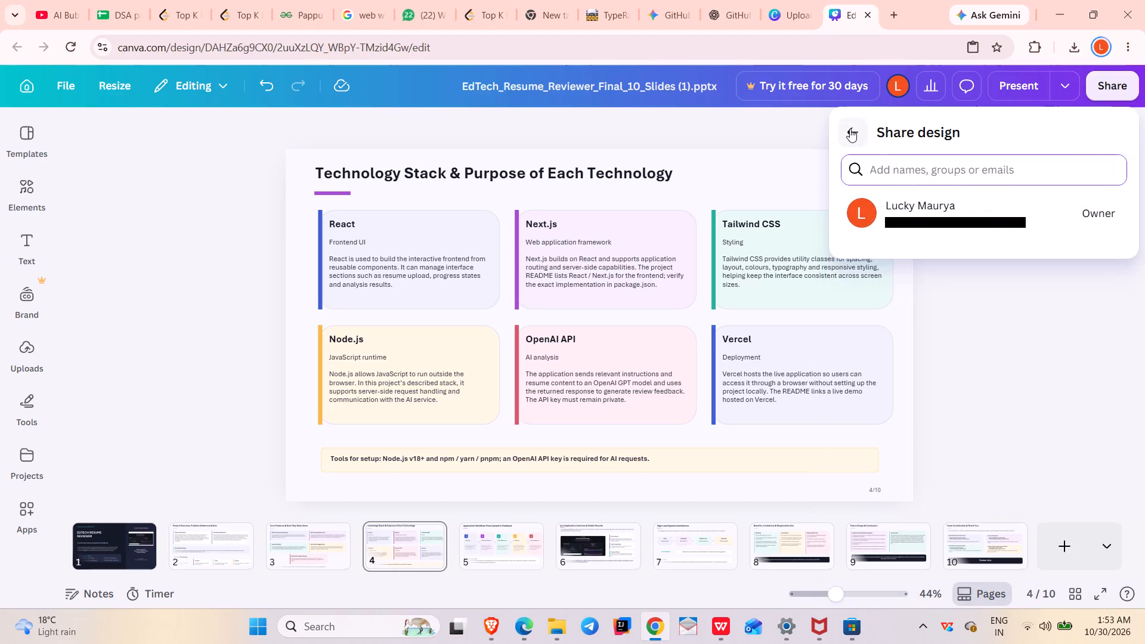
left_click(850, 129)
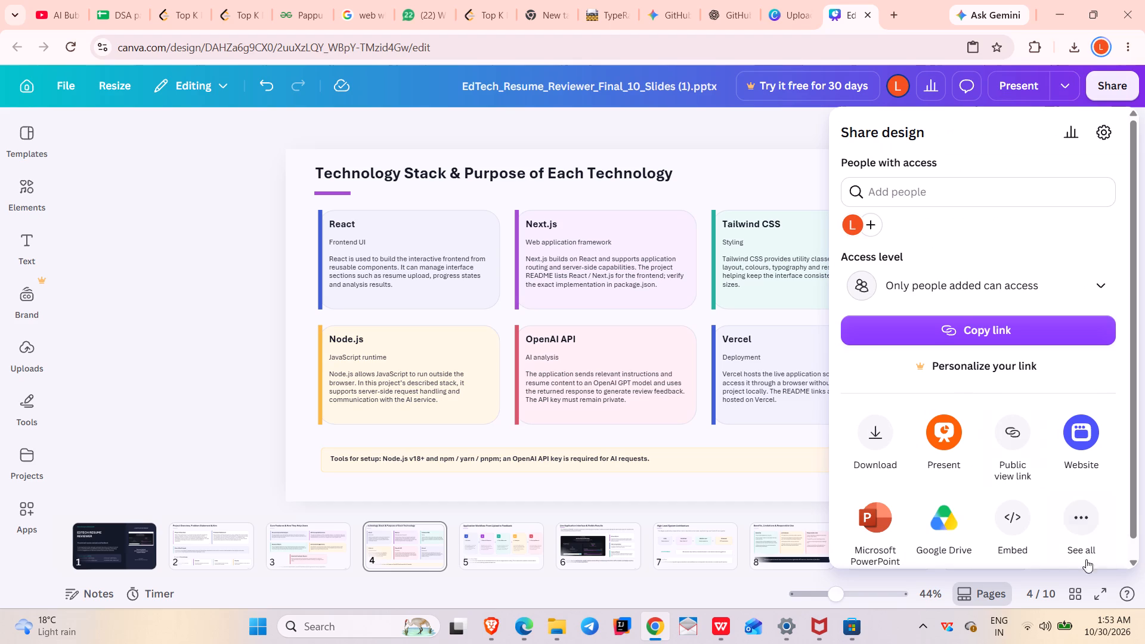
Download all pages of the presentation as a PPTX file.
left_click(1079, 520)
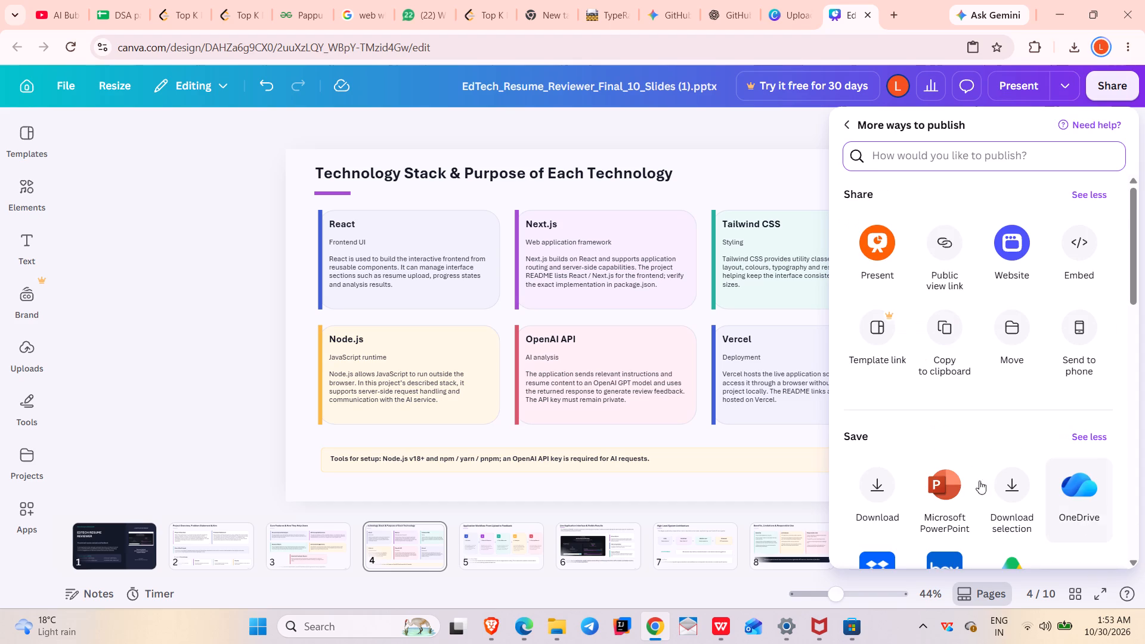
left_click(861, 479)
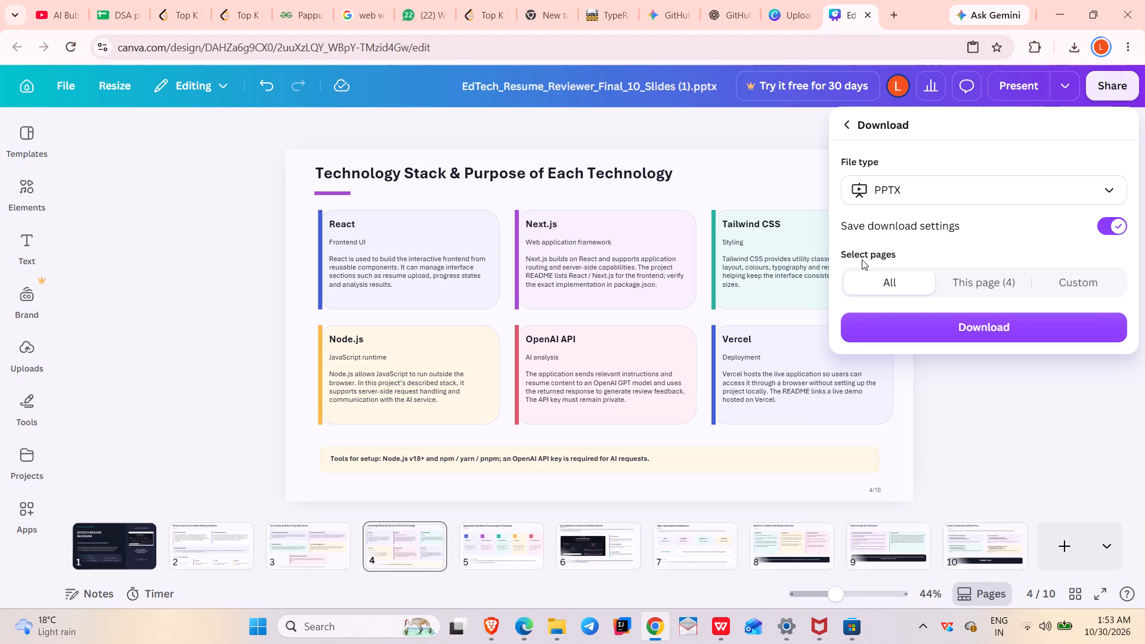
left_click(957, 318)
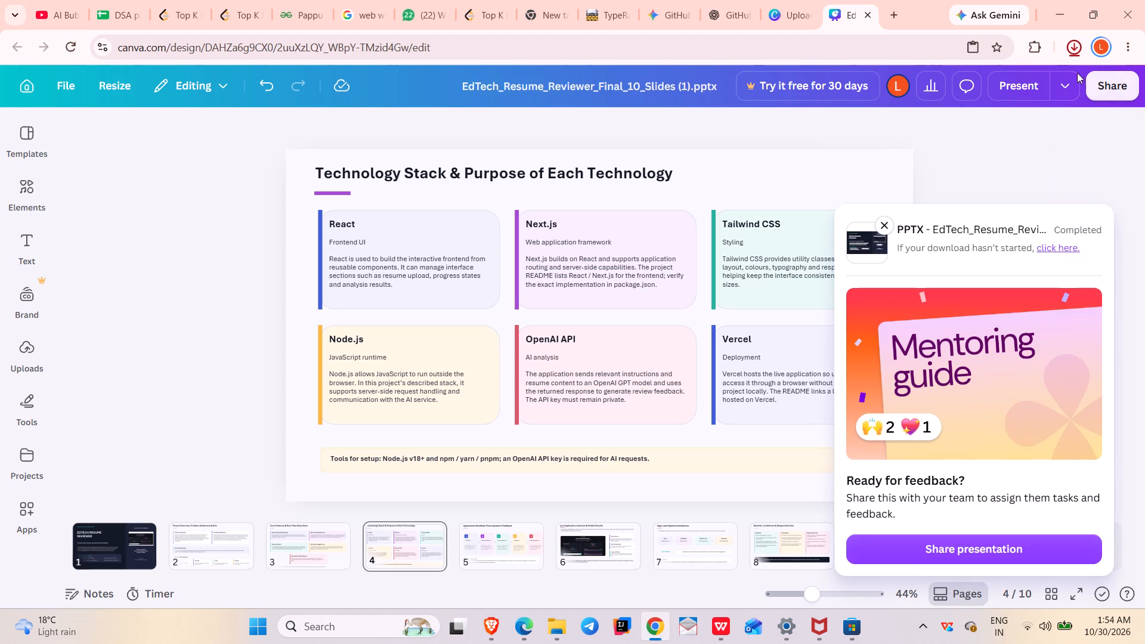
Open the downloaded PPTX in WPS Office and review its slides through to the final Team Contribution & Thank You slide.
left_click(1076, 46)
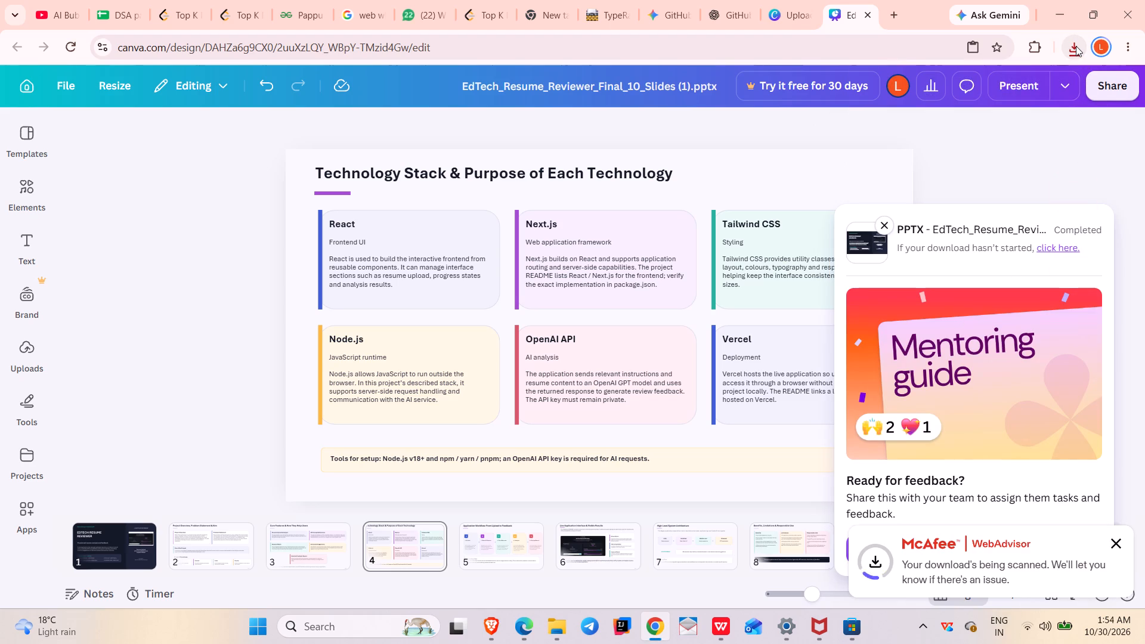
left_click(1076, 46)
left_click(937, 125)
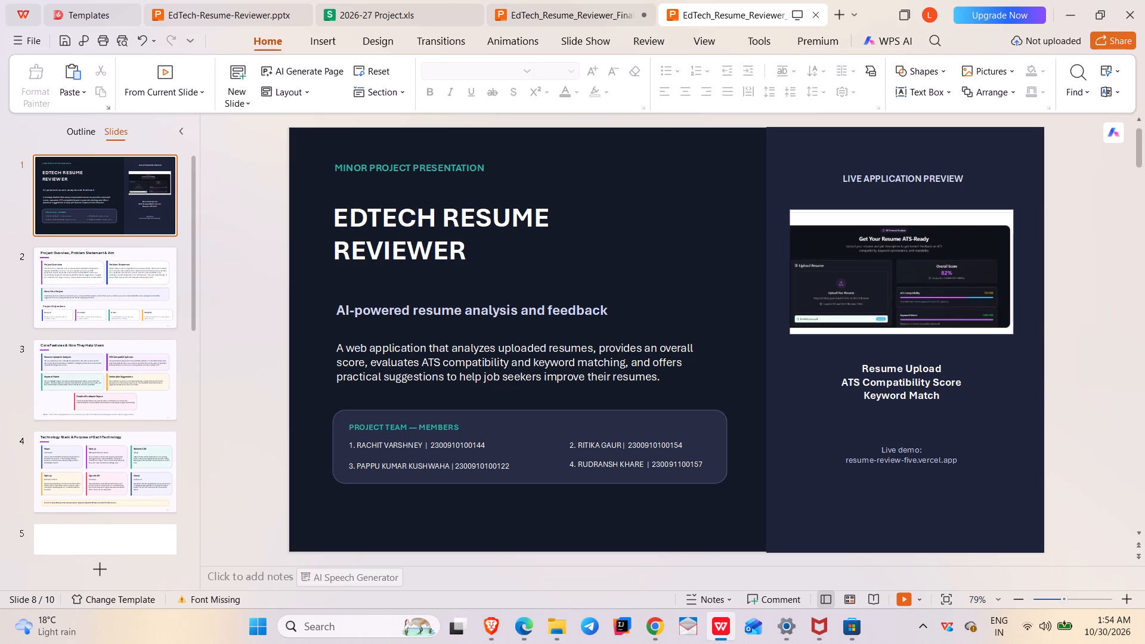
scroll(942, 304, "down", 4)
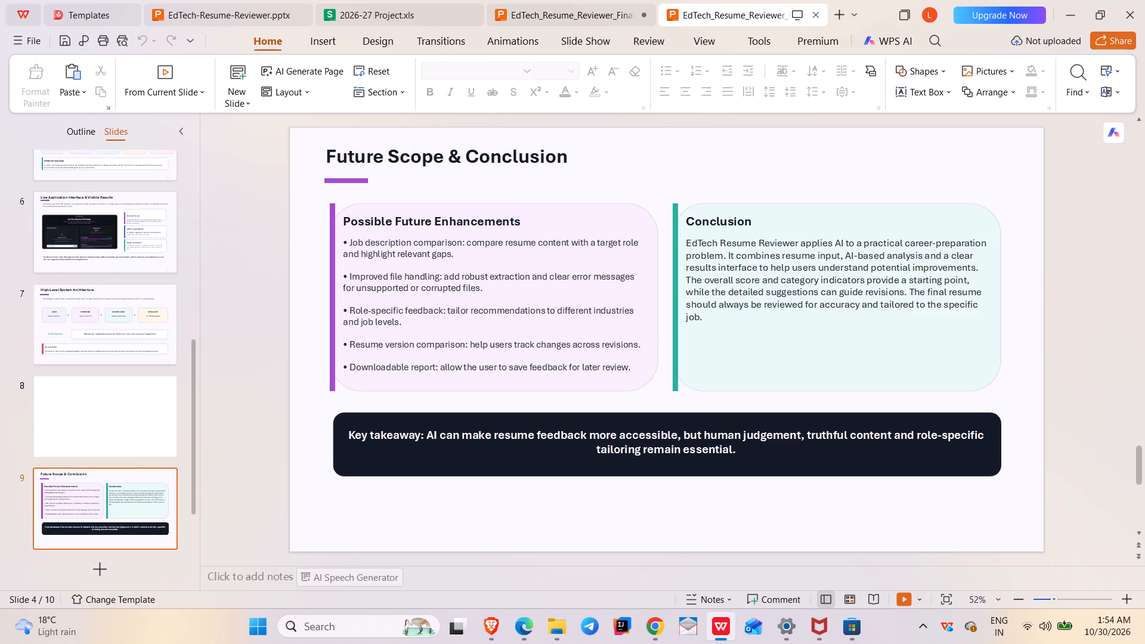
scroll(942, 304, "down", 1)
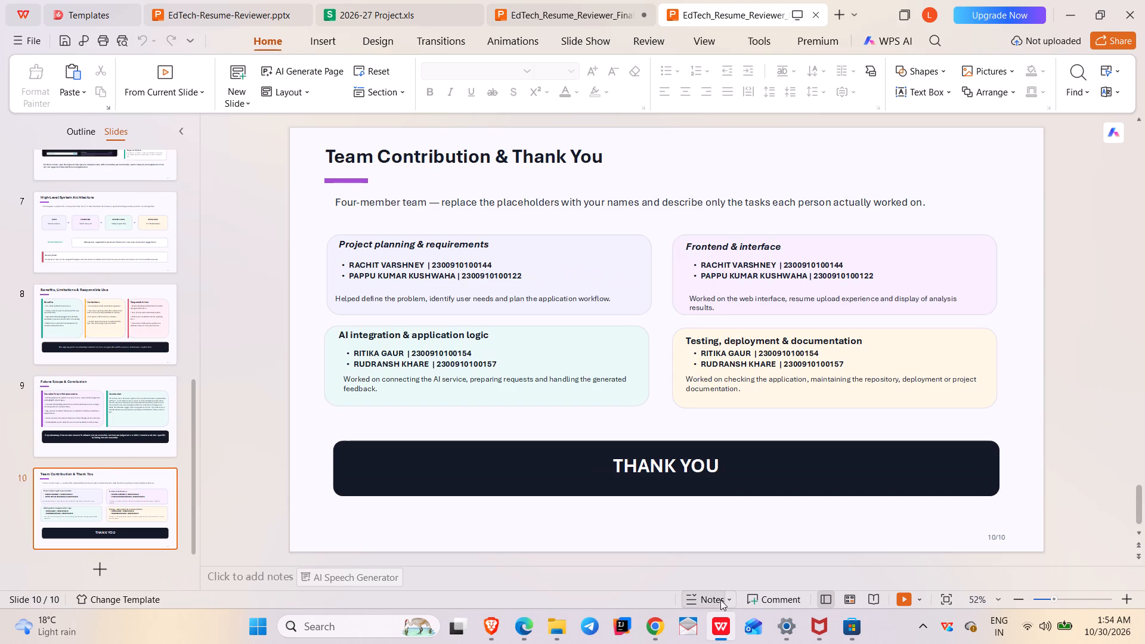
Back in Canva, italicize the "Testing, deployment & documentation" and "AI integration & application logic" card headings on page 10.
left_click(657, 524)
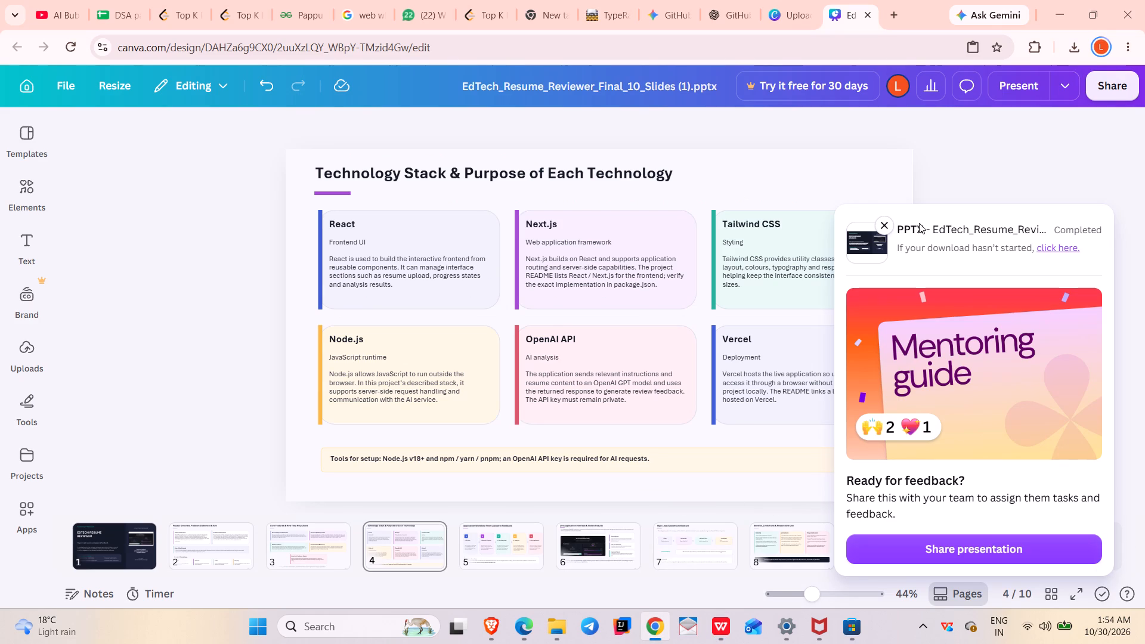
left_click(877, 227)
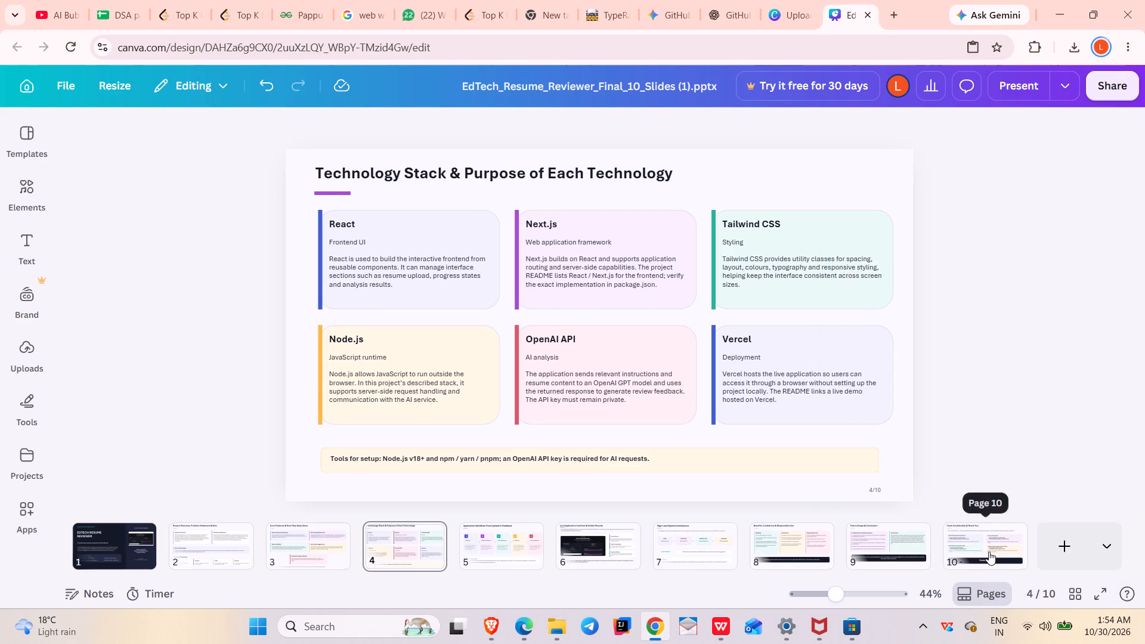
left_click(989, 552)
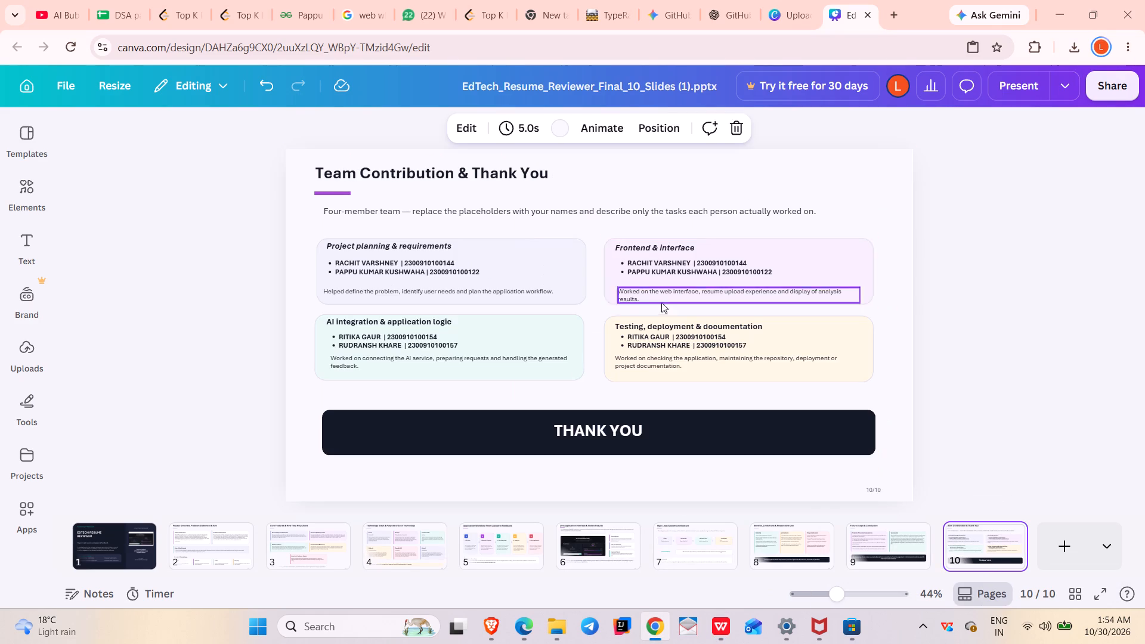
left_click(652, 323)
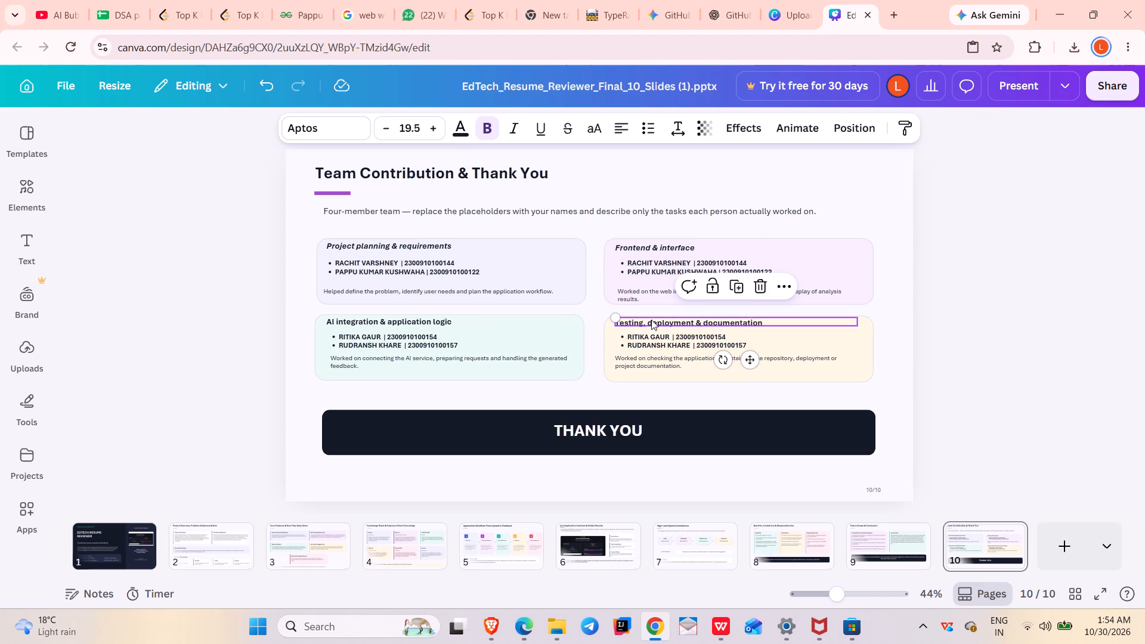
left_click(519, 125)
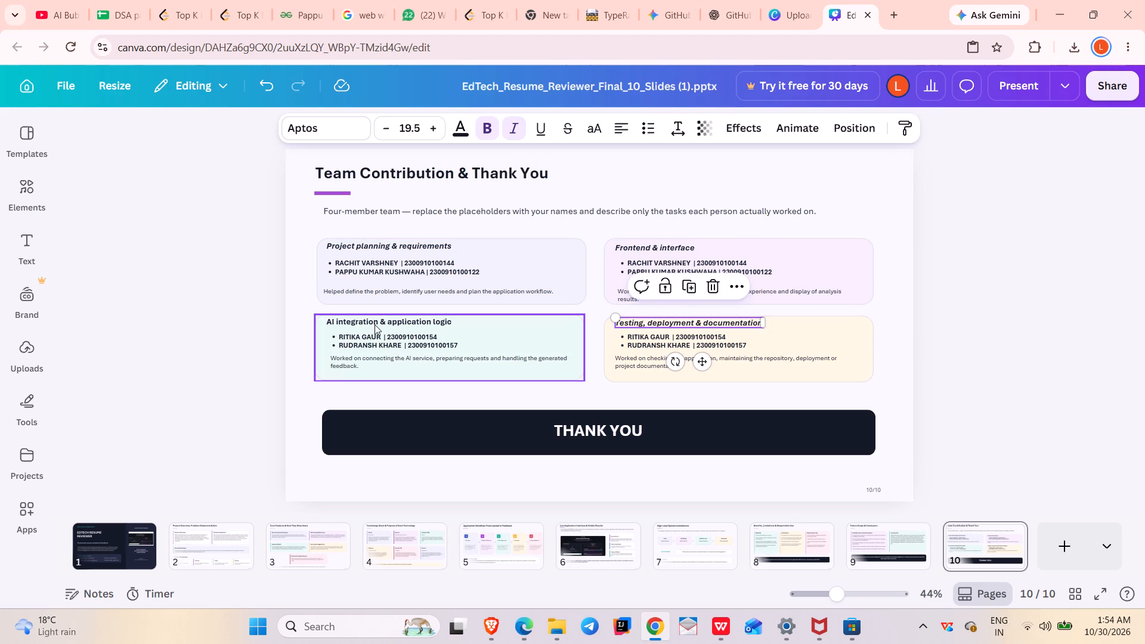
left_click(376, 321)
left_click(511, 120)
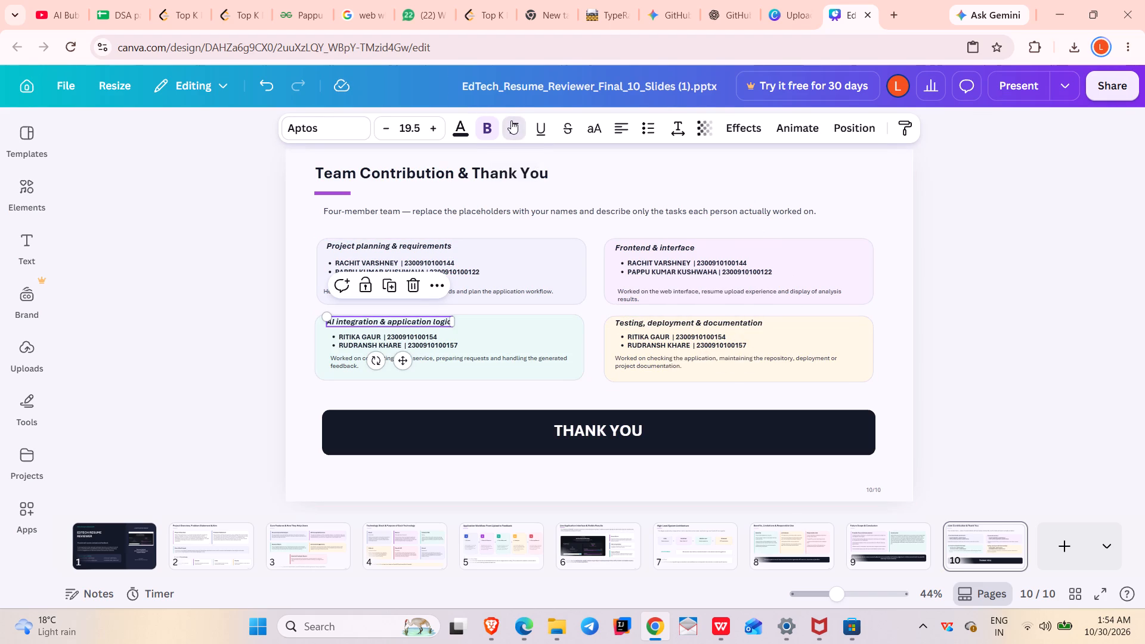
left_click(717, 336)
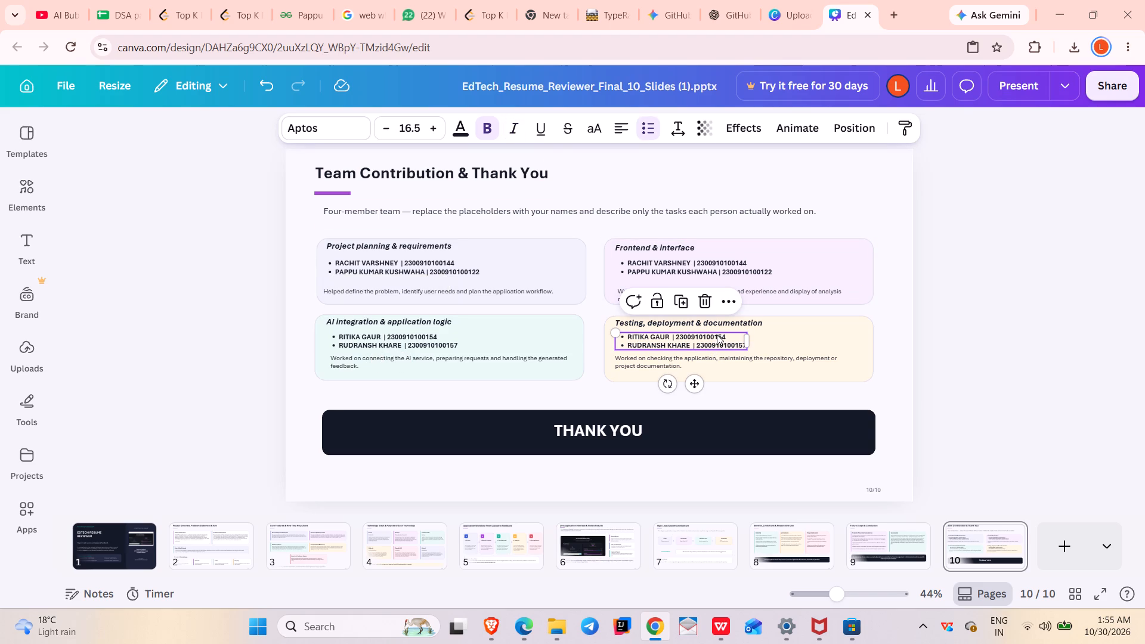
left_click(973, 277)
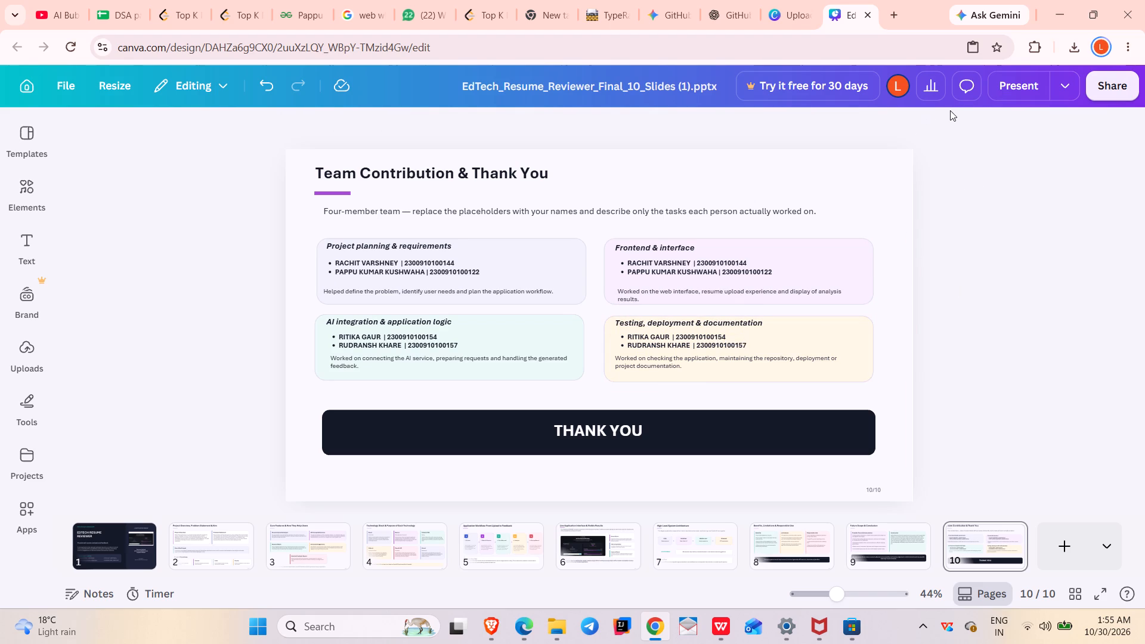
Download all pages of the corrected presentation again as a PPTX file.
left_click(1108, 83)
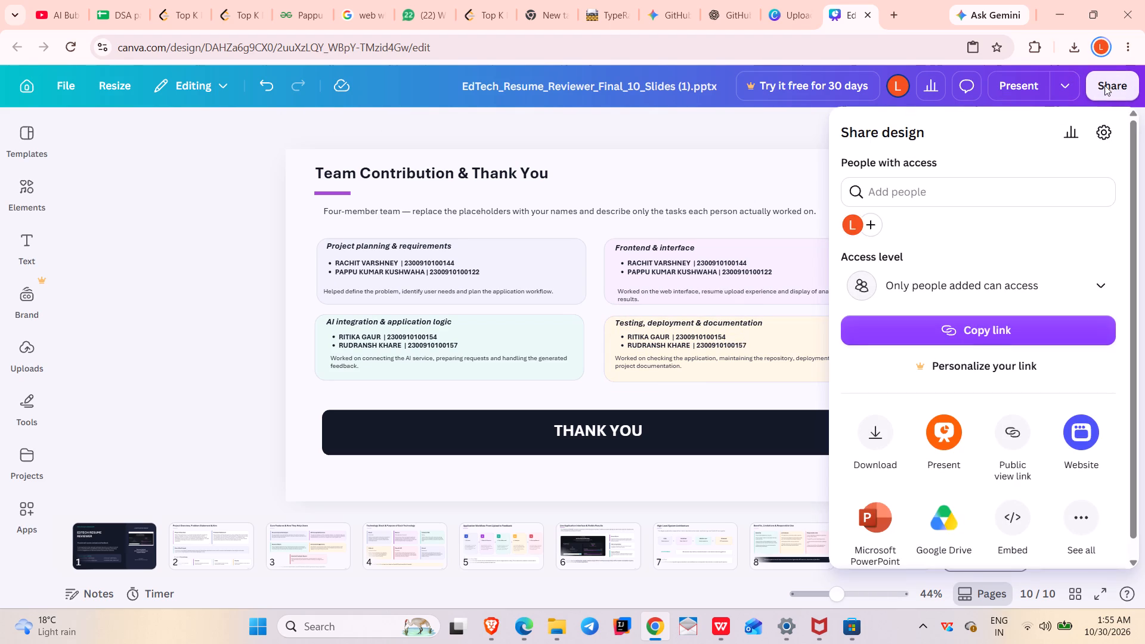
left_click(872, 422)
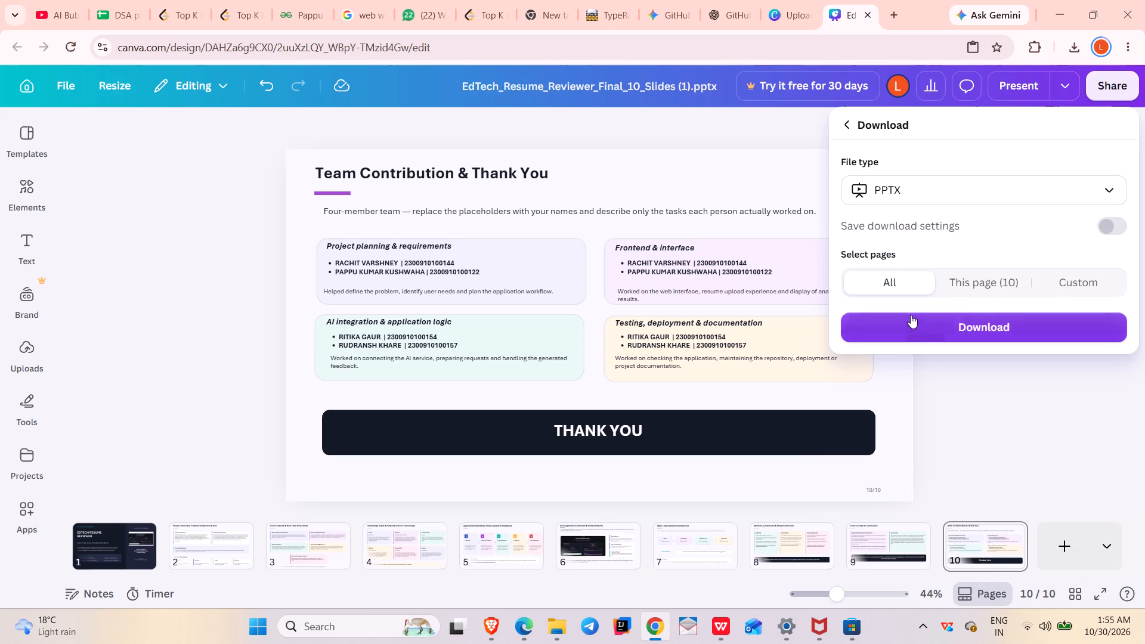
left_click(921, 321)
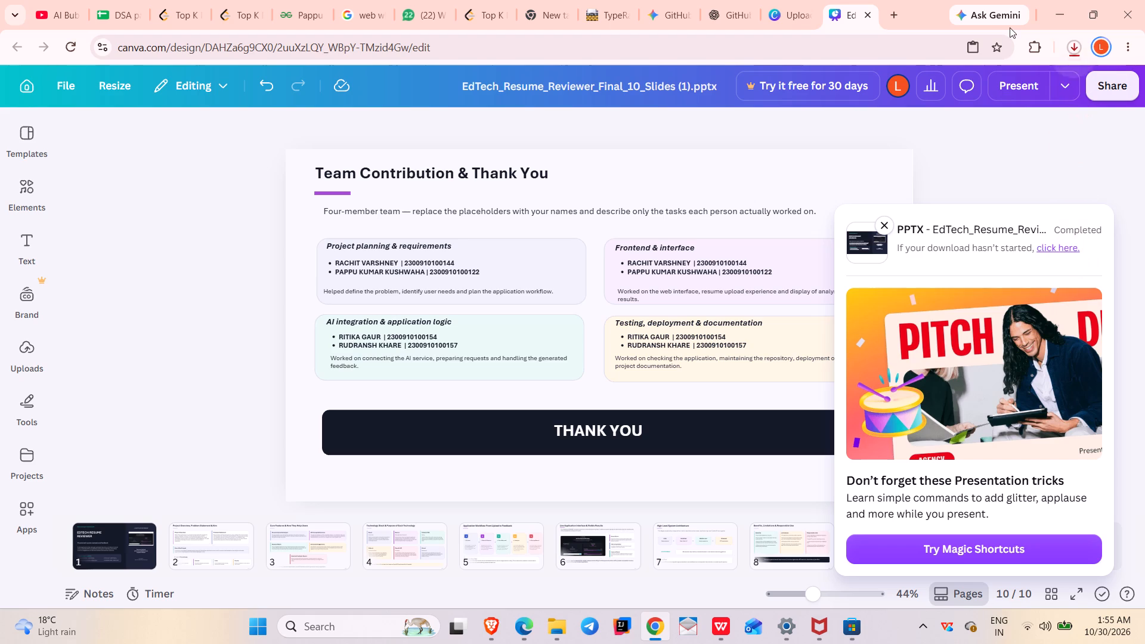
Open the newly downloaded PPTX in WPS Office and review its slides through to the final Team Contribution & Thank You slide.
left_click(1072, 39)
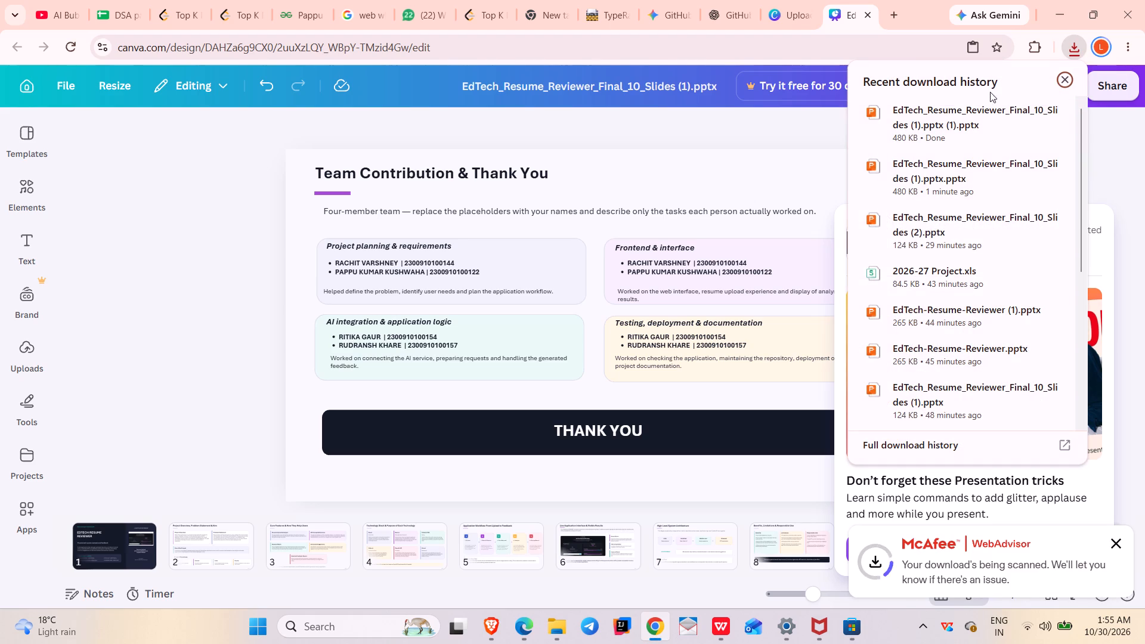
left_click(915, 117)
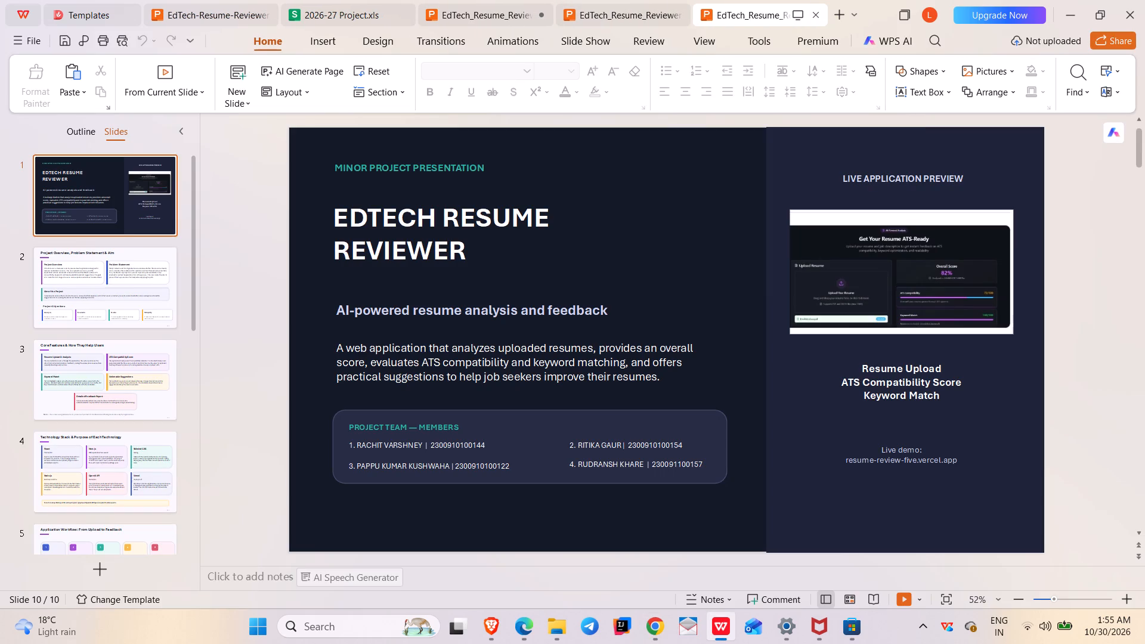
scroll(595, 399, "down", 2)
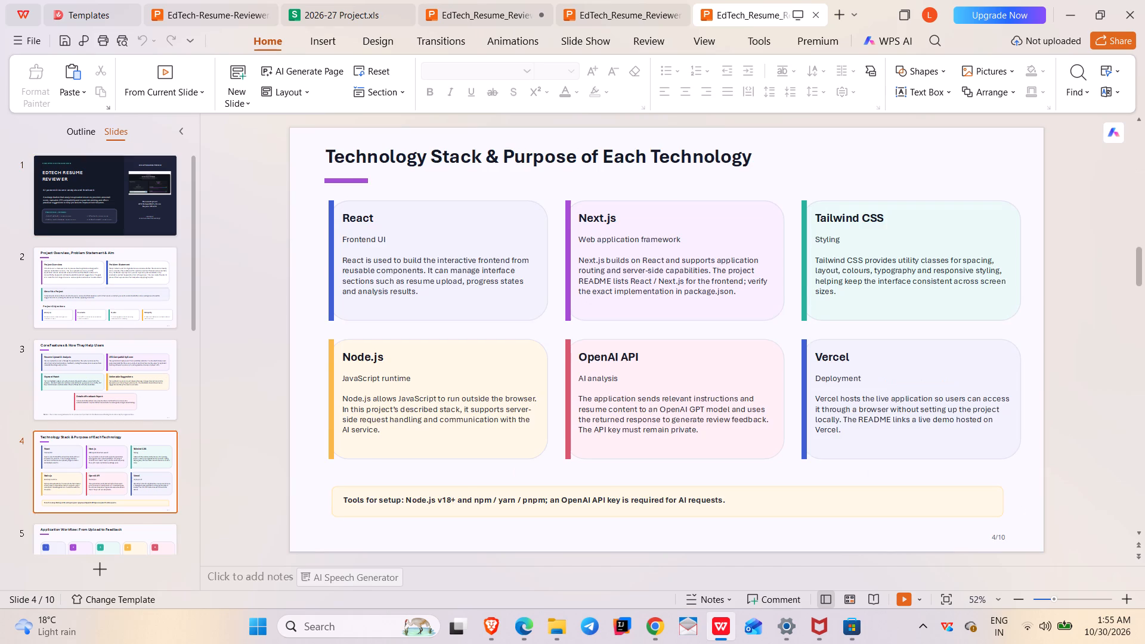
scroll(595, 399, "down", 7)
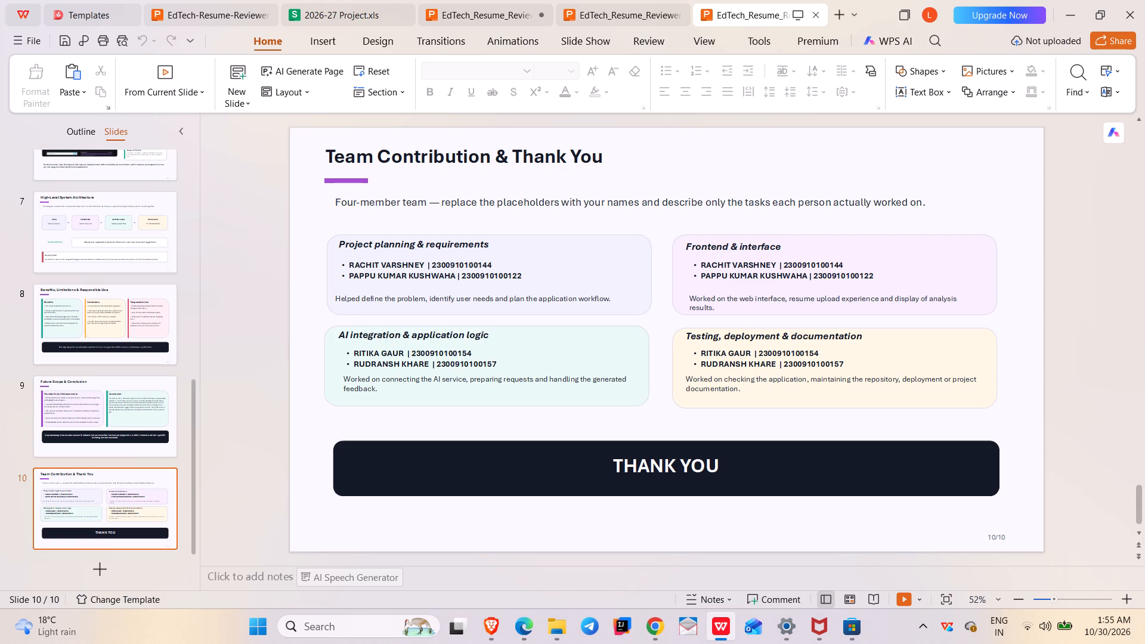
Minimize the WPS Office and Chrome windows to get to the Downloads folder window on the desktop.
left_click(1080, 11)
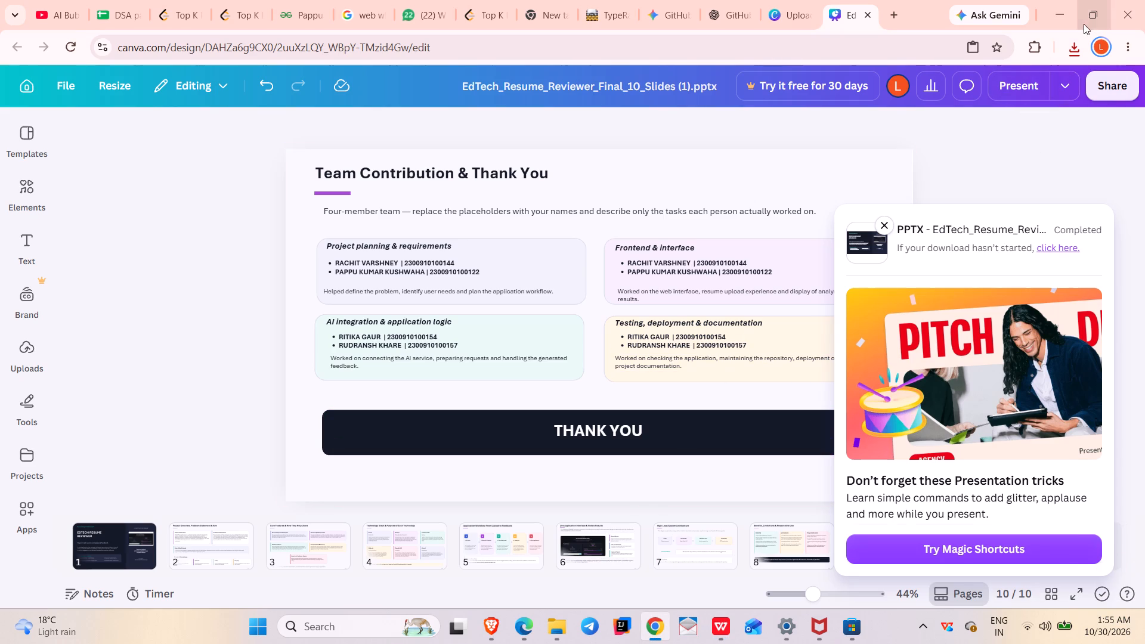
left_click(1053, 14)
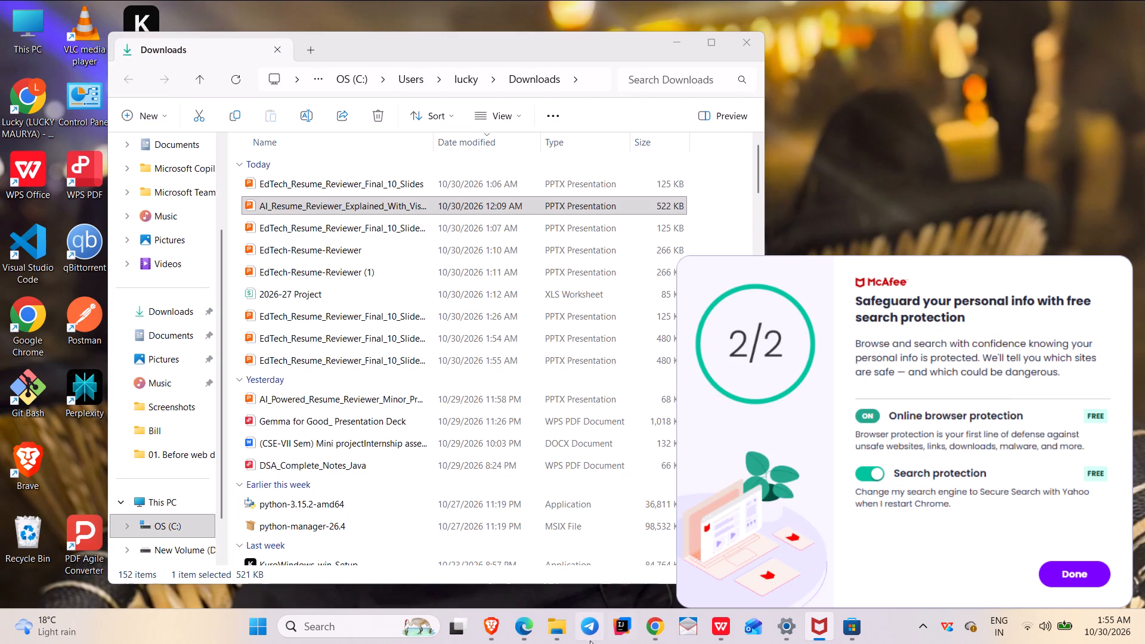
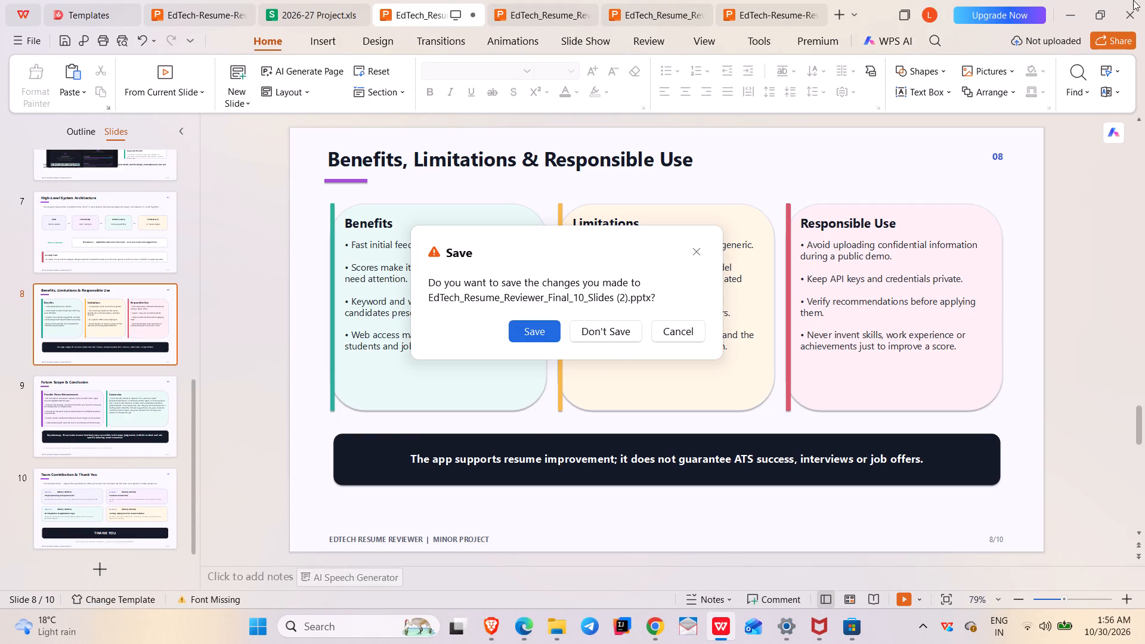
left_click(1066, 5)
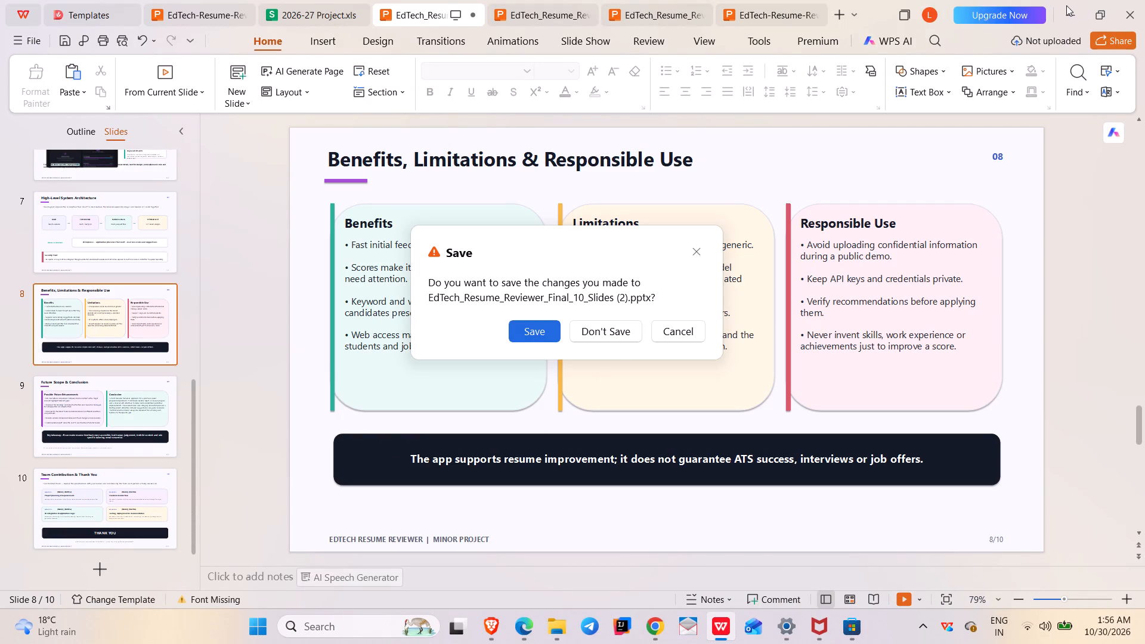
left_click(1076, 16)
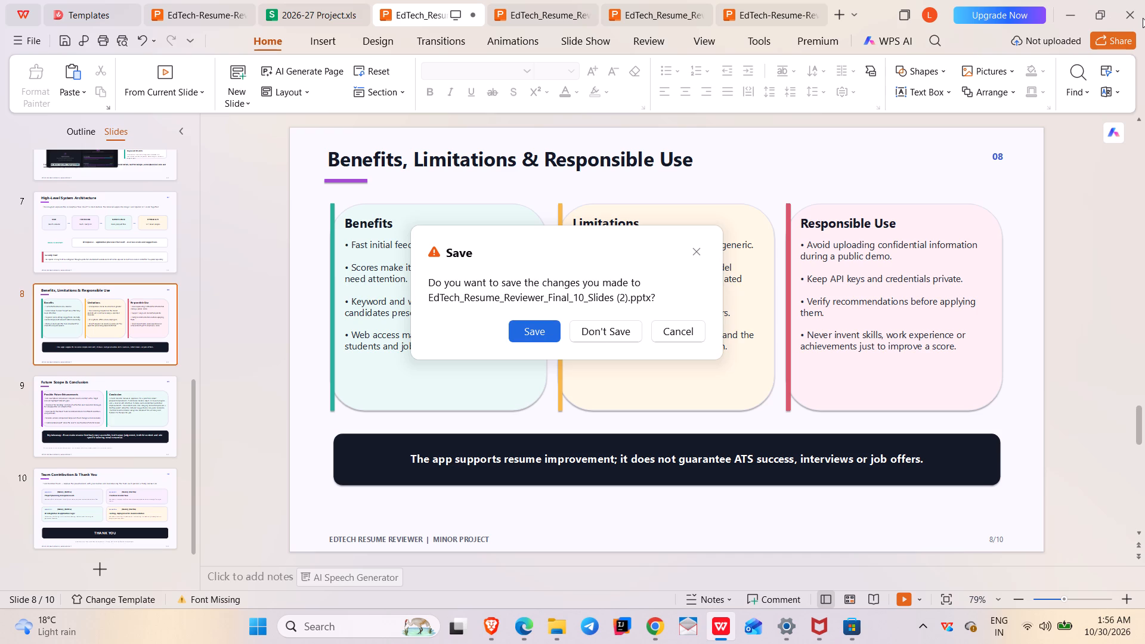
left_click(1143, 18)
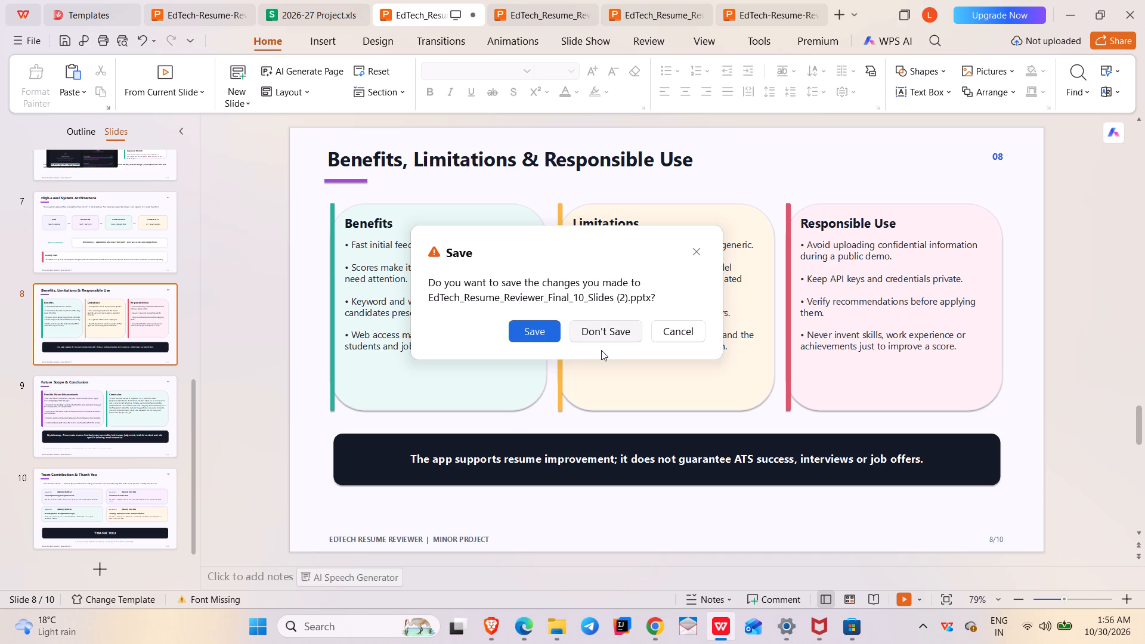
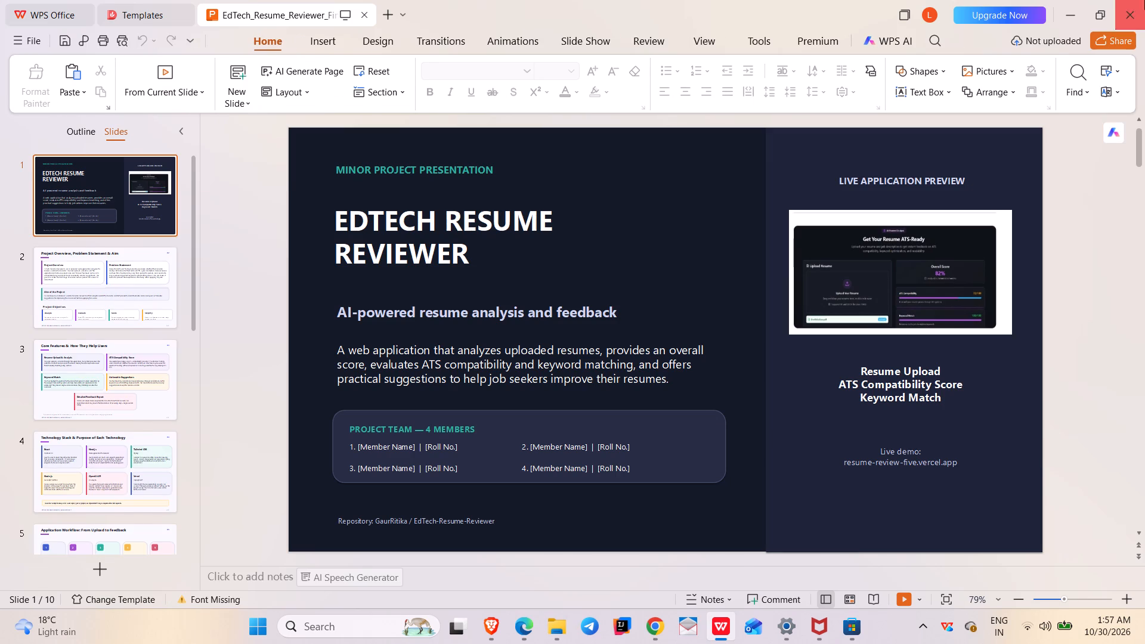
Open the presentation whose name starts with AI_Resume_Reviewer_Explained_With_Vis from the Downloads folder.
double_click(450, 206)
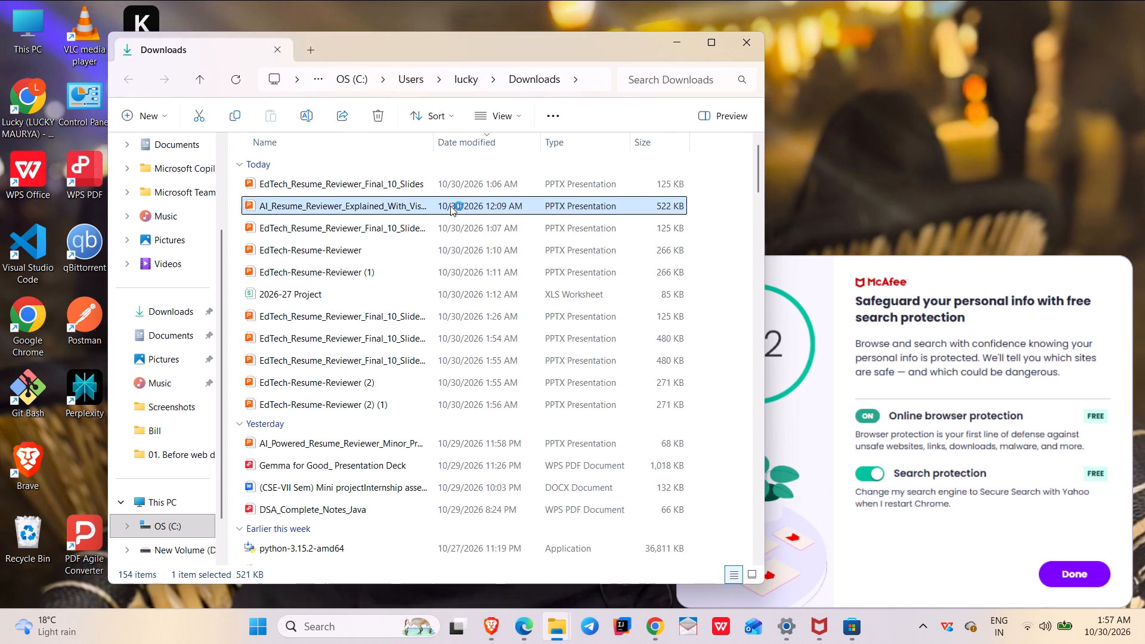
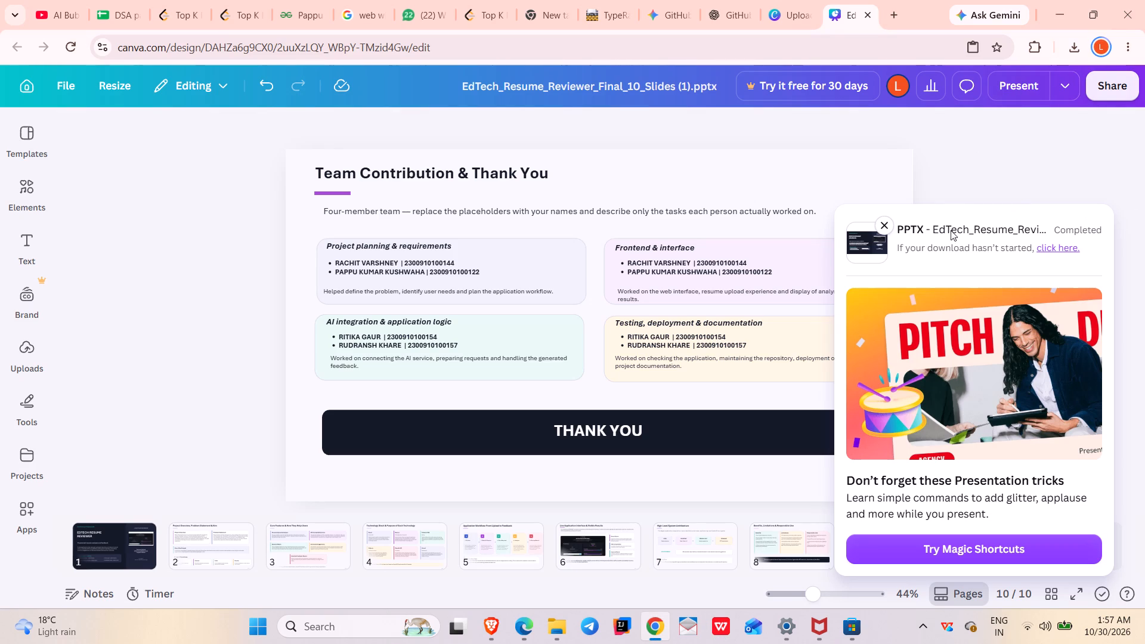
Download all pages of the EdTech_Resume_Reviewer_Final_10_Slides (1).pptx design as a PPTX file.
left_click(887, 219)
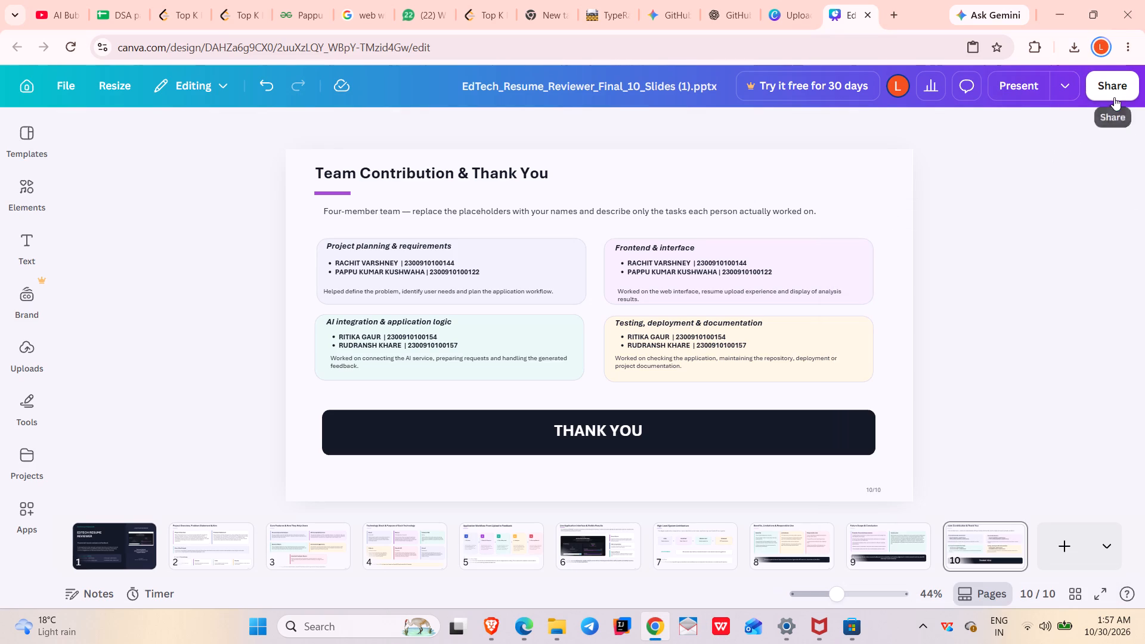
left_click(1114, 97)
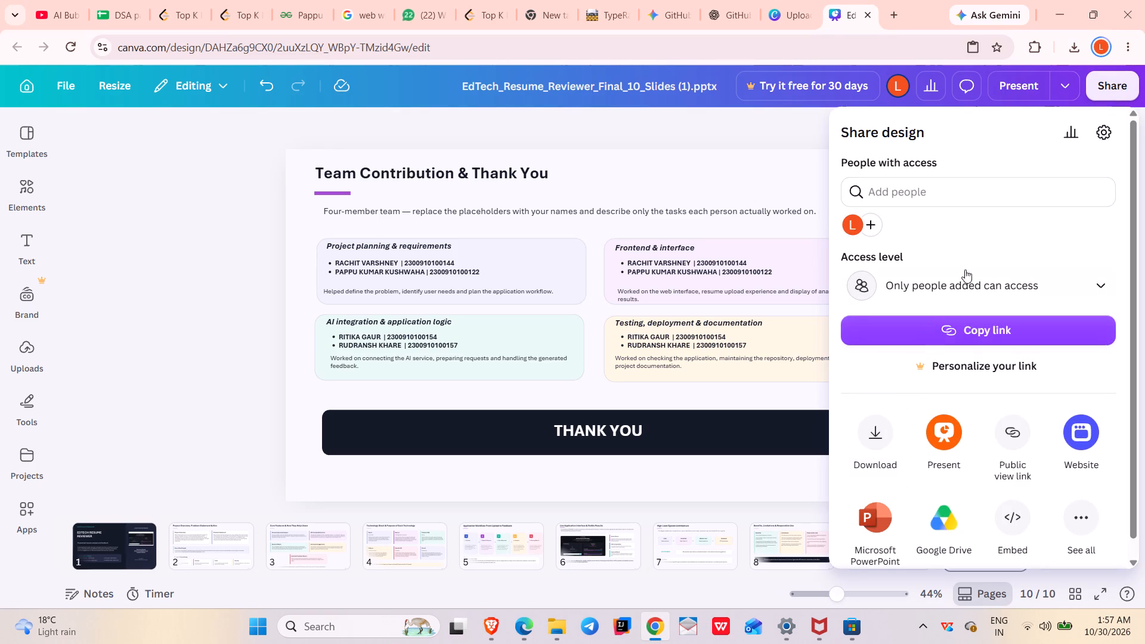
left_click(874, 440)
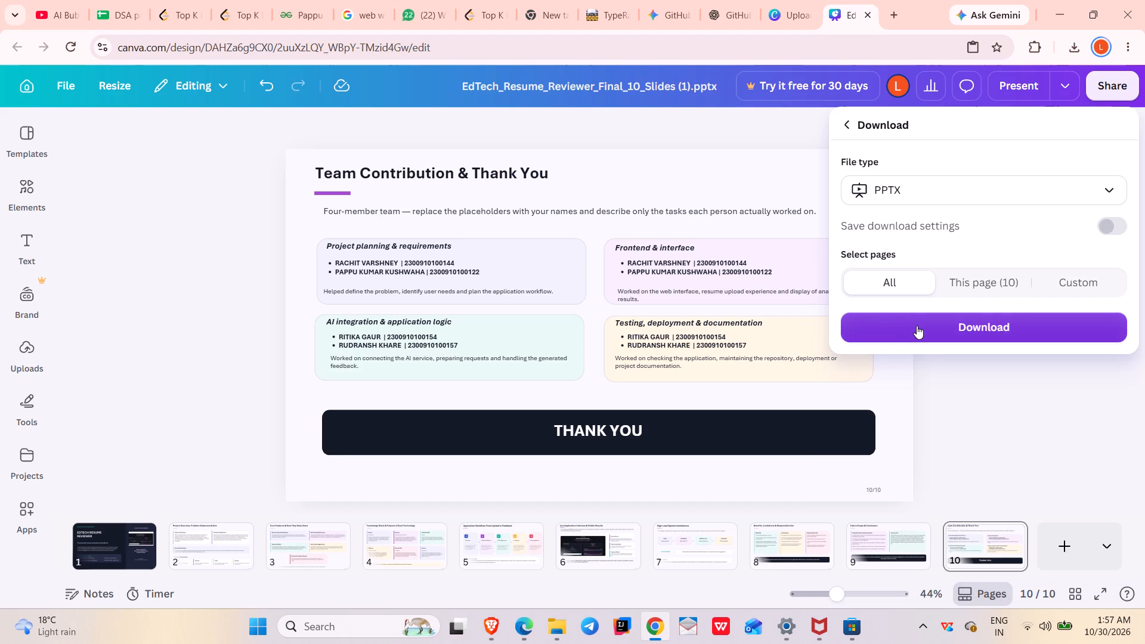
left_click(917, 326)
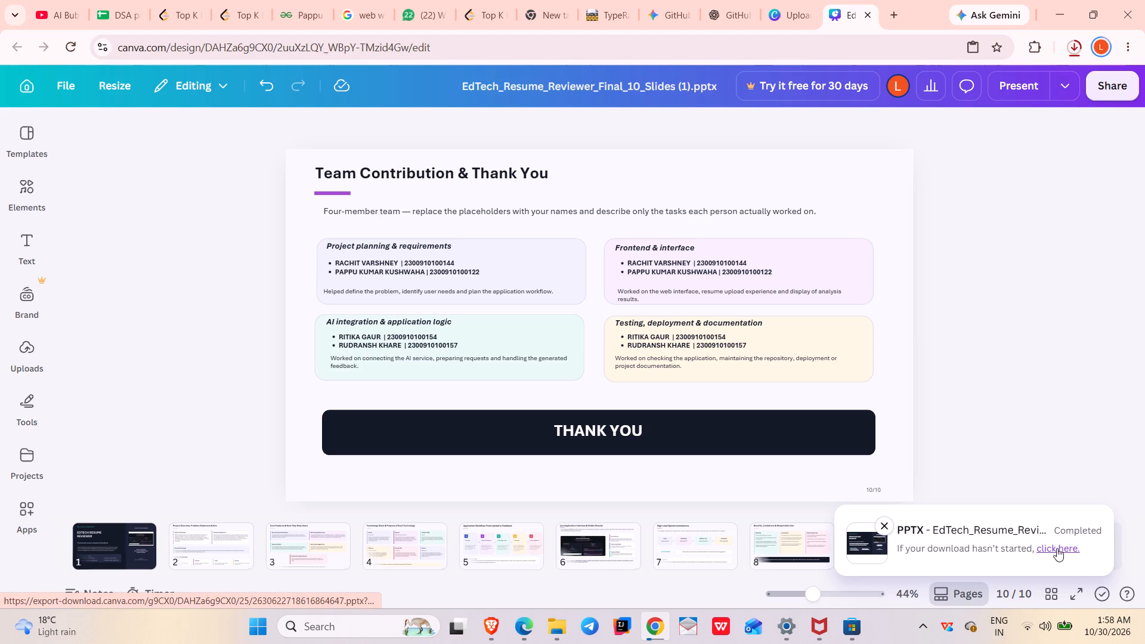
Try to open the newest download, EdTech_Resume_Reviewer_Final_10_Slides (1).pptx (2).pptx, and dismiss the dialogs.
left_click(1078, 45)
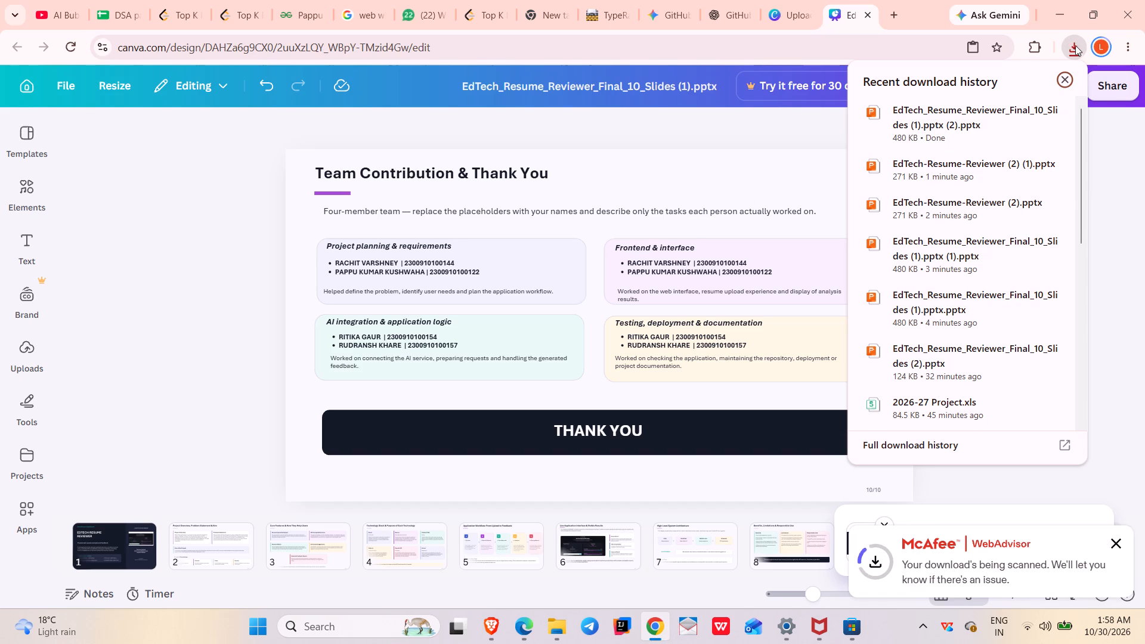
left_click(957, 126)
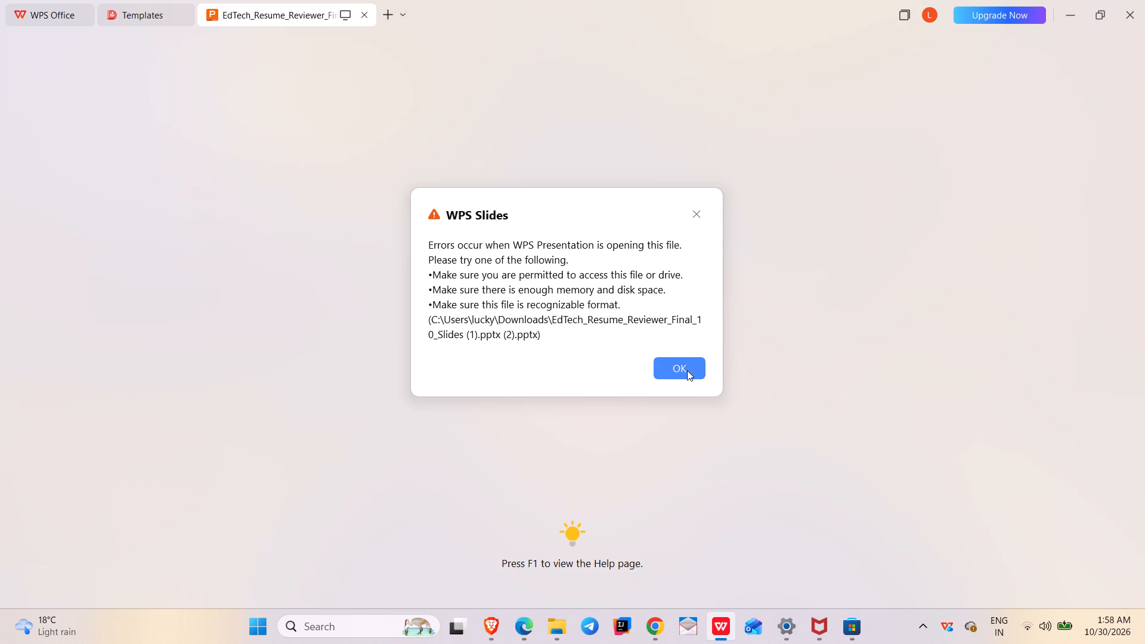
left_click(687, 370)
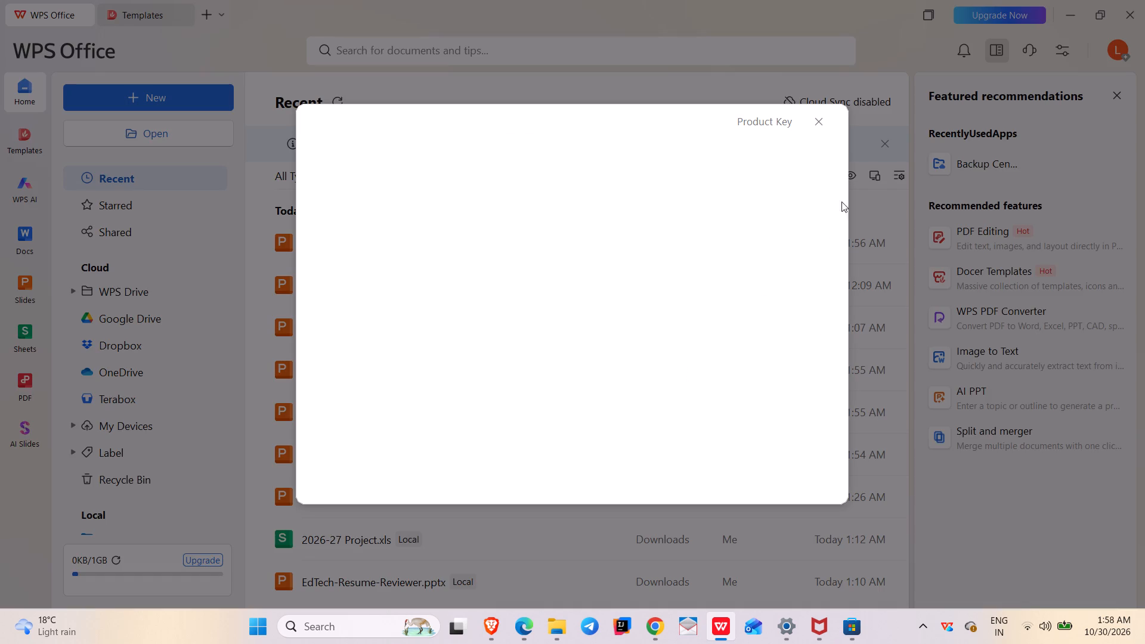
left_click(818, 119)
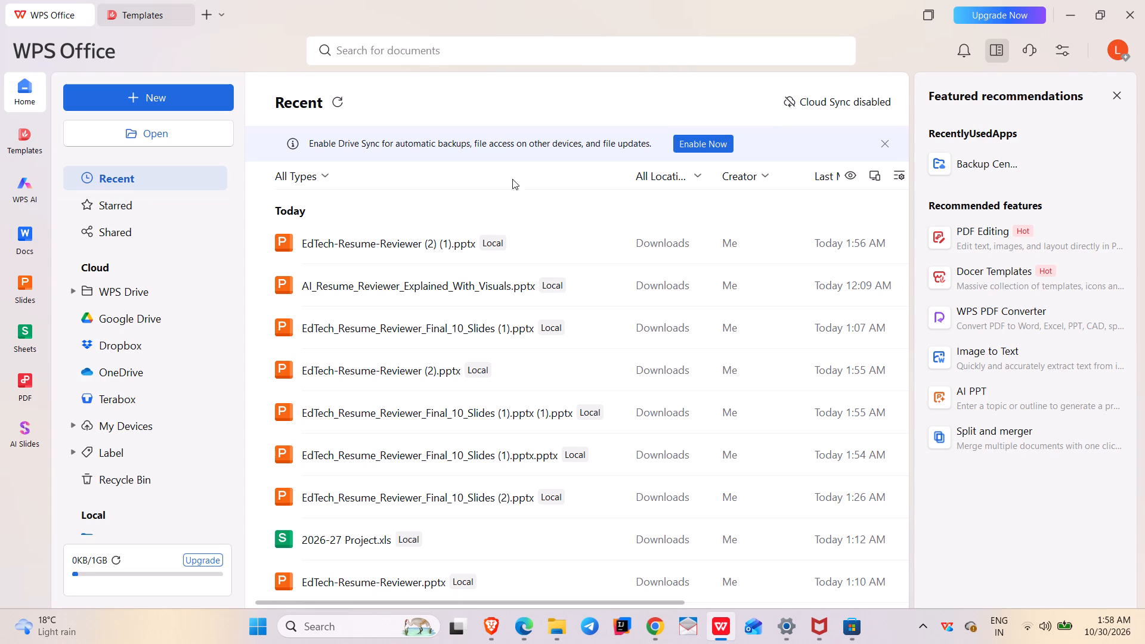
Open EdTech-Resume-Reviewer (2) (1).pptx from the recent documents, and close it.
double_click(410, 237)
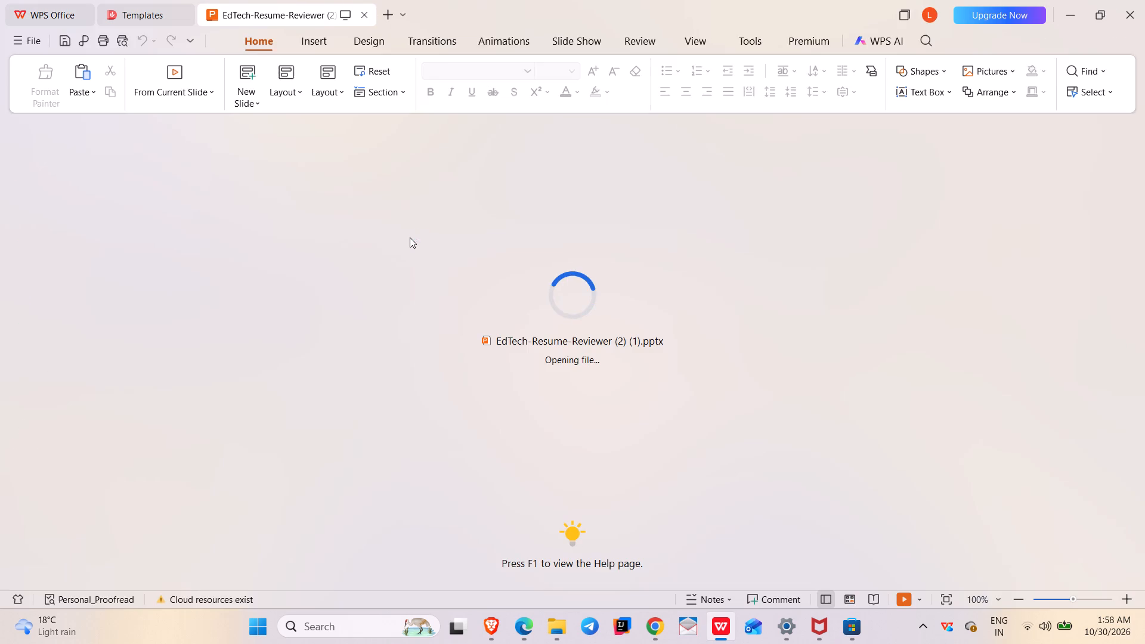
left_click(1144, 0)
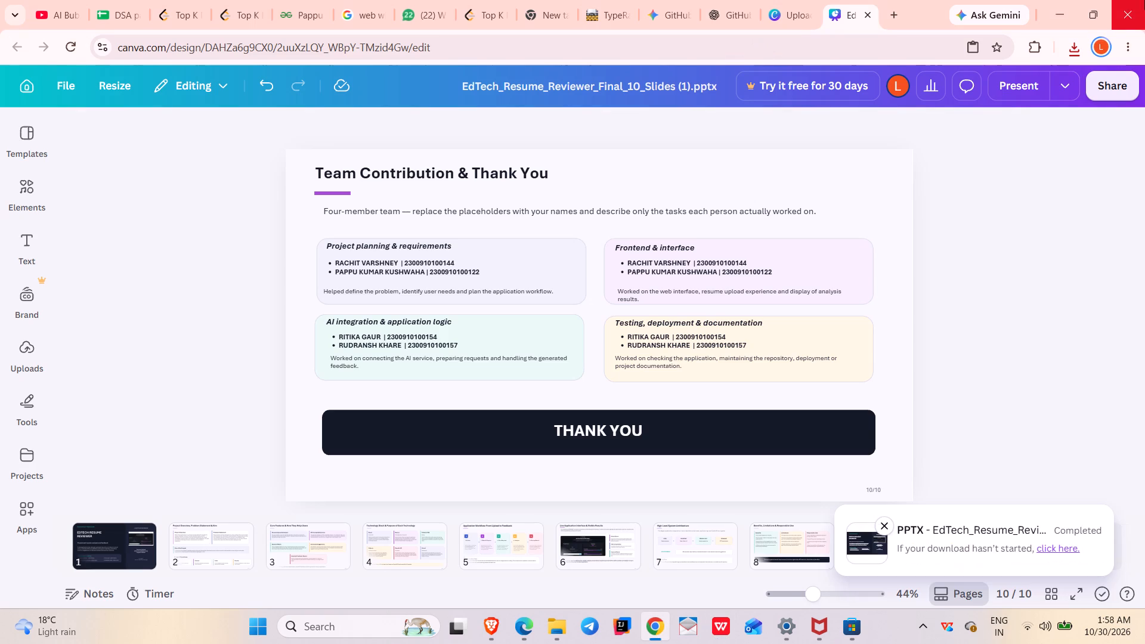
Show the newest download, EdTech_Resume_Reviewer_Final_10_Slides (1).pptx (2).pptx, in its folder.
left_click(1102, 83)
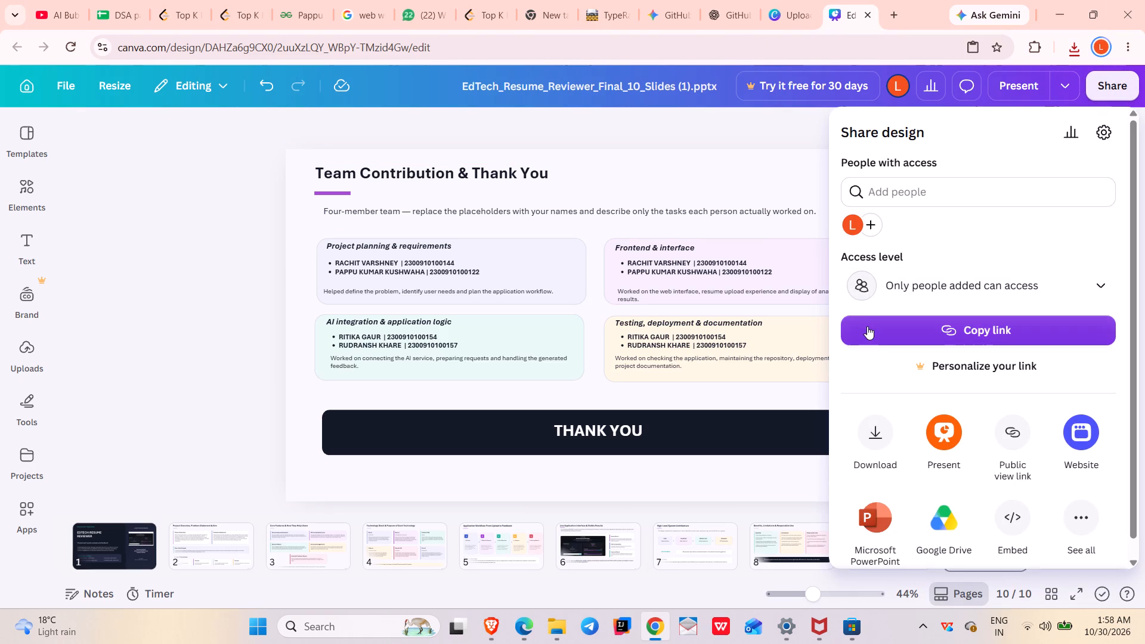
left_click(1068, 43)
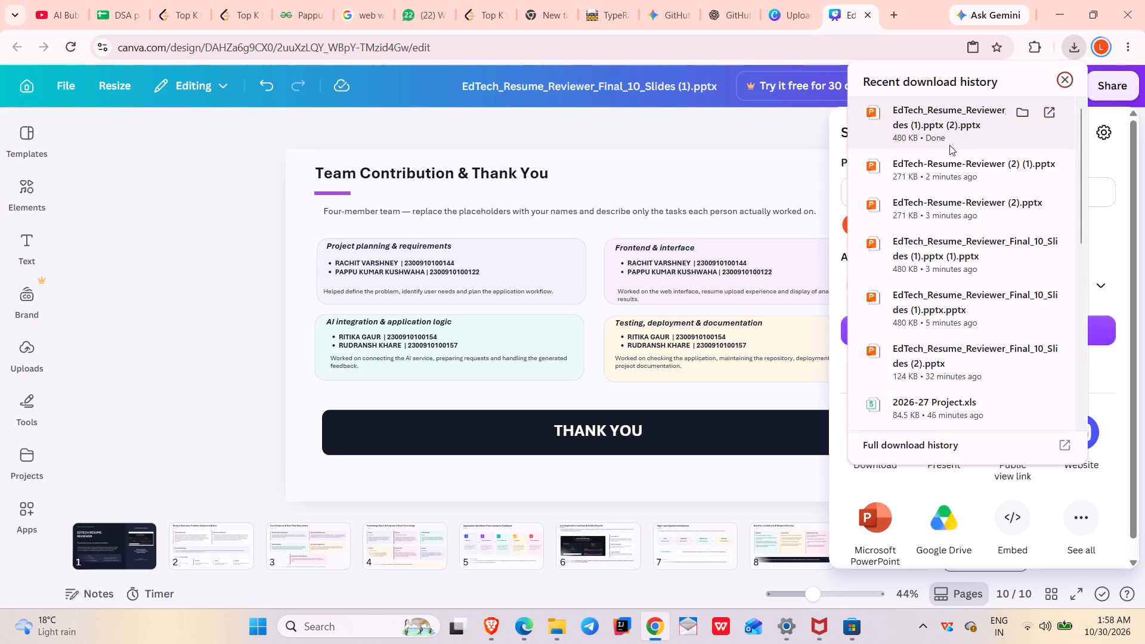
left_click(1020, 112)
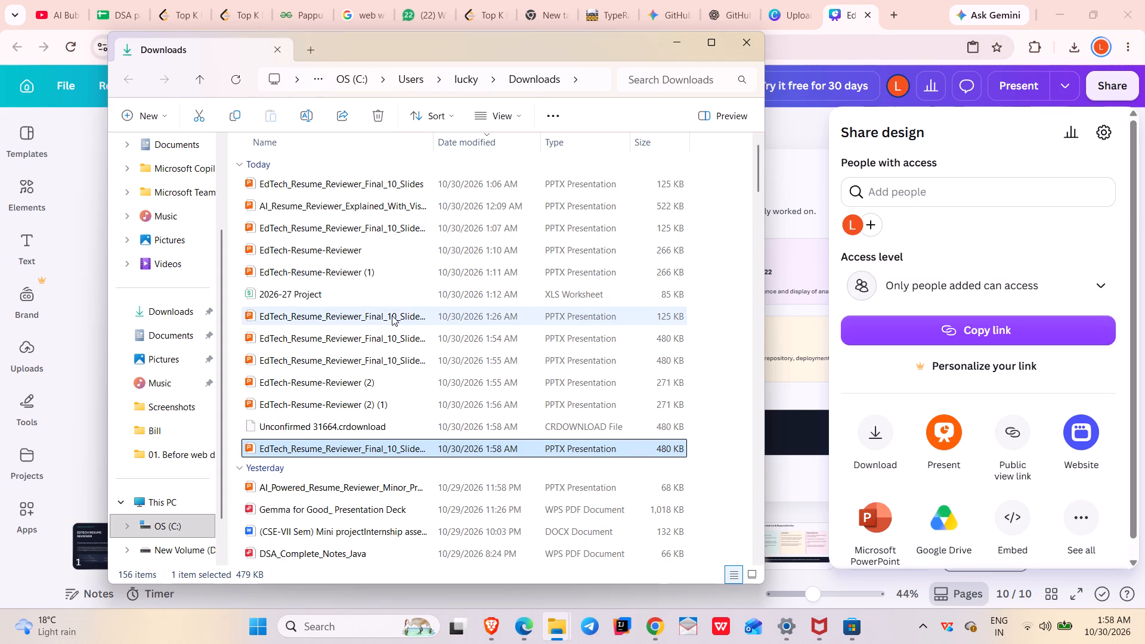
Check the EdTech-Resume-Reviewer (1) presentation and the 1:07 AM EdTech_Resume_Reviewer_Final_10_Slides copy, closing each one.
double_click(332, 275)
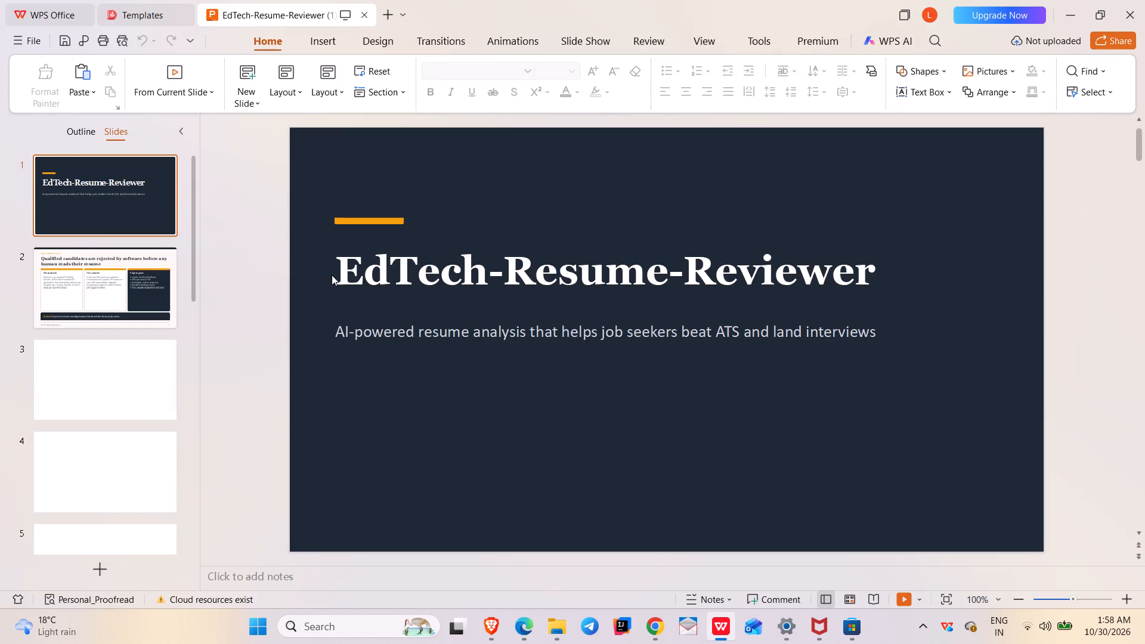
left_click(1144, 0)
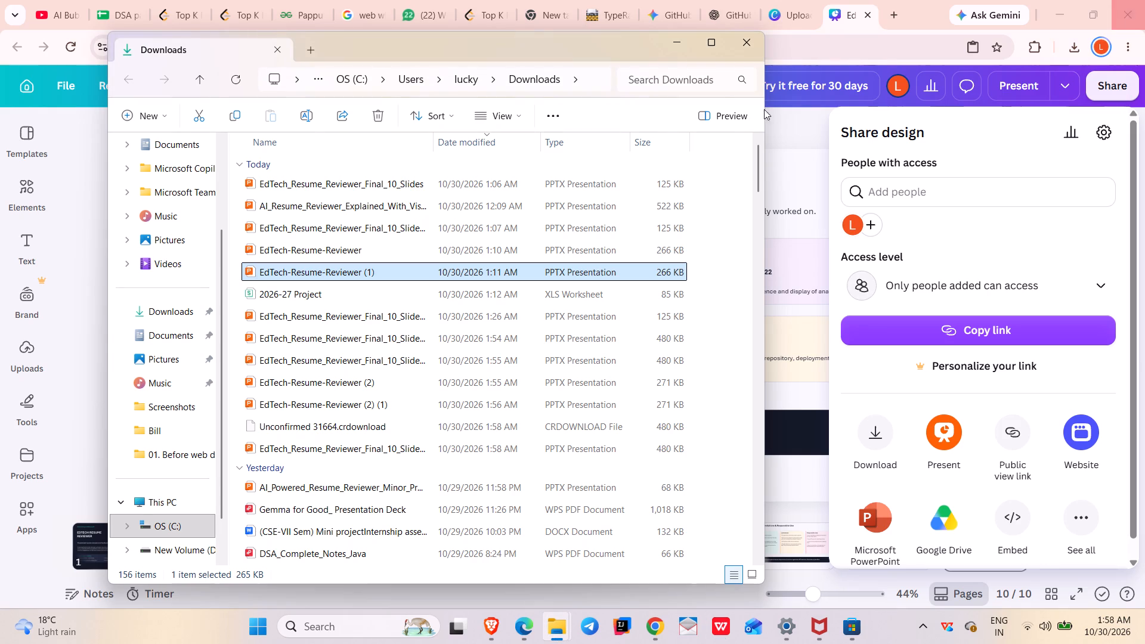
double_click(434, 224)
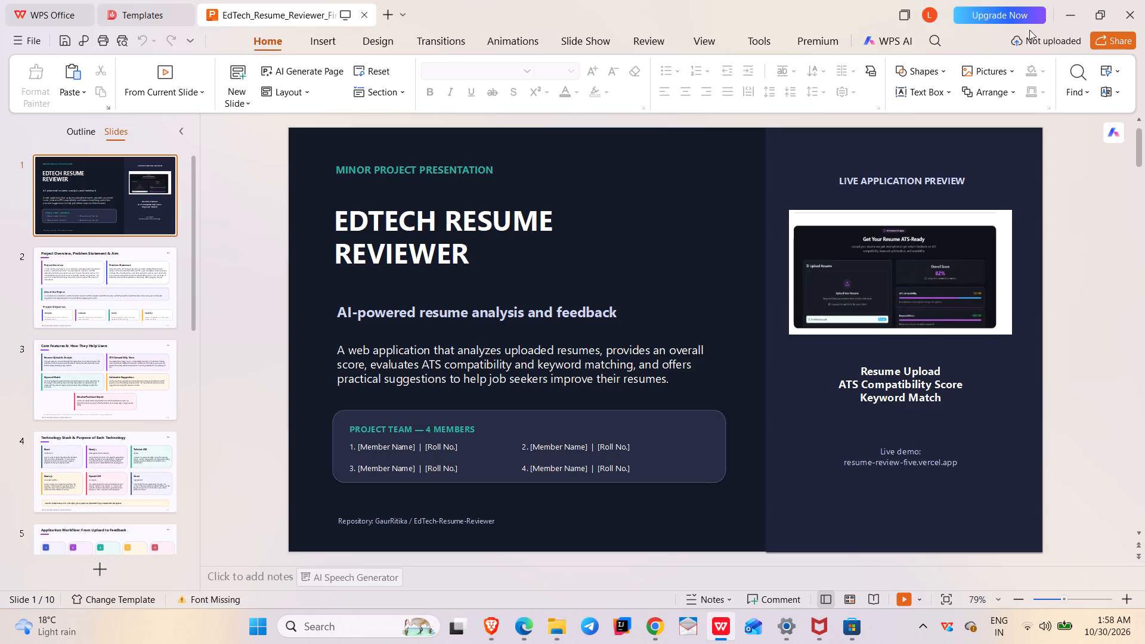
left_click(1143, 10)
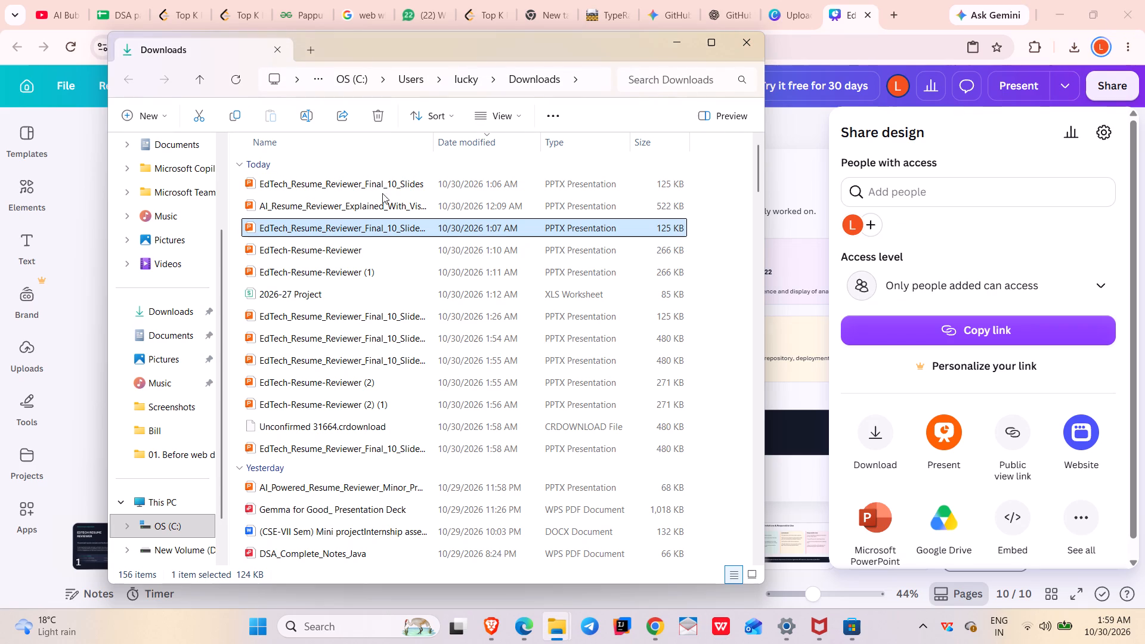
Look through the slides of the EdTech_Resume_Reviewer_Final_10_Slides presentation, and close it and the Downloads folder.
double_click(367, 179)
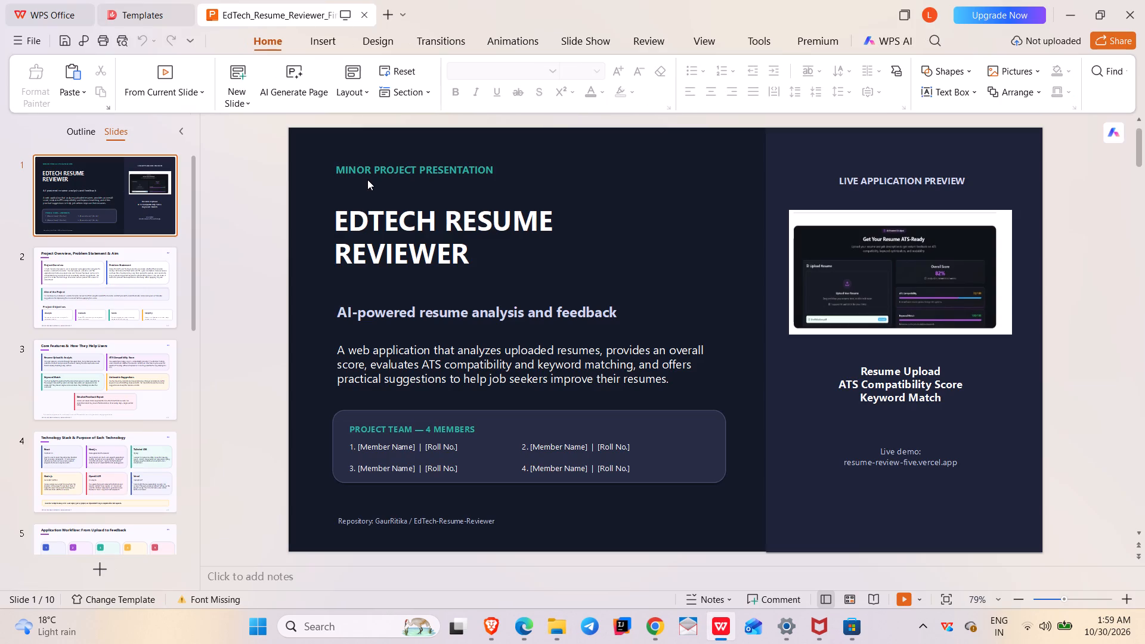
scroll(529, 306, "down", 3)
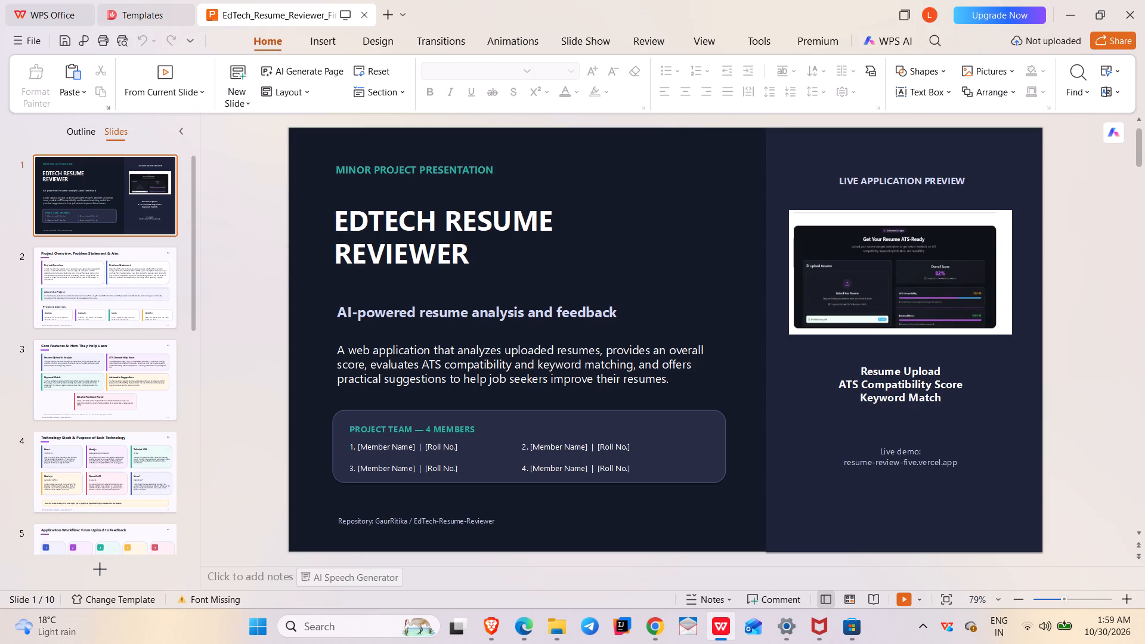
scroll(529, 306, "down", 1)
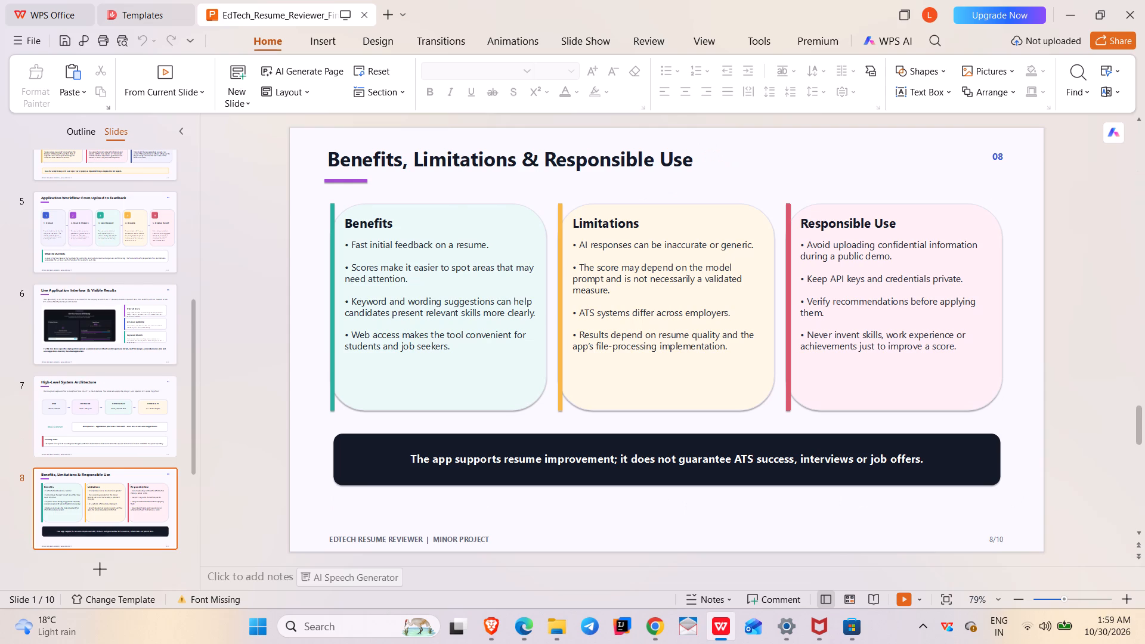
left_click(1144, 13)
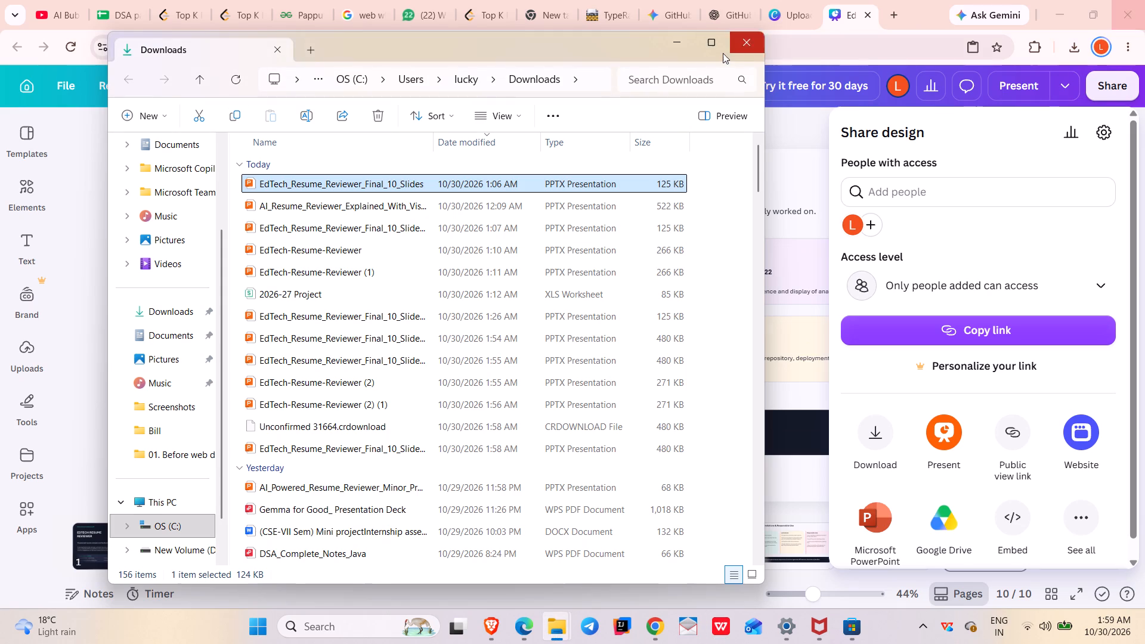
left_click(745, 45)
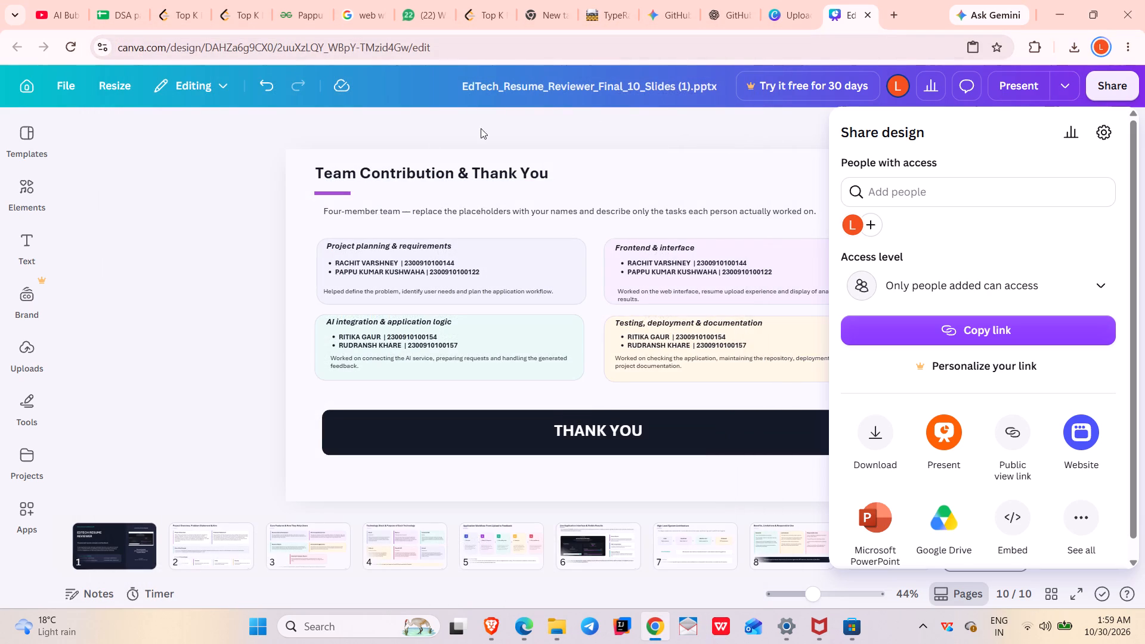
View the design in Presenter view, set its introductory message not to show again, and exit the presentation.
left_click(223, 185)
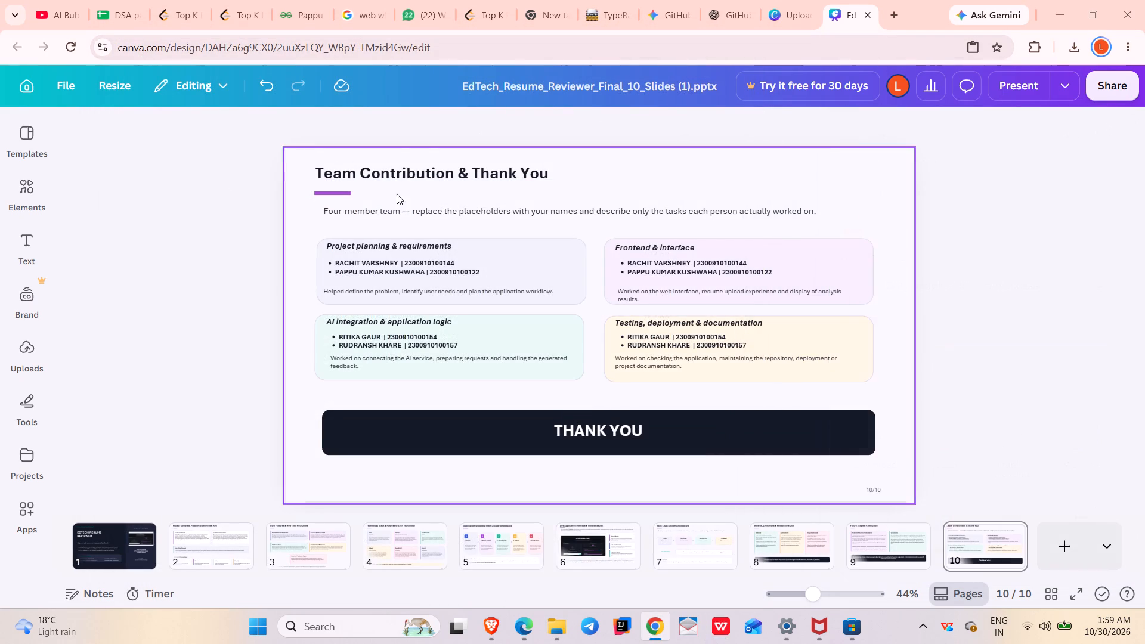
left_click(1063, 81)
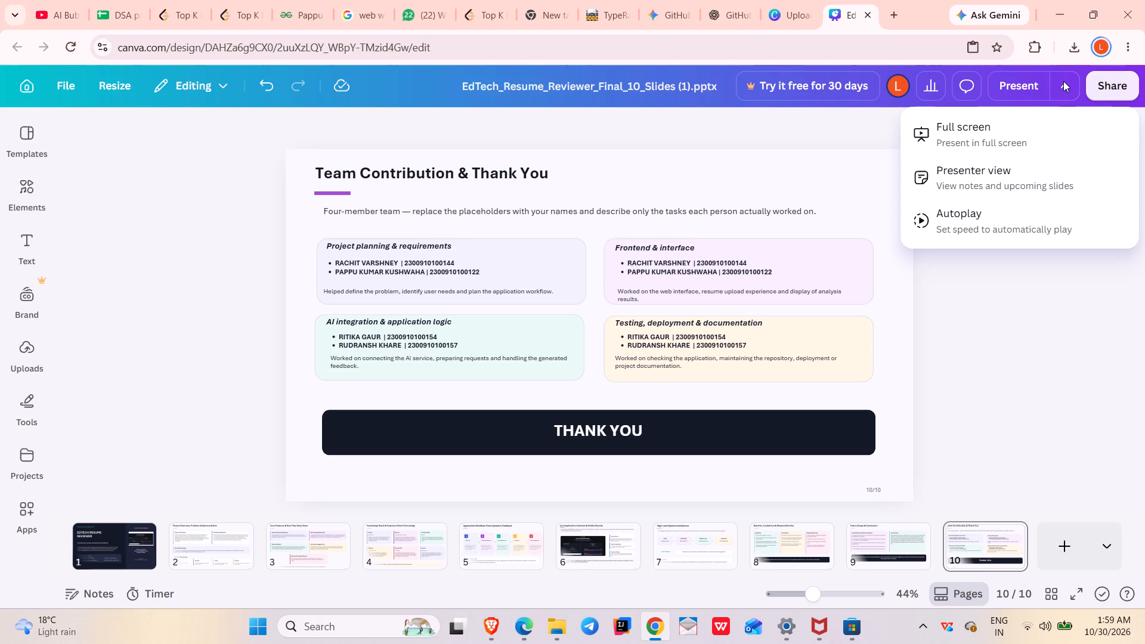
left_click(988, 171)
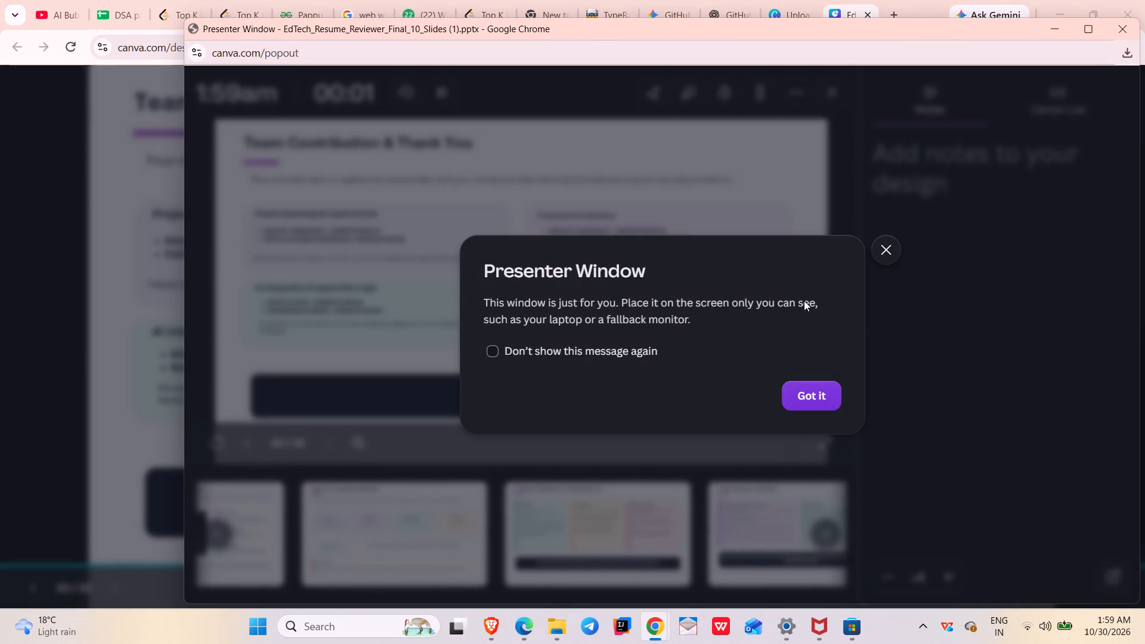
left_click(495, 348)
left_click(812, 384)
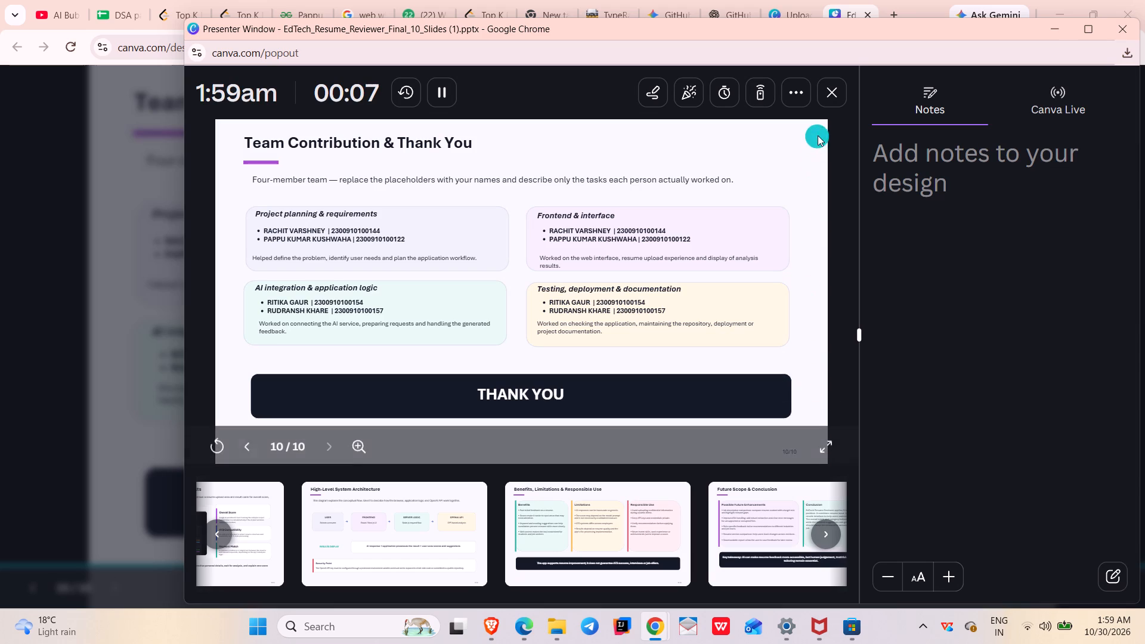
left_click(835, 85)
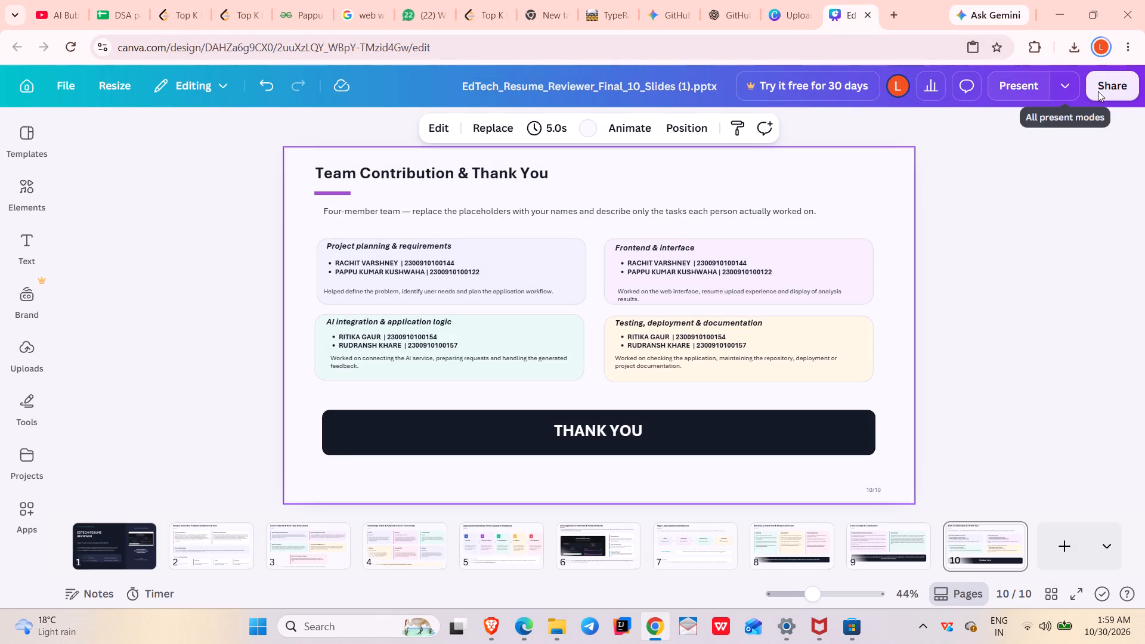
Download all pages of the design again with PPTX as the file type.
left_click(1135, 80)
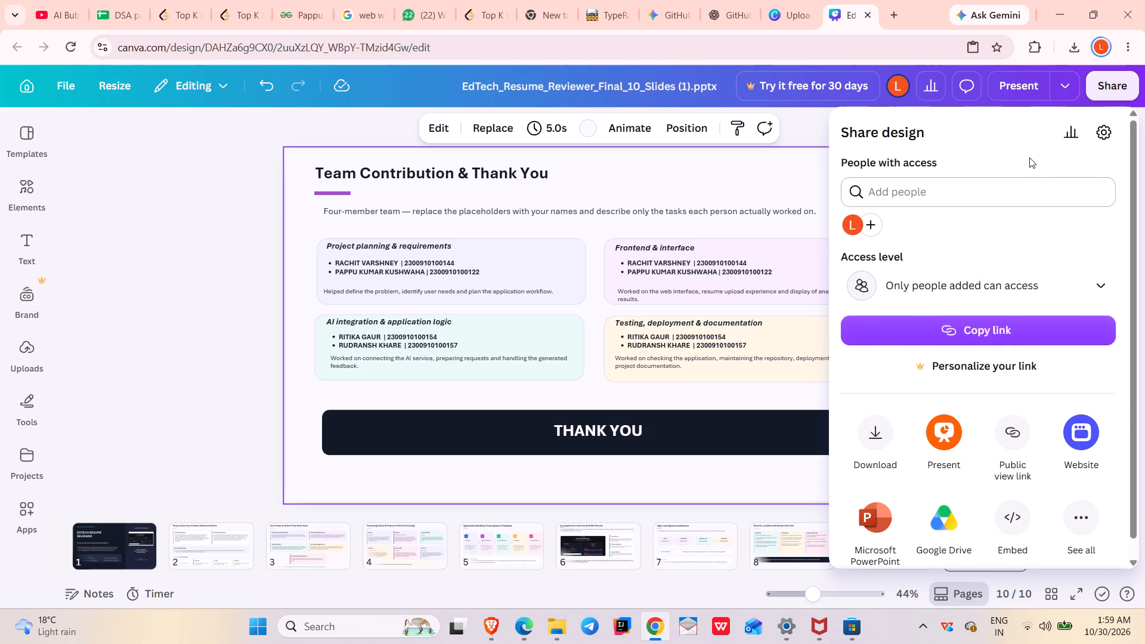
left_click(878, 443)
left_click(1007, 187)
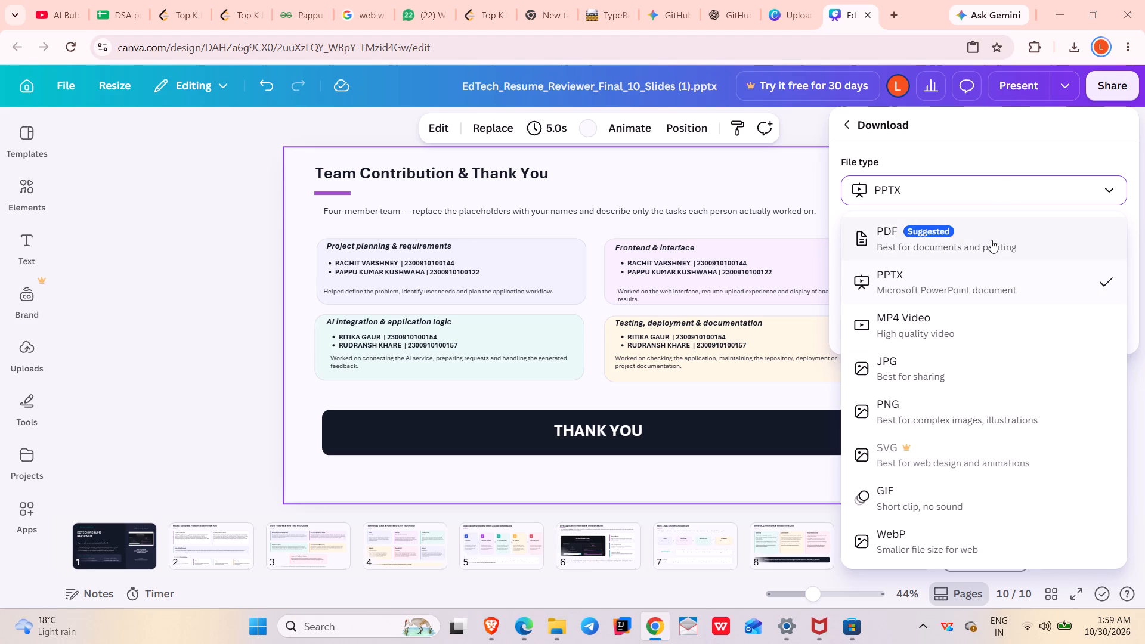
left_click(996, 279)
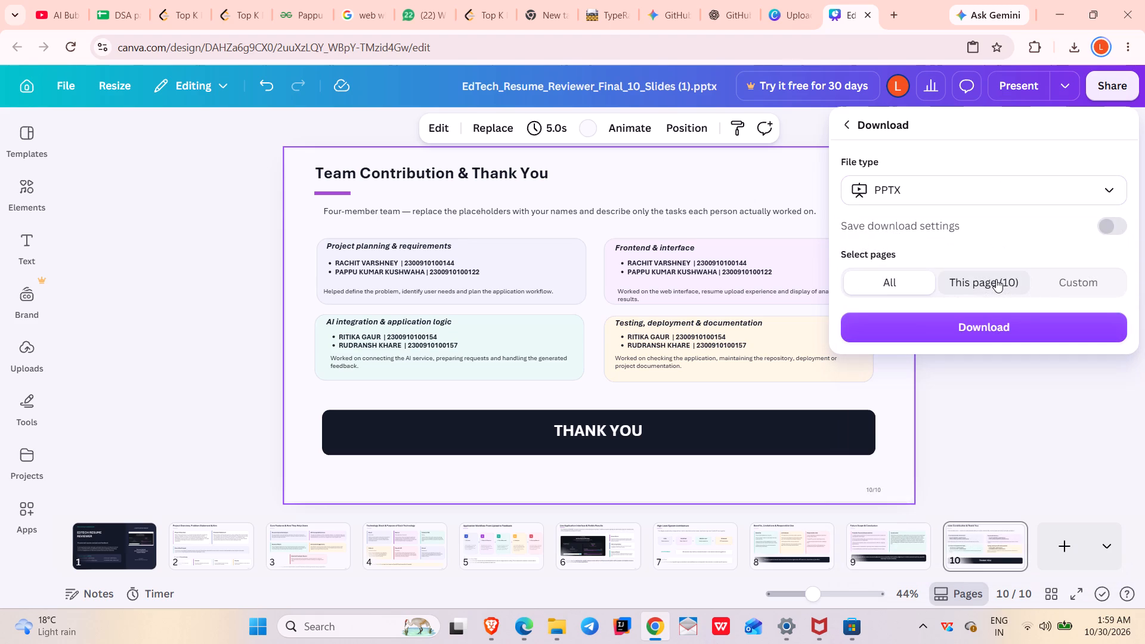
left_click(970, 333)
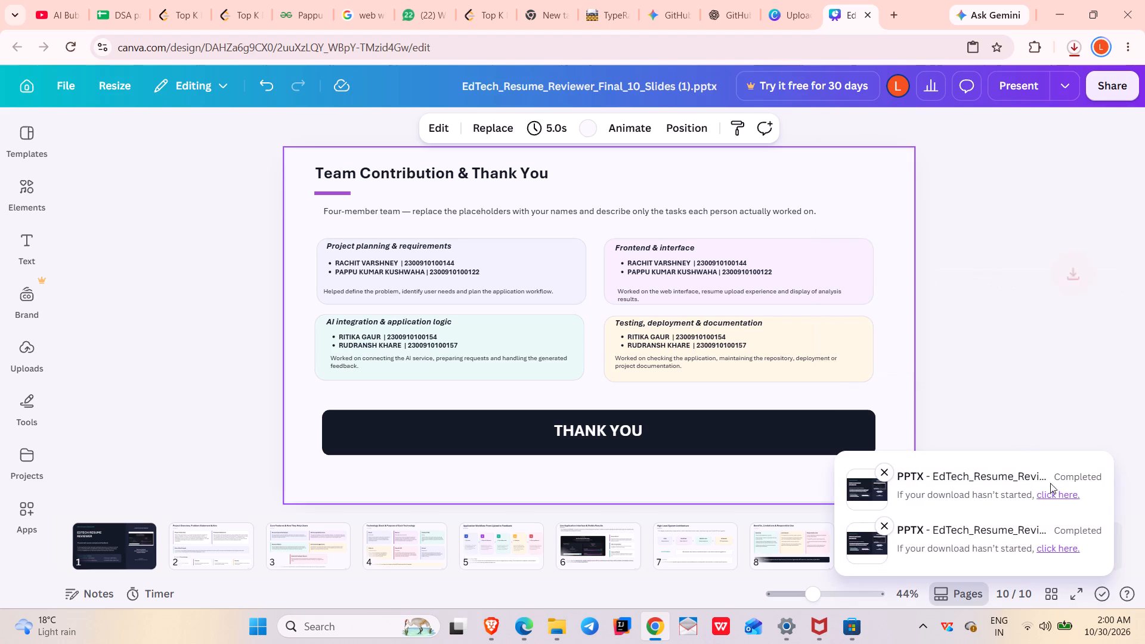
Open the newly downloaded EdTech_Resume_Reviewer_Final_10_Slides (1).pptx (3) file from its Downloads folder with WPS Office.
left_click(1075, 47)
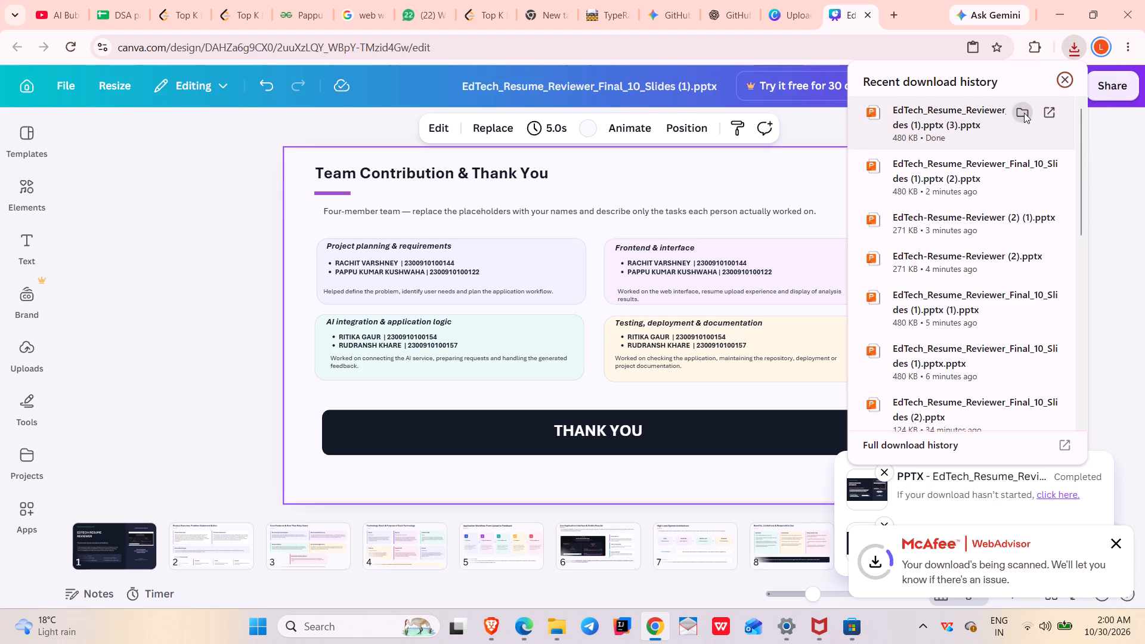
left_click(1024, 113)
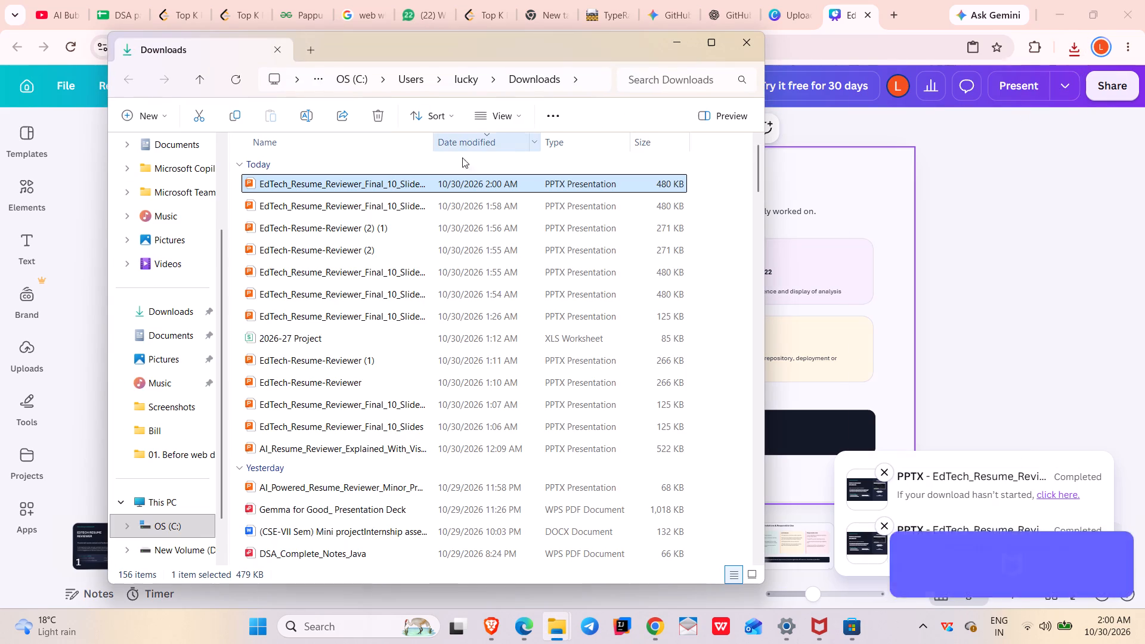
right_click(386, 181)
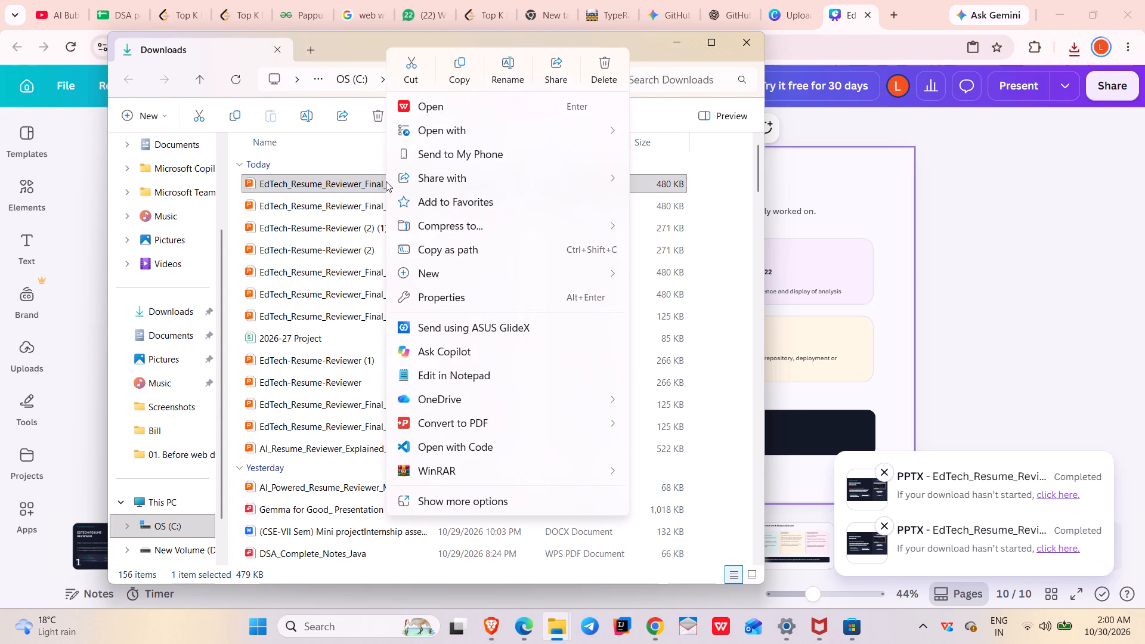
left_click(437, 131)
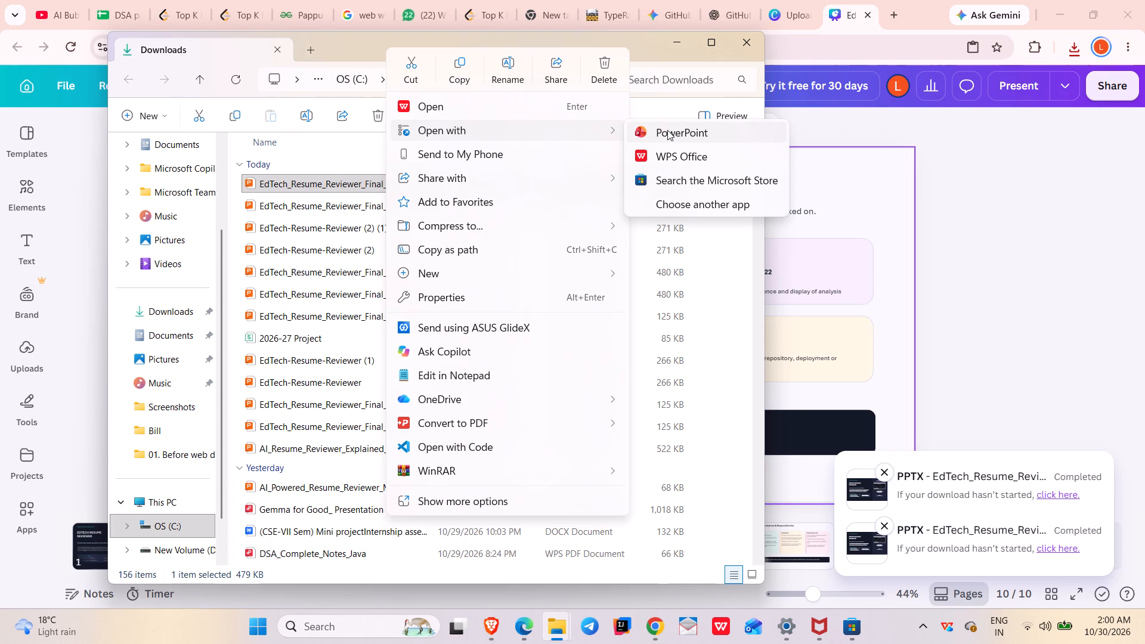
left_click(669, 146)
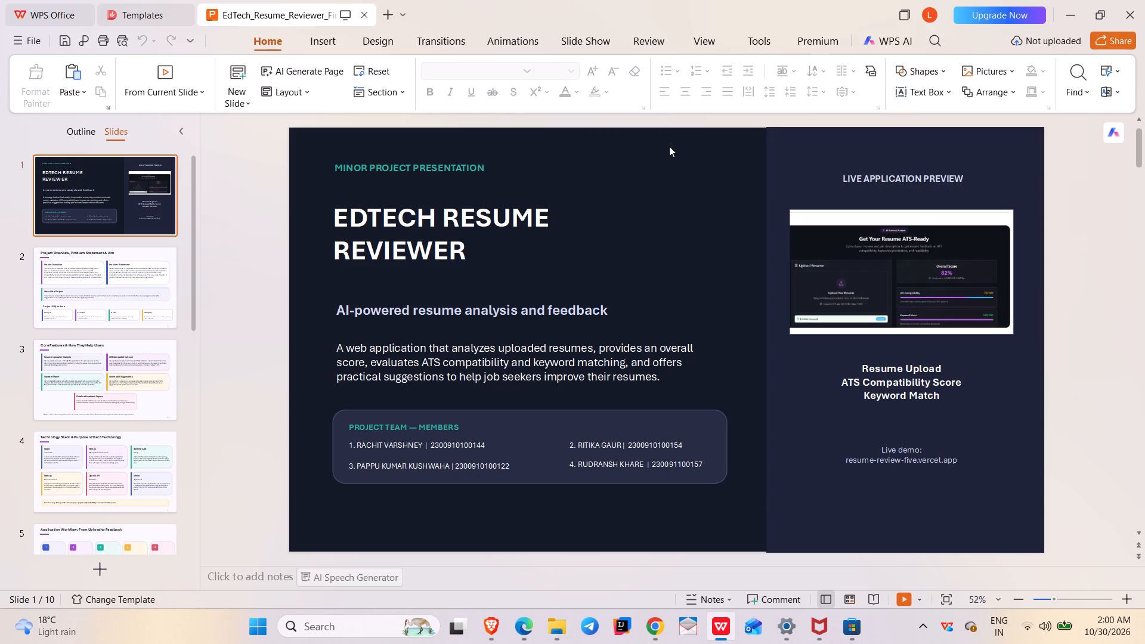
Look through all slides of the opened EdTech Resume Reviewer presentation from the cover to the Thank You slide, and minimize its window.
scroll(669, 146, "down", 3)
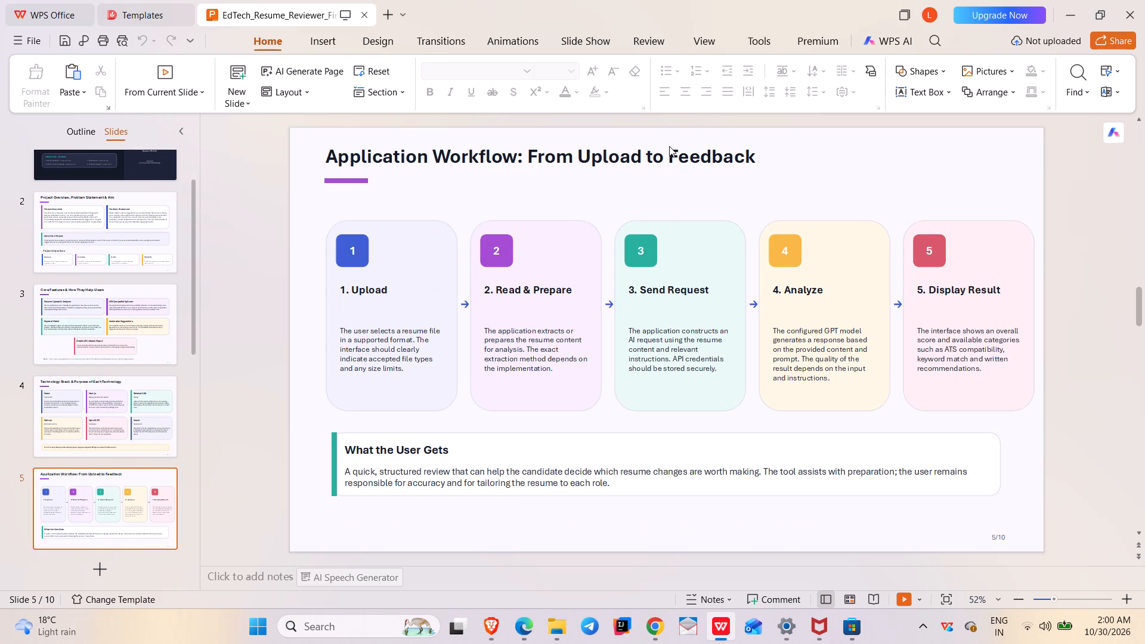
scroll(669, 146, "down", 5)
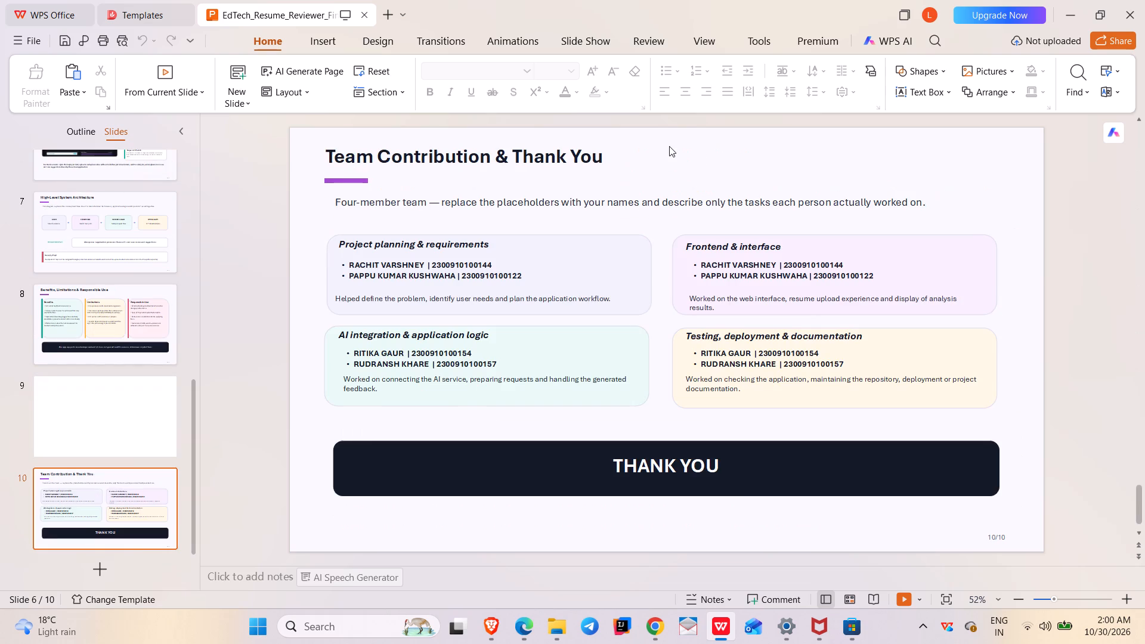
scroll(669, 146, "down", 1)
scroll(669, 146, "up", 9)
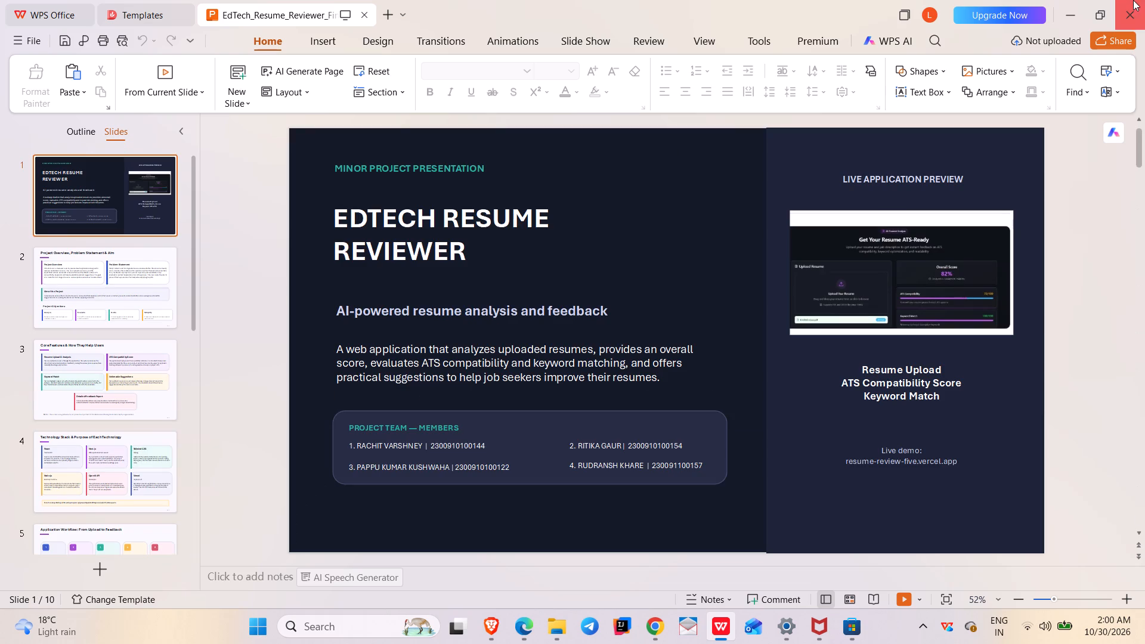
left_click(1069, 8)
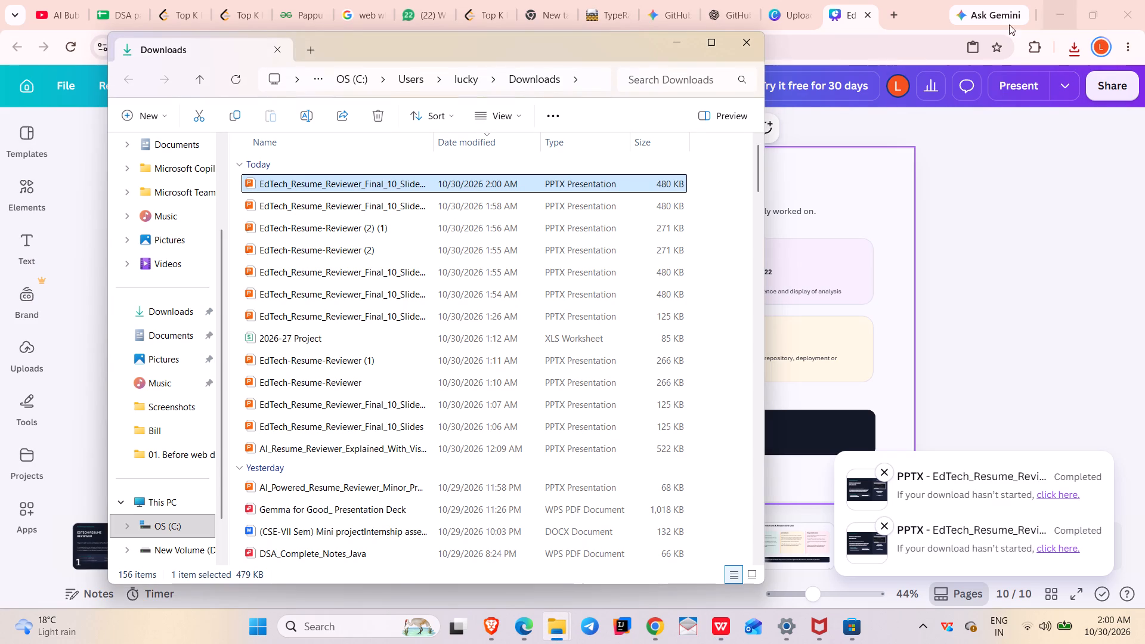
Open the 2:00 AM EdTech_Resume_Reviewer_Final_10_Slides presentation again from the Downloads folder with its default app.
scroll(435, 260, "up", 2)
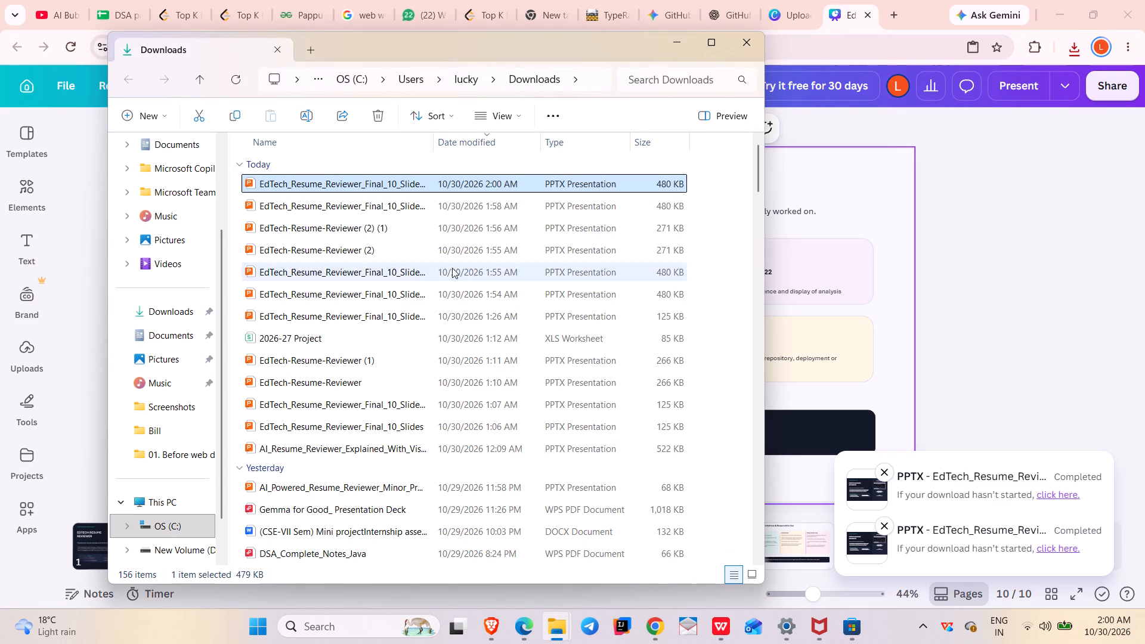
left_click(168, 312)
double_click(338, 189)
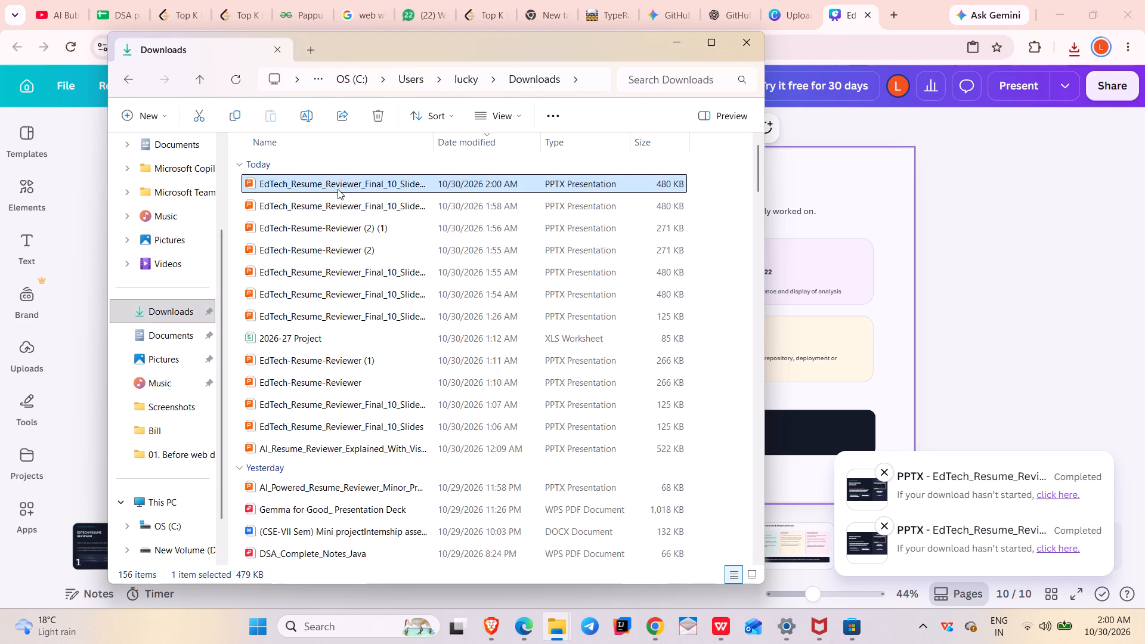
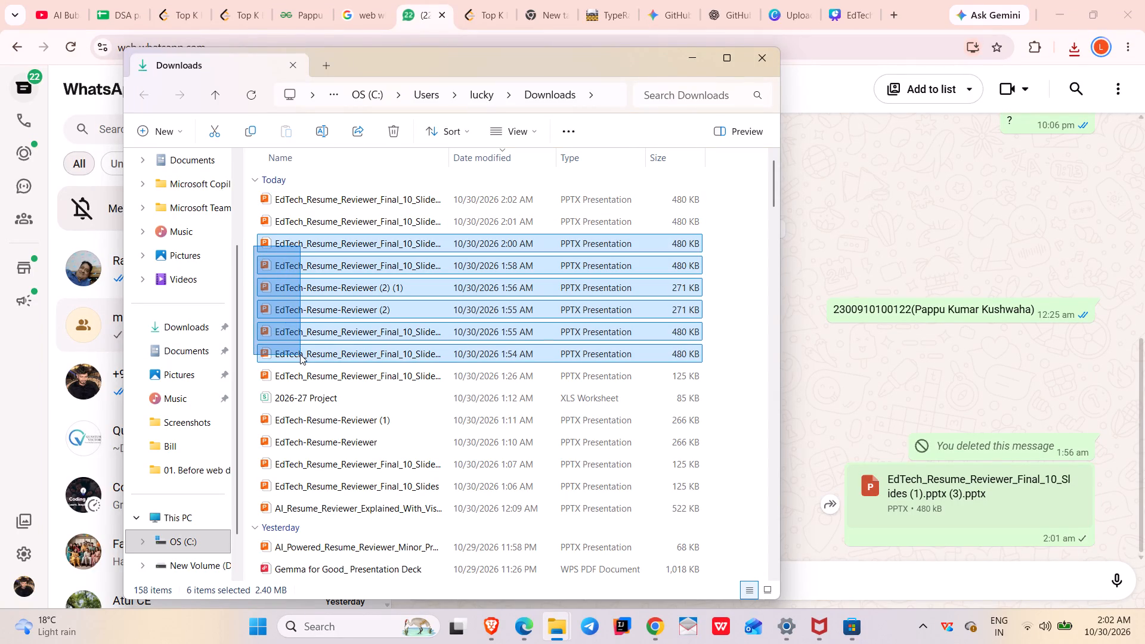
Delete the seven older EdTech Resume Reviewer presentations dated 1:26 AM through 2:00 AM from the Downloads folder.
left_click_drag(300, 354, 308, 372)
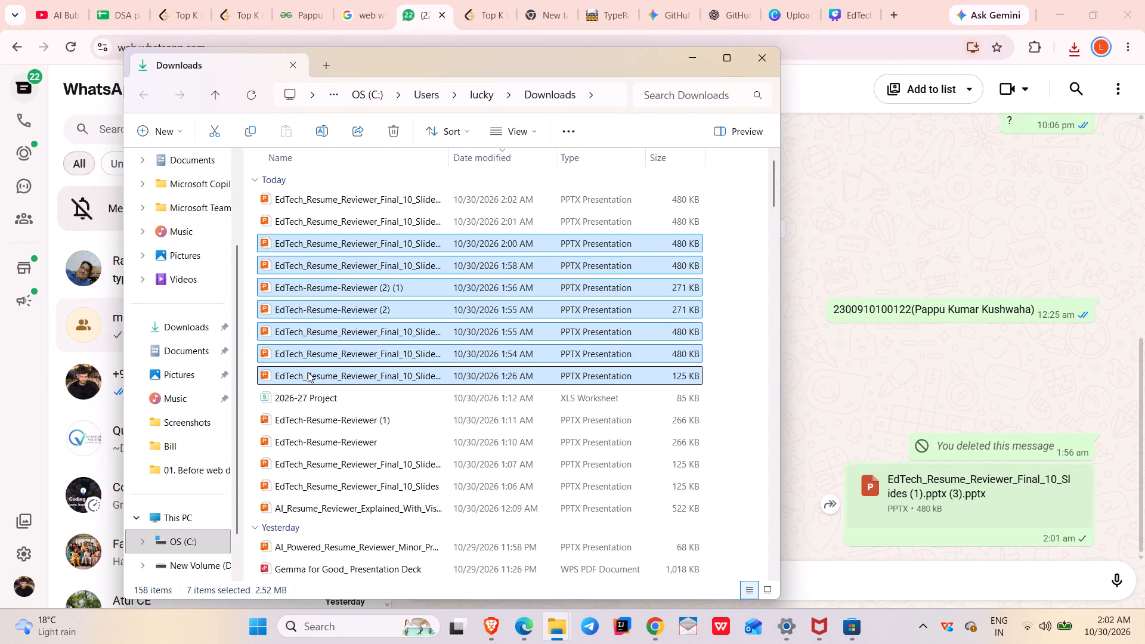
key("Delete")
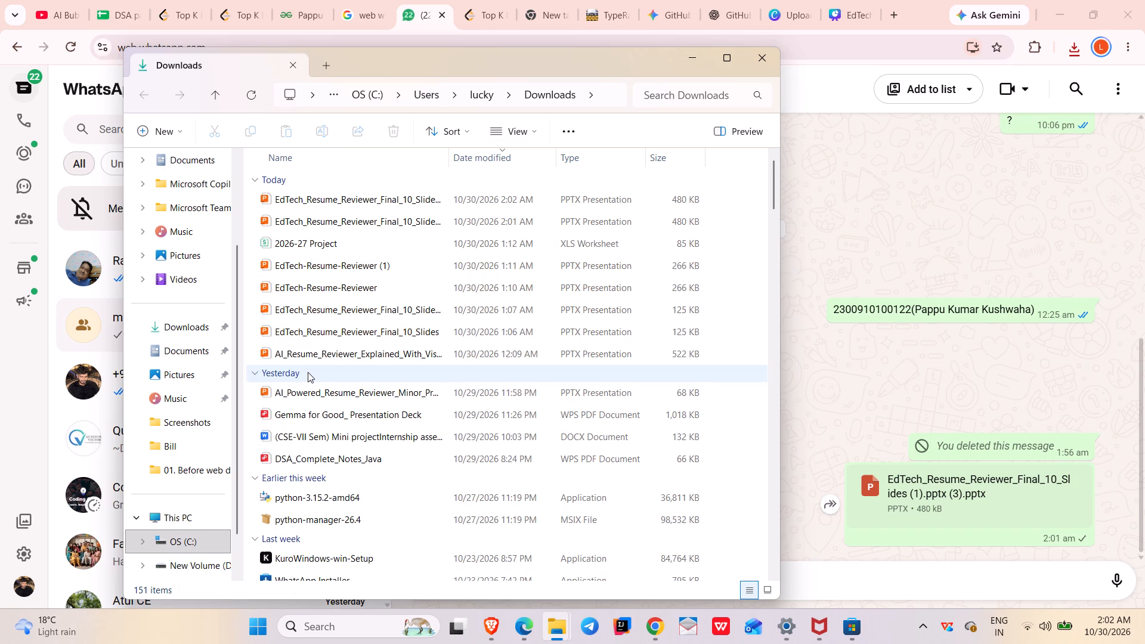
Select the Downloads files from the 2026-27 Project worksheet through the Gemma for Good_ Presentation Deck PDF.
left_click_drag(256, 248, 284, 350)
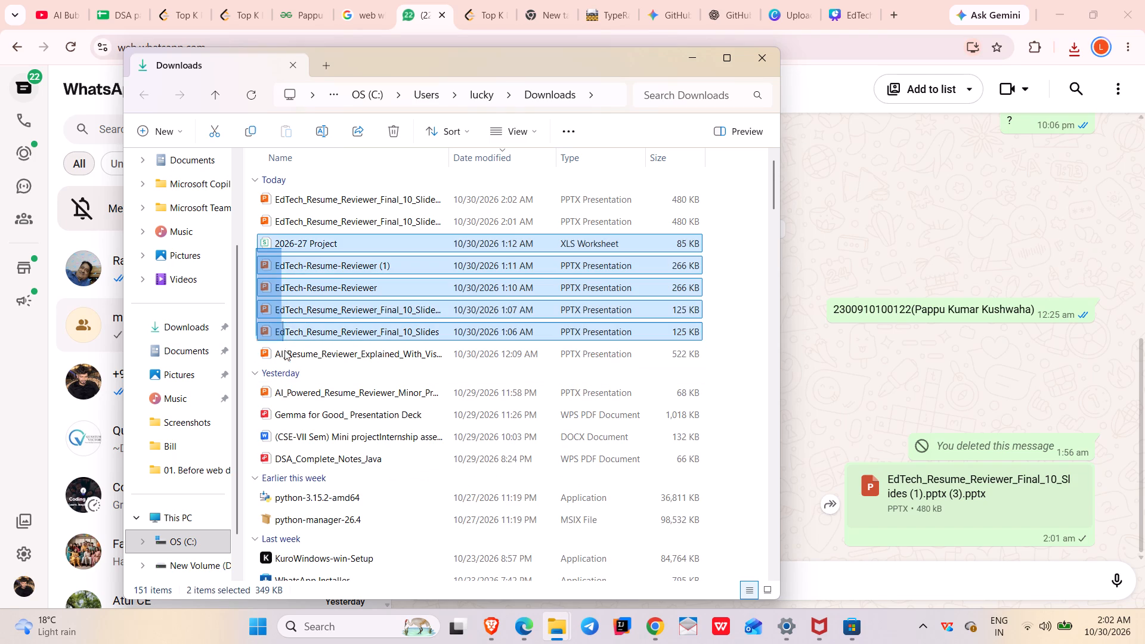
left_click_drag(284, 350, 321, 410)
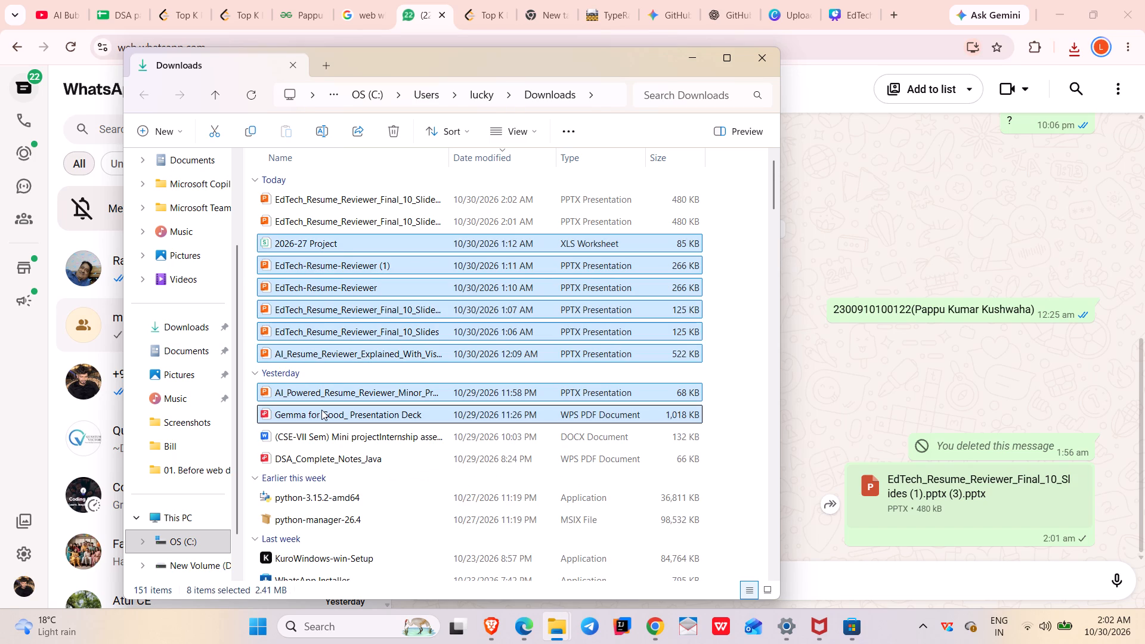
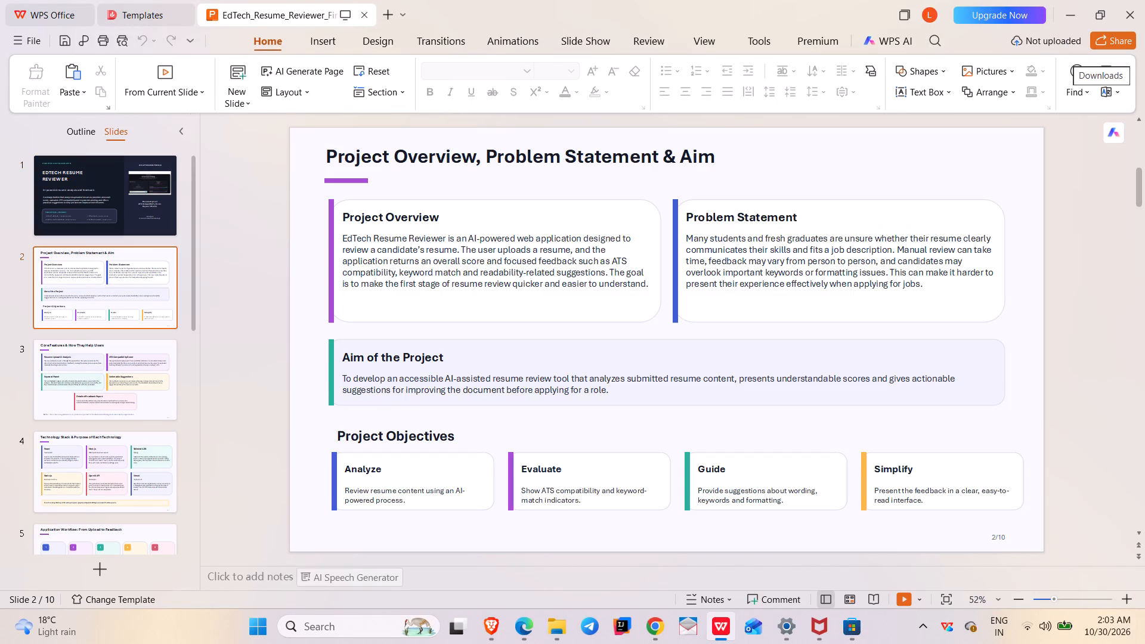
Review the slides of the downloaded EdTech Resume Reviewer presentation through to the end and back to the Application Workflow slide, checking their layout.
key("Right")
key("Right")
key("Right")
key("Right")
key("Right")
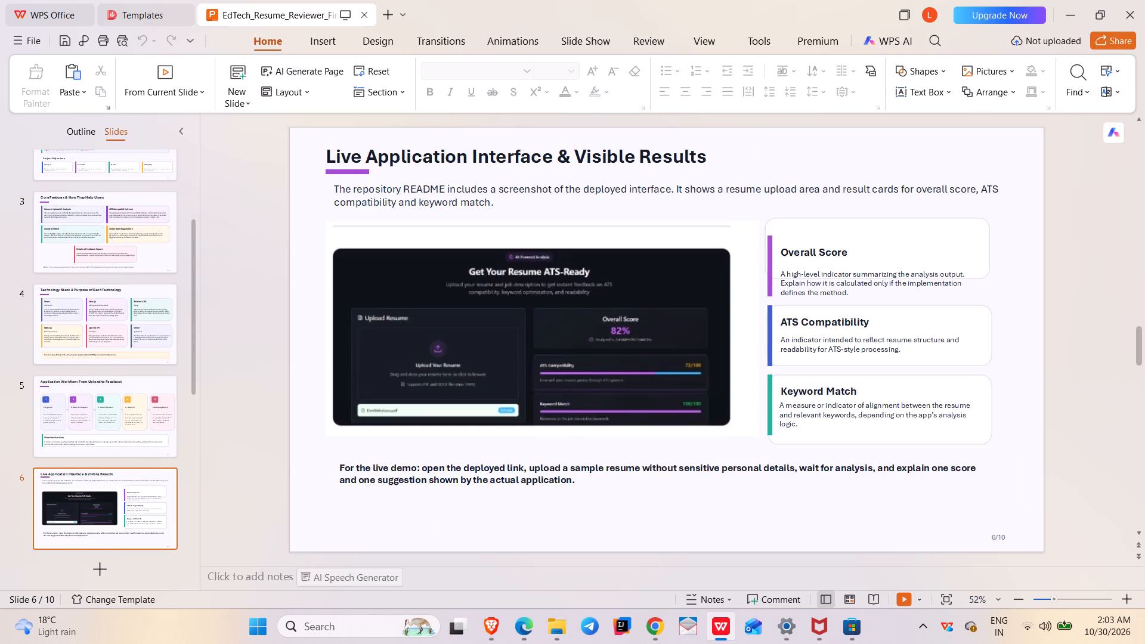
key("Right")
key("Right")
key("Right")
key("Right")
key("Right")
key("Right")
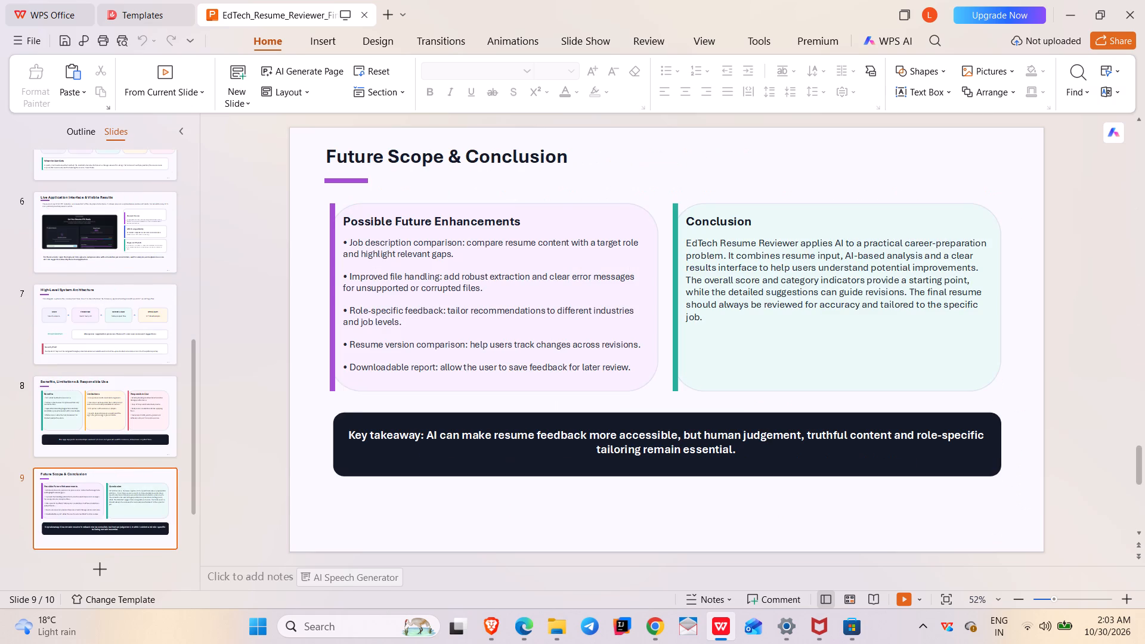
key("Left")
key("Left")
key("Left")
key("Left")
key("Left")
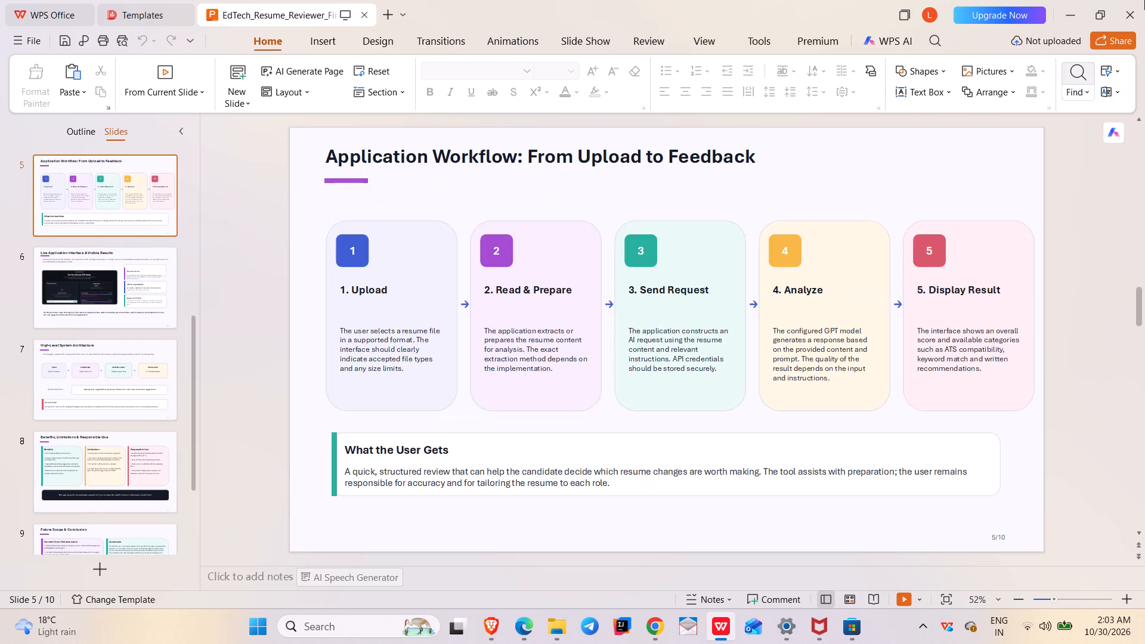